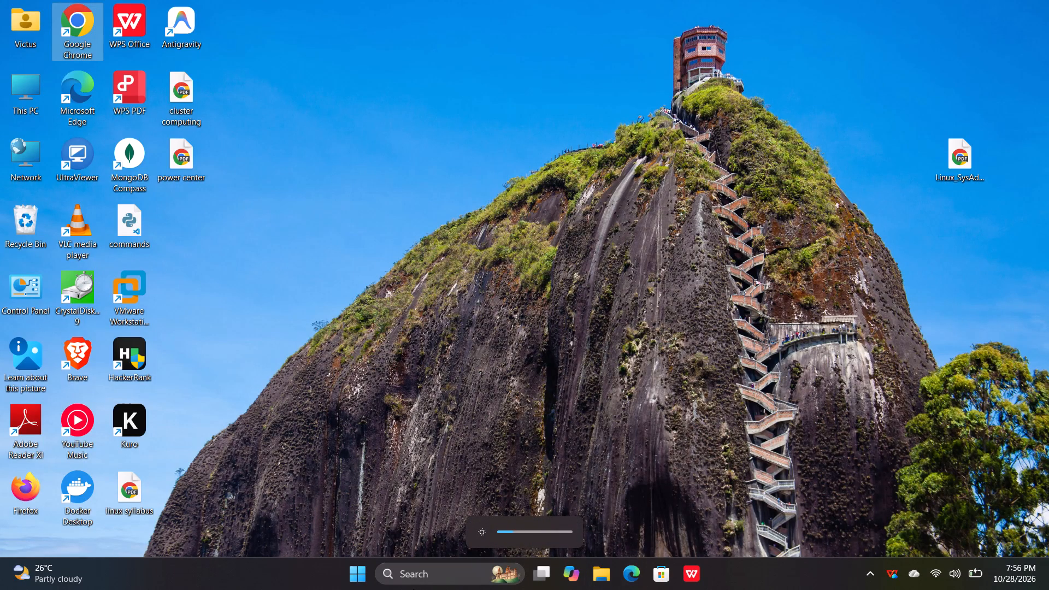
Launch Power BI Desktop and open the recent report Heart Disease Analysis Dashboard.pbix.
click(416, 575)
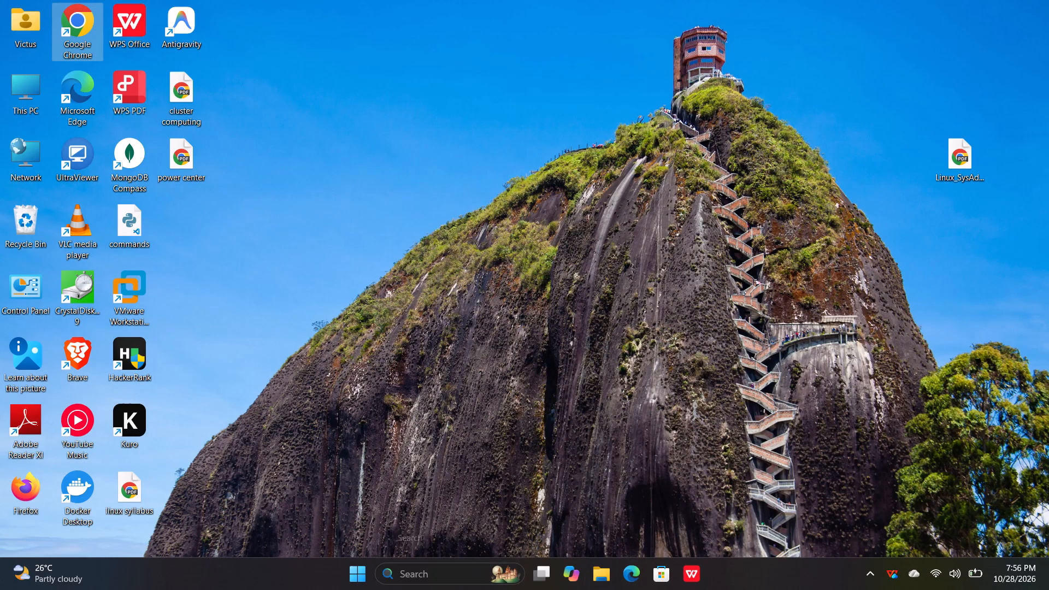
text(po)
key(Return)
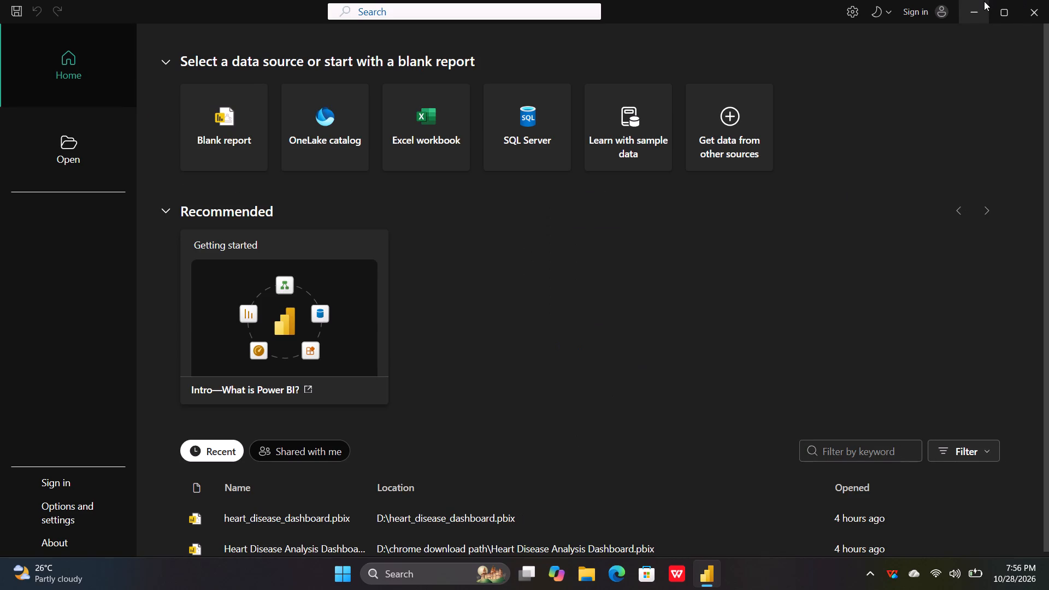
click(984, 1)
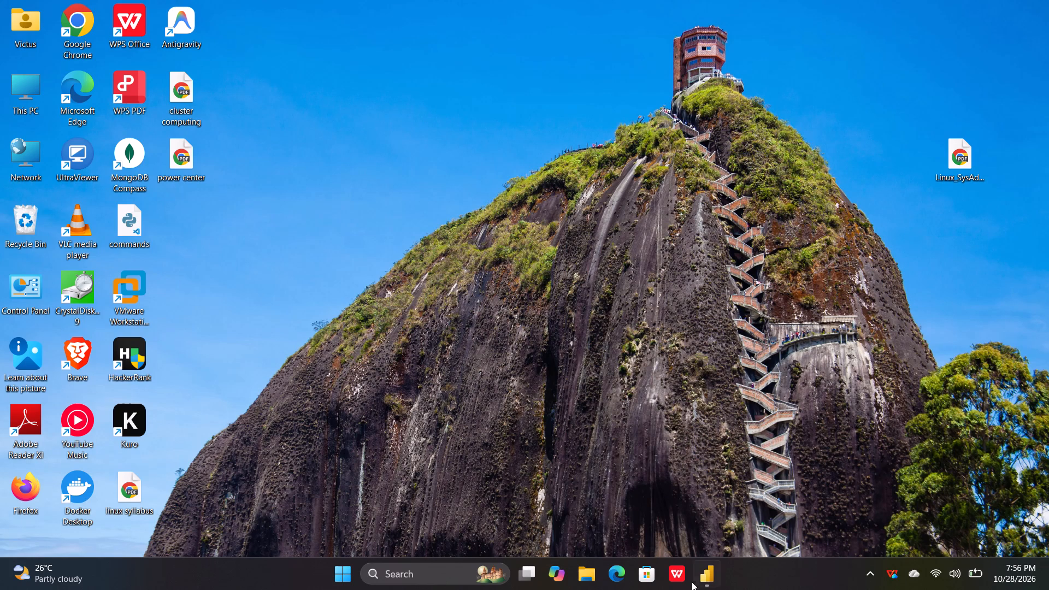
click(708, 574)
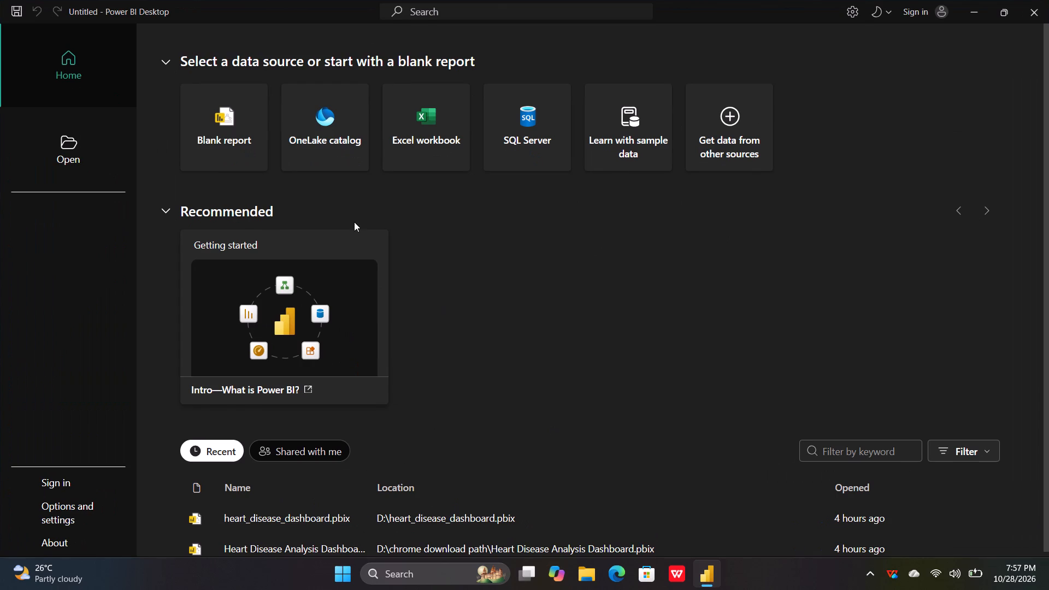
scroll(479, 319, down, 1)
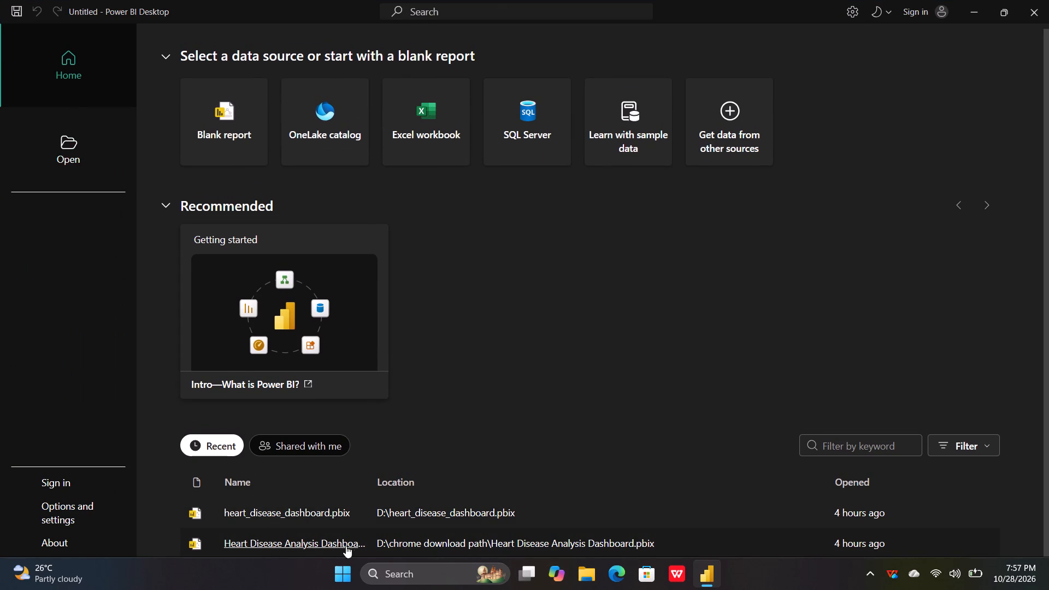
click(312, 541)
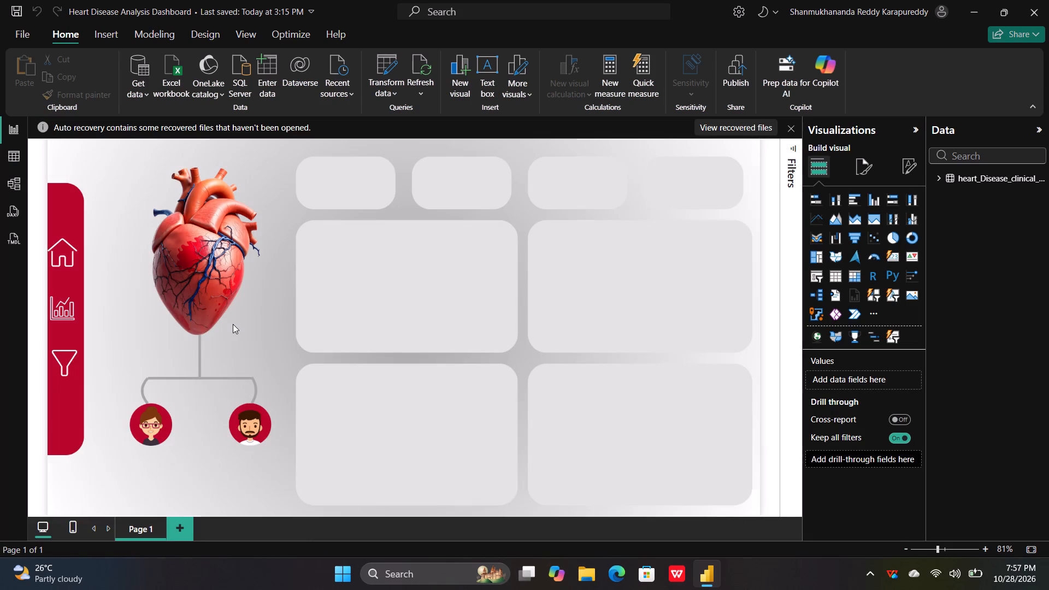
Filter the dashboard by gender, first to Female and finally to Male.
scroll(233, 324, down, 1)
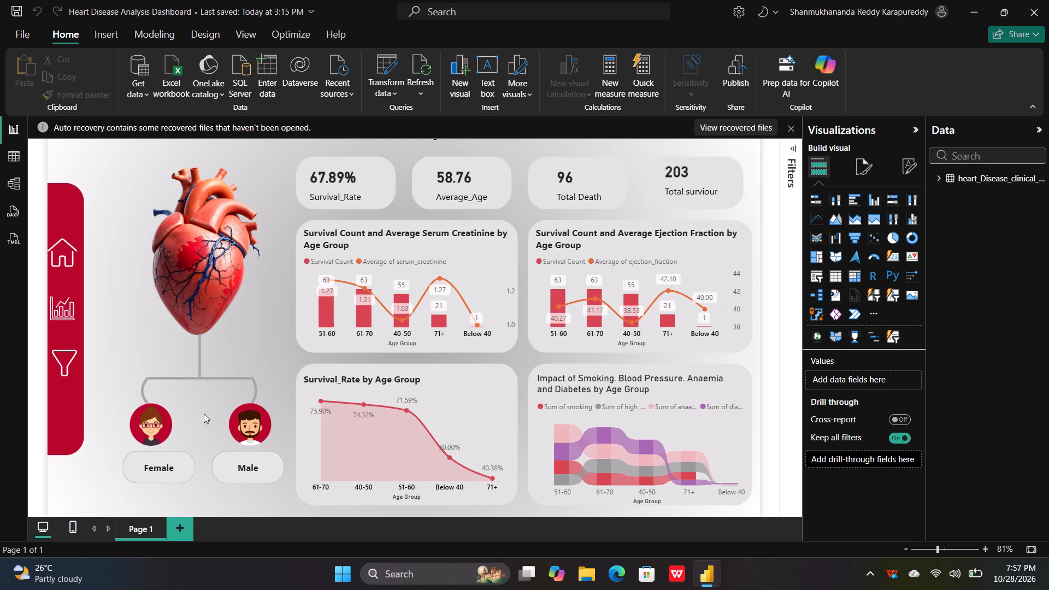
click(166, 471)
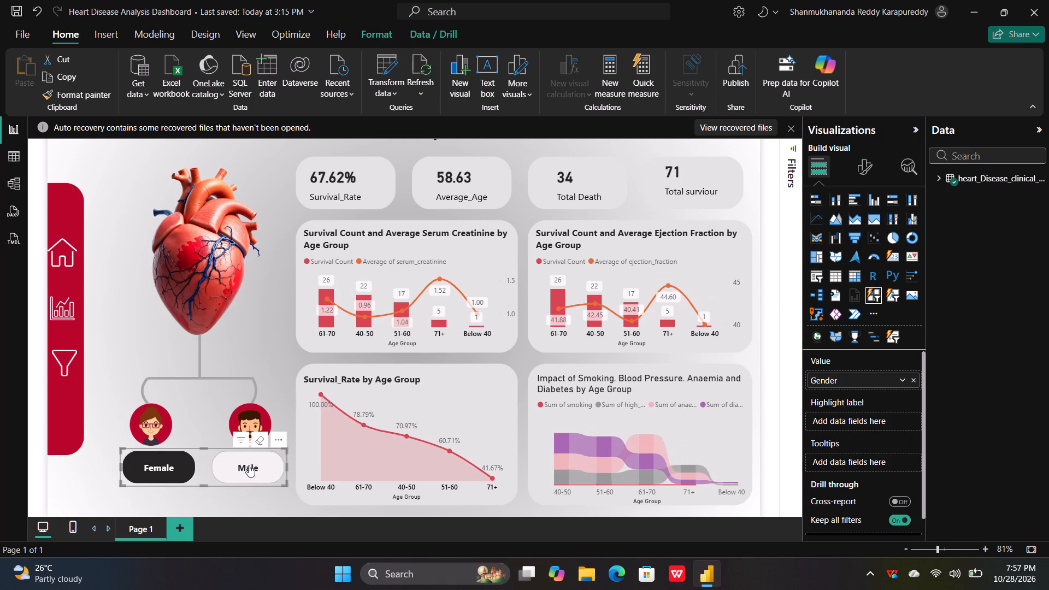
click(249, 465)
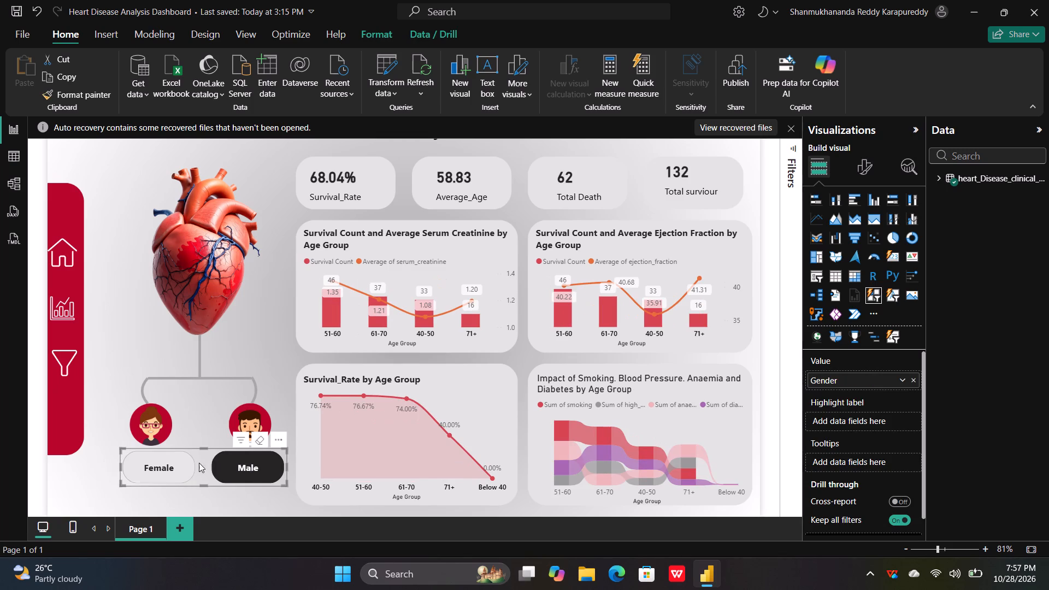
click(240, 327)
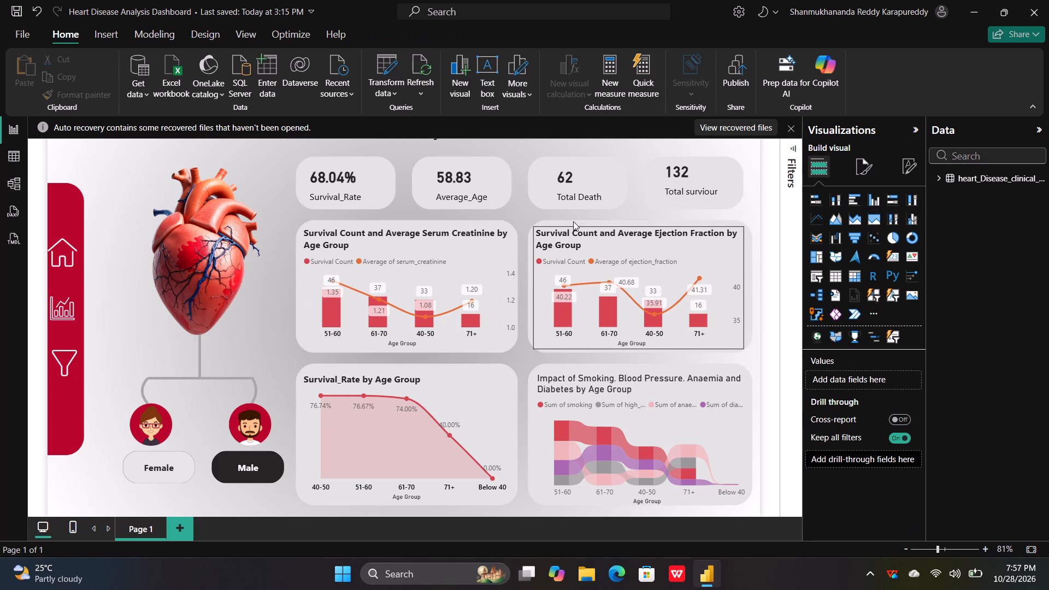
Inspect the filter settings applied to the Survival_Rate card.
click(362, 170)
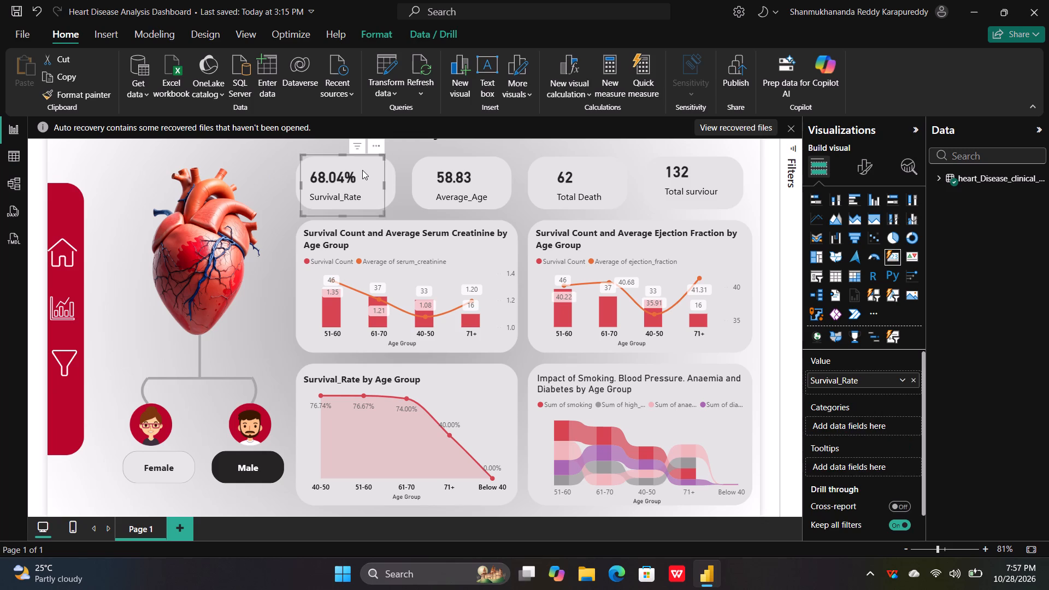
click(792, 146)
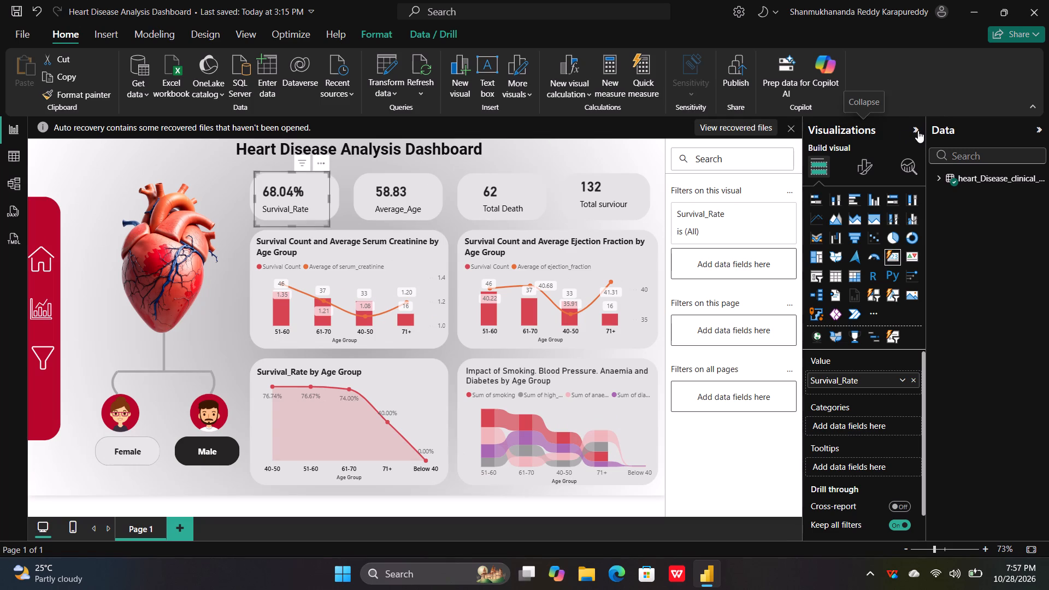
click(762, 211)
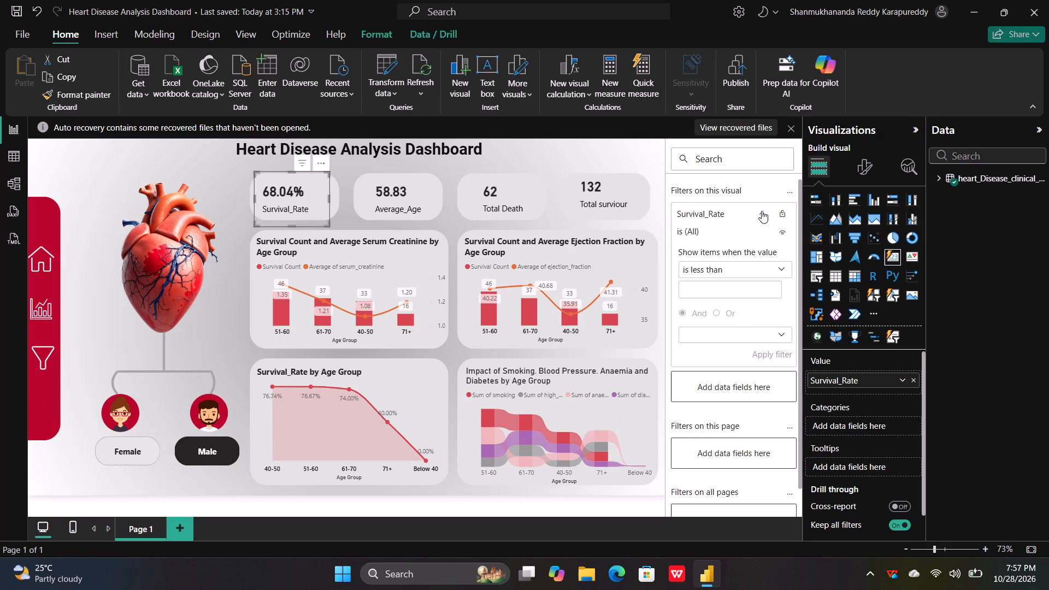
click(762, 211)
click(762, 211)
click(762, 211)
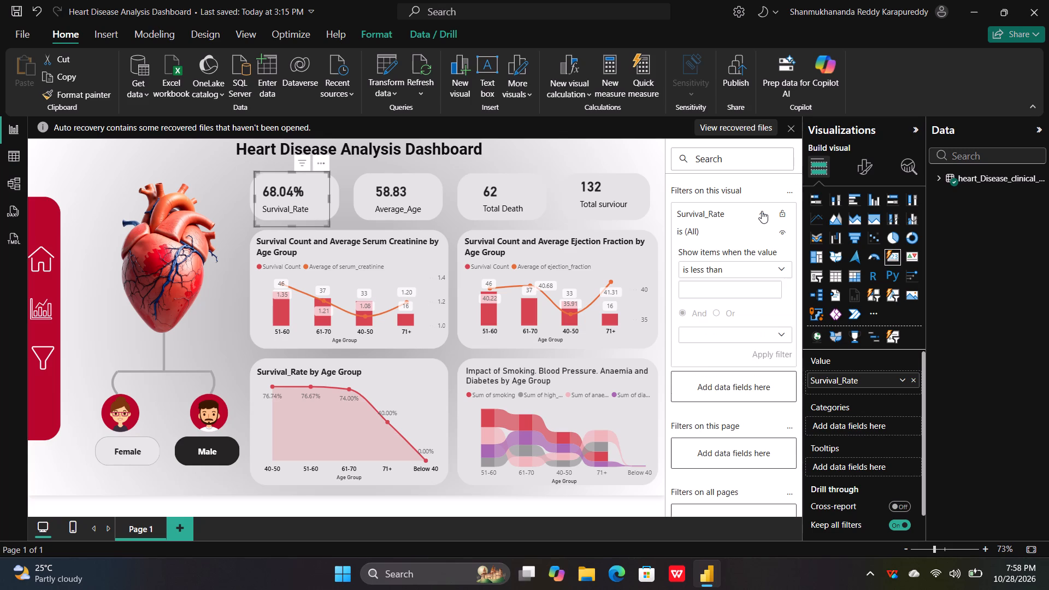
scroll(880, 445, down, 2)
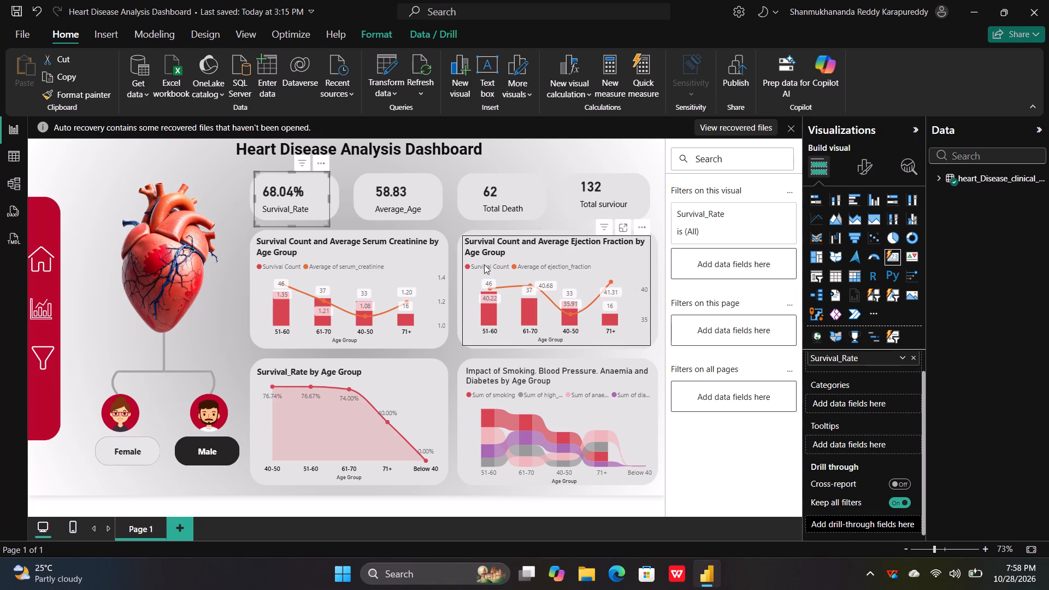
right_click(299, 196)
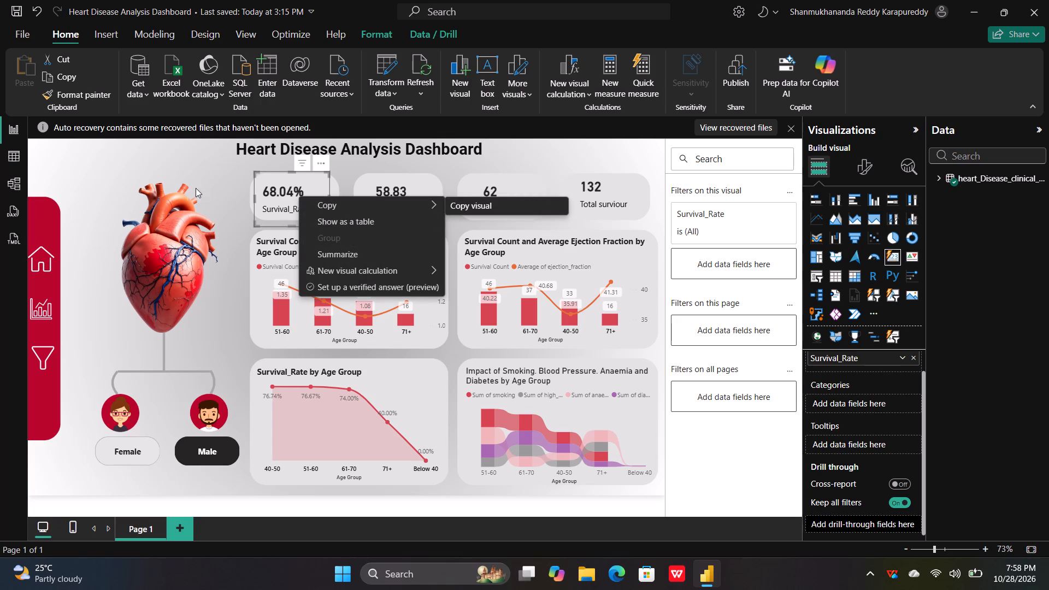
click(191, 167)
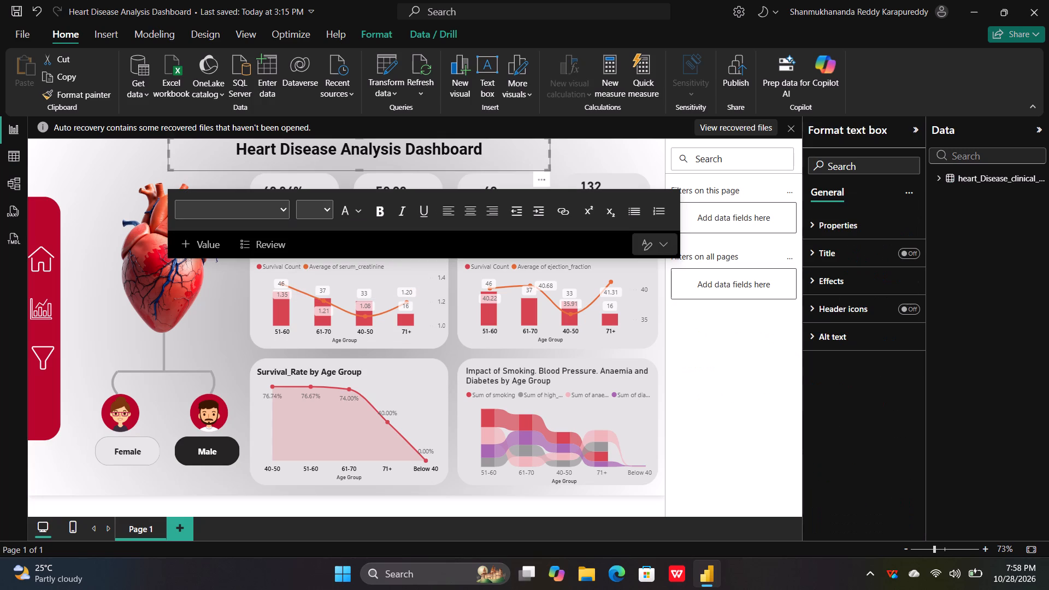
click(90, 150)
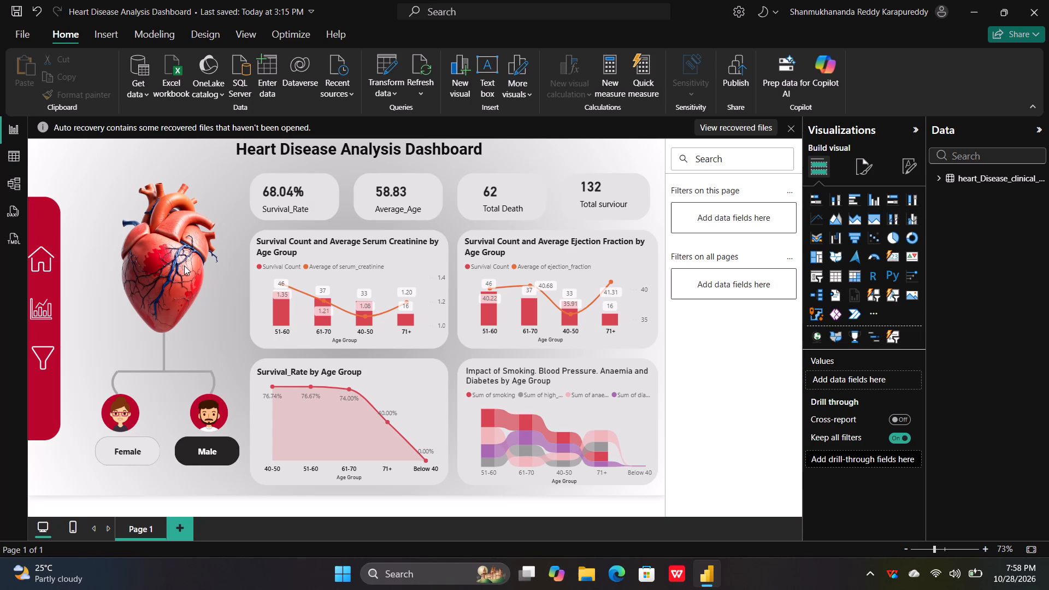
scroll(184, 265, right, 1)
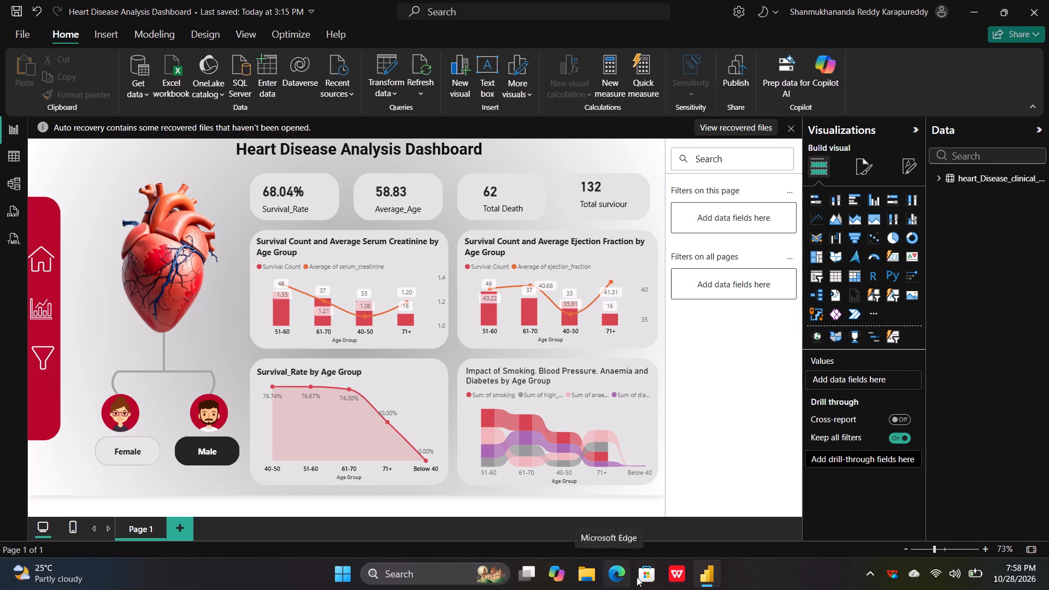
click(435, 575)
text(chr)
key(Return)
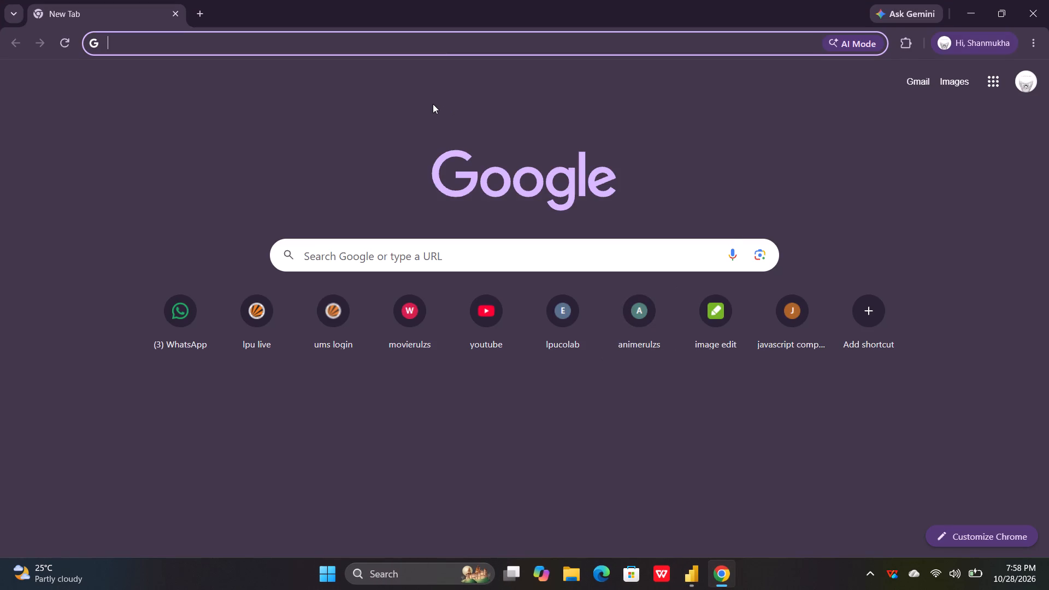
key(ctrl+shift+t)
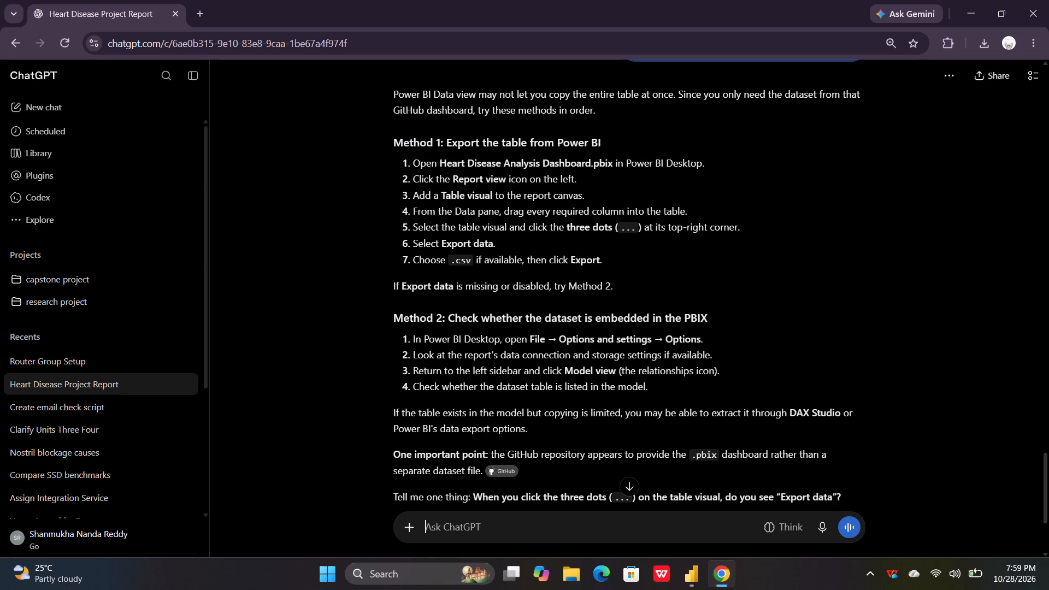
Switch to the Heart Disease Analysis Dashboard report in Power BI Desktop, rechecking the export instructions in ChatGPT.
click(683, 567)
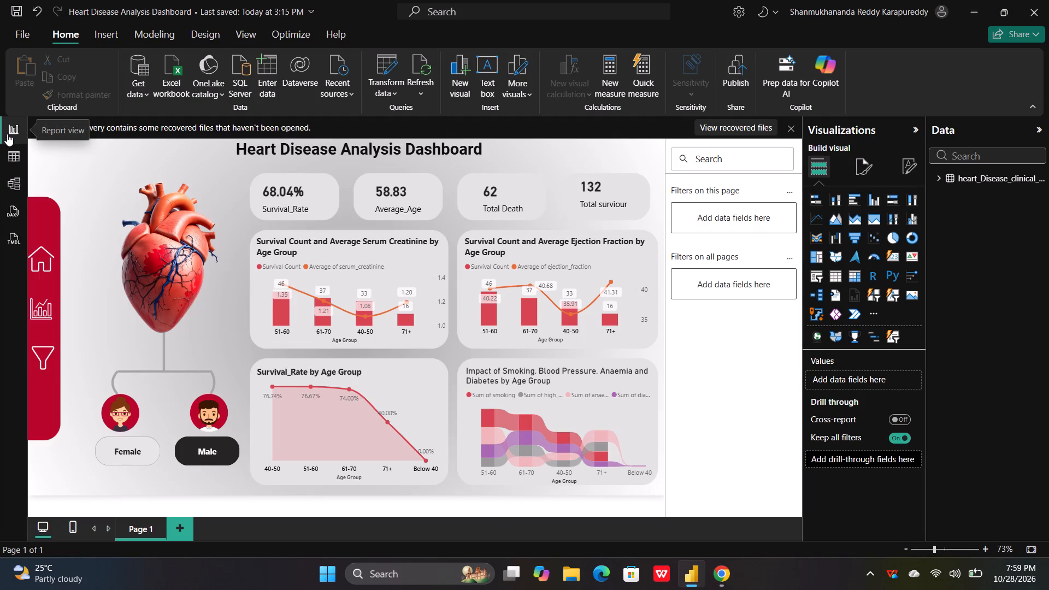
click(711, 573)
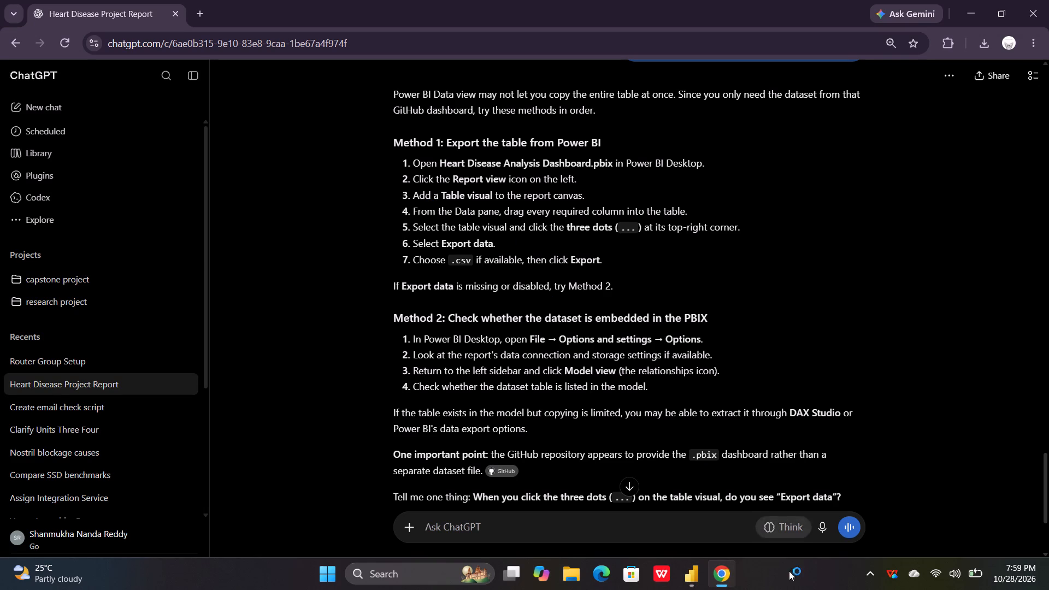
click(687, 576)
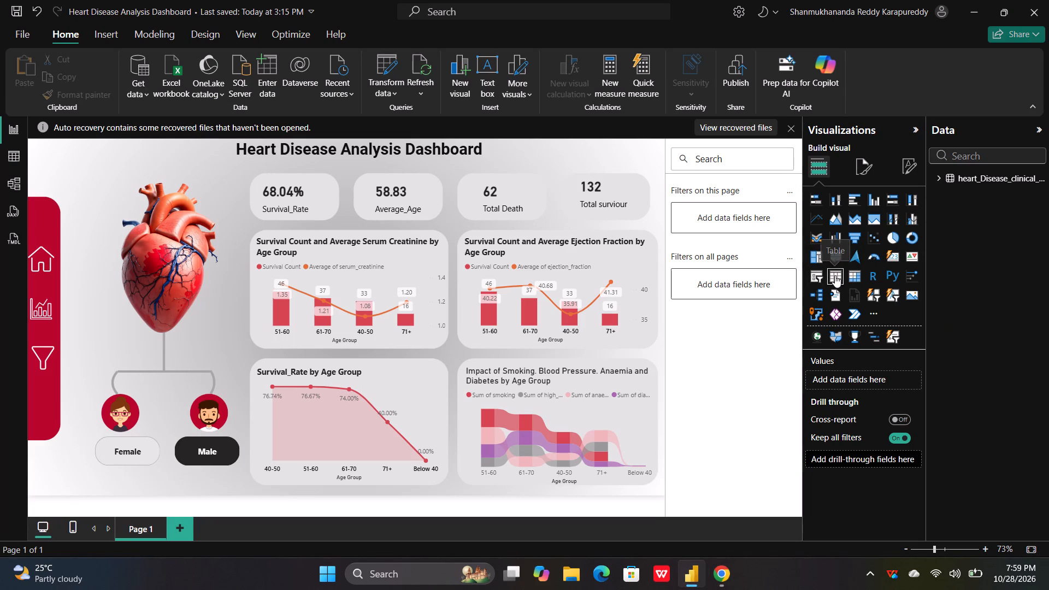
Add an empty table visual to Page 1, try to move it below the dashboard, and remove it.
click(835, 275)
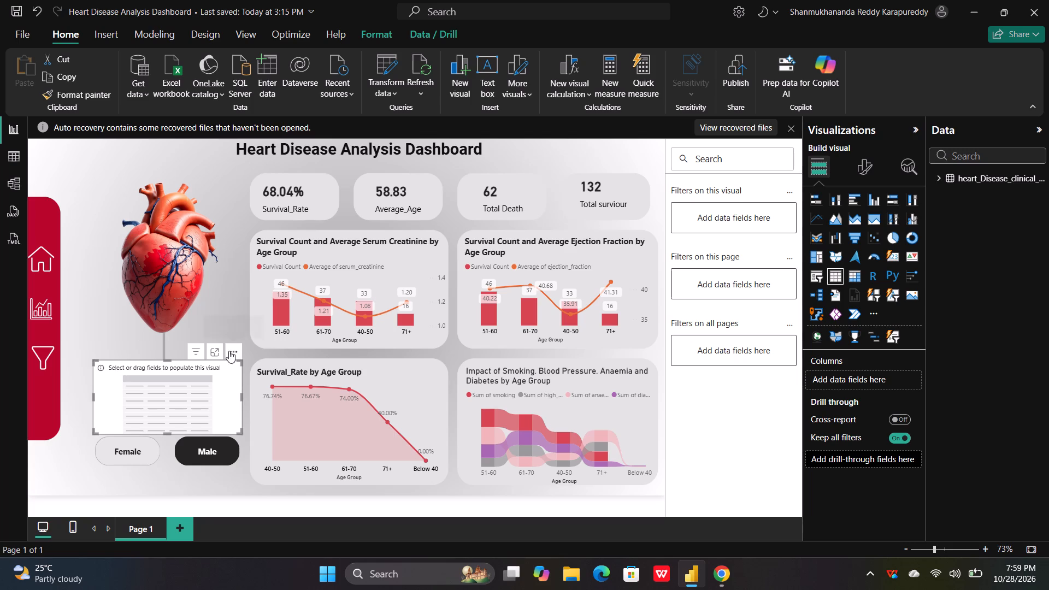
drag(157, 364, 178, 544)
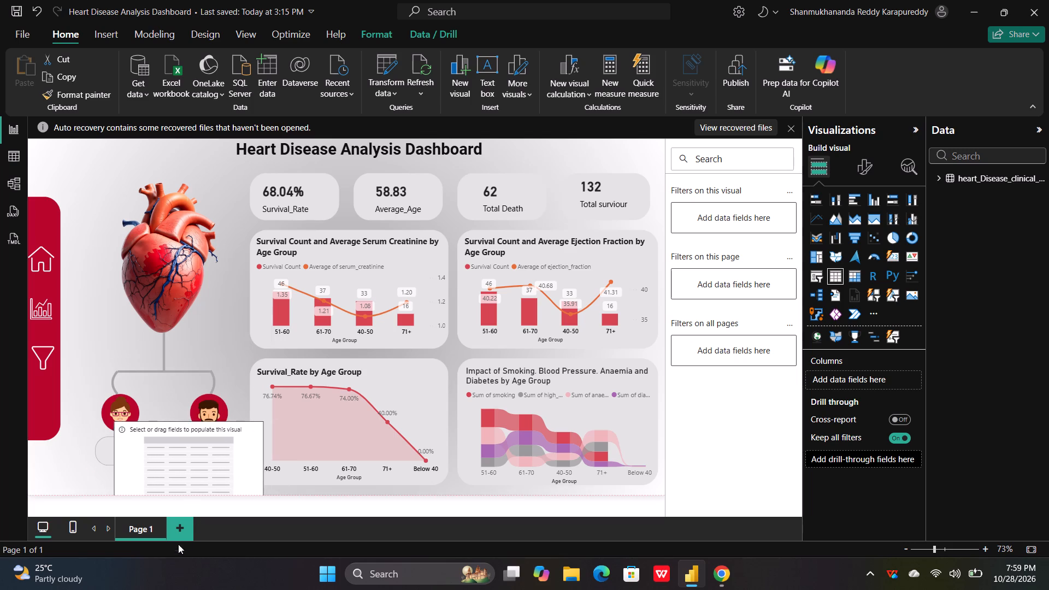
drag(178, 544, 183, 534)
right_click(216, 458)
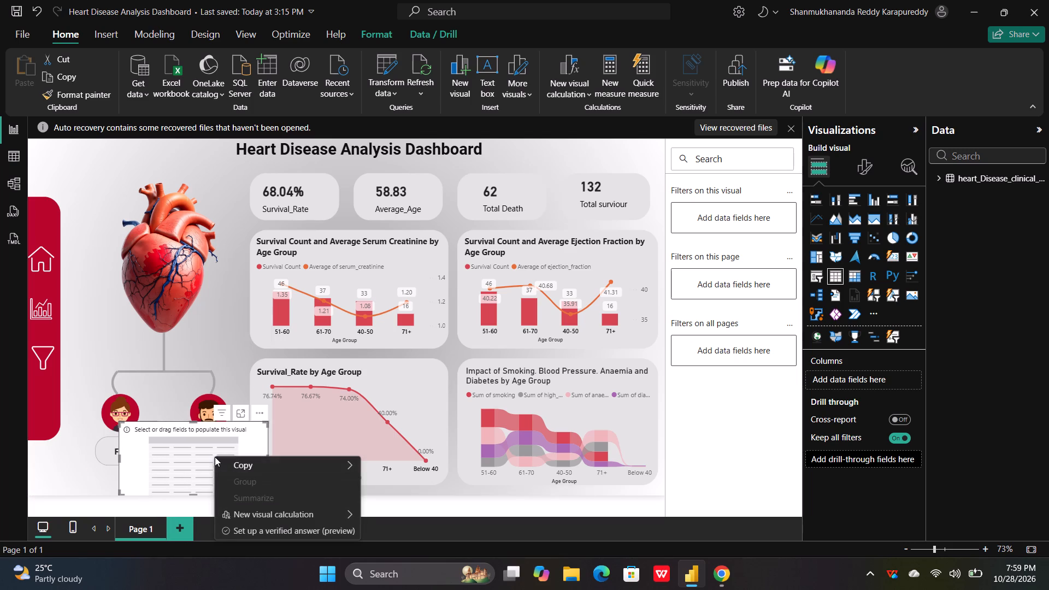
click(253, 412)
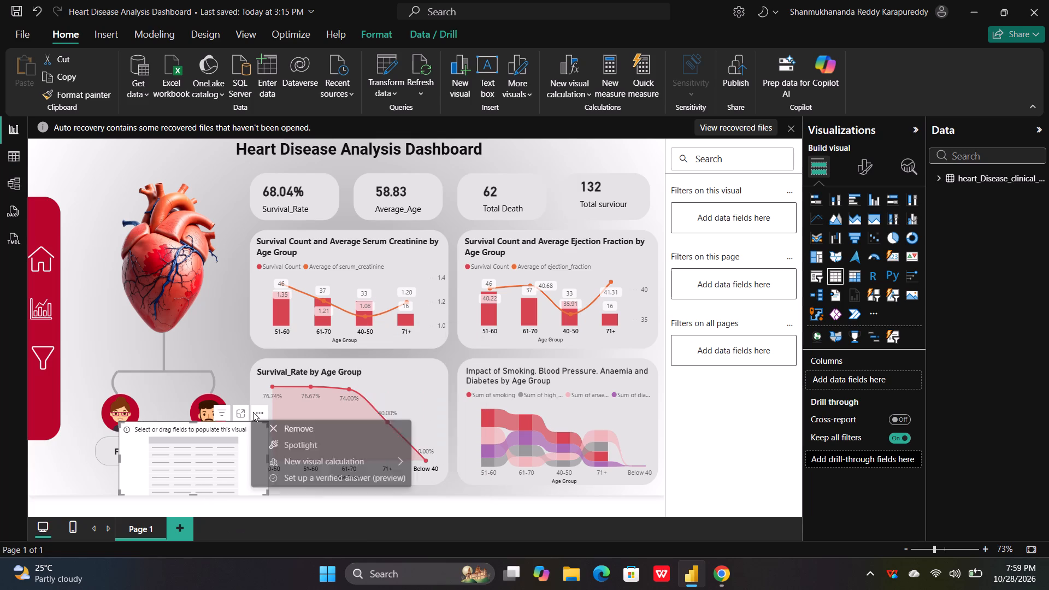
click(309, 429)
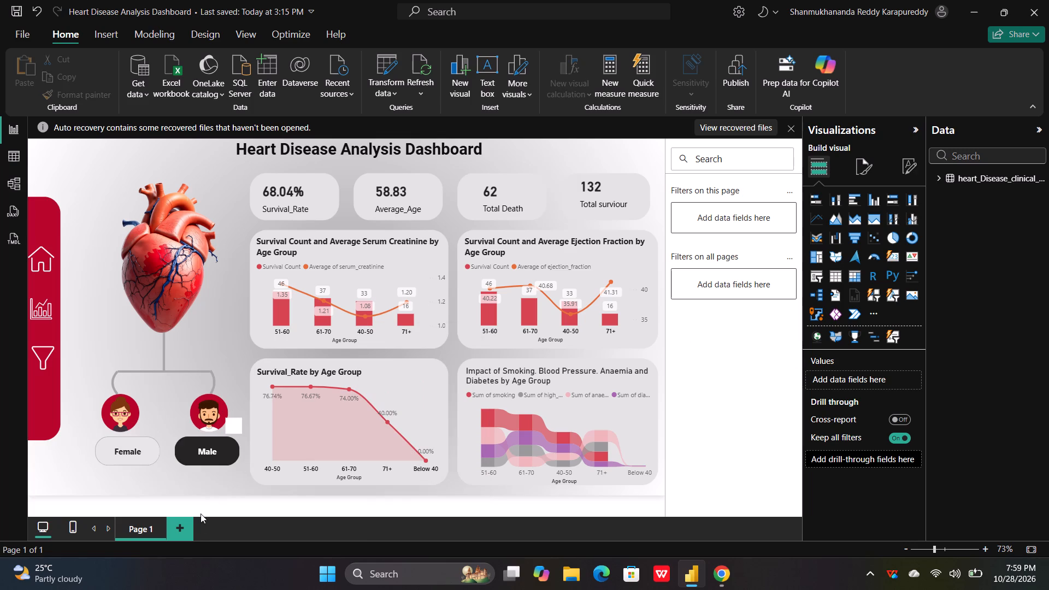
Add a new report page and place an empty table visual near the middle of its canvas.
click(184, 527)
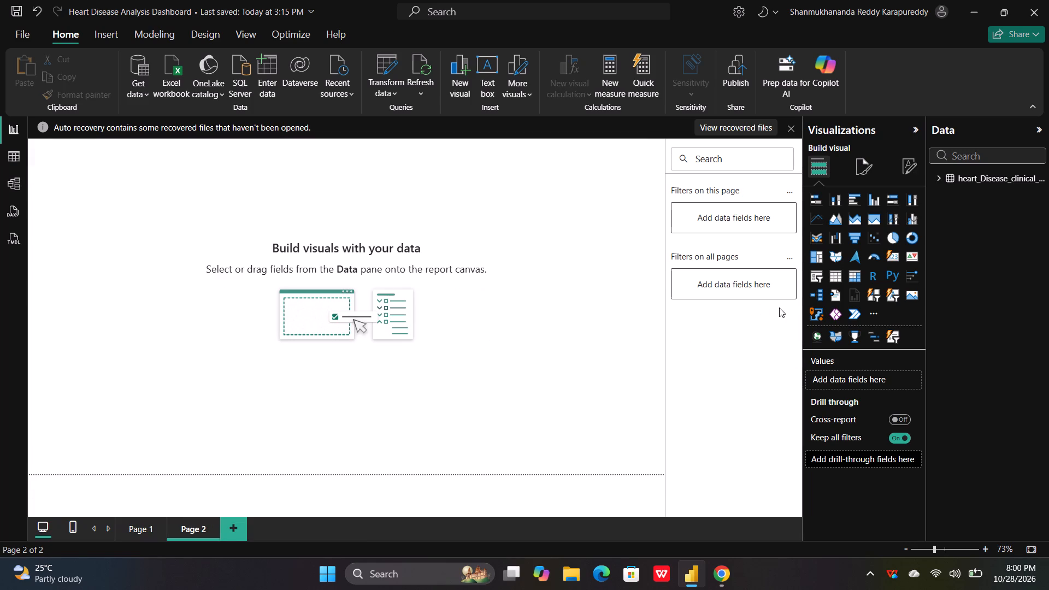
click(830, 280)
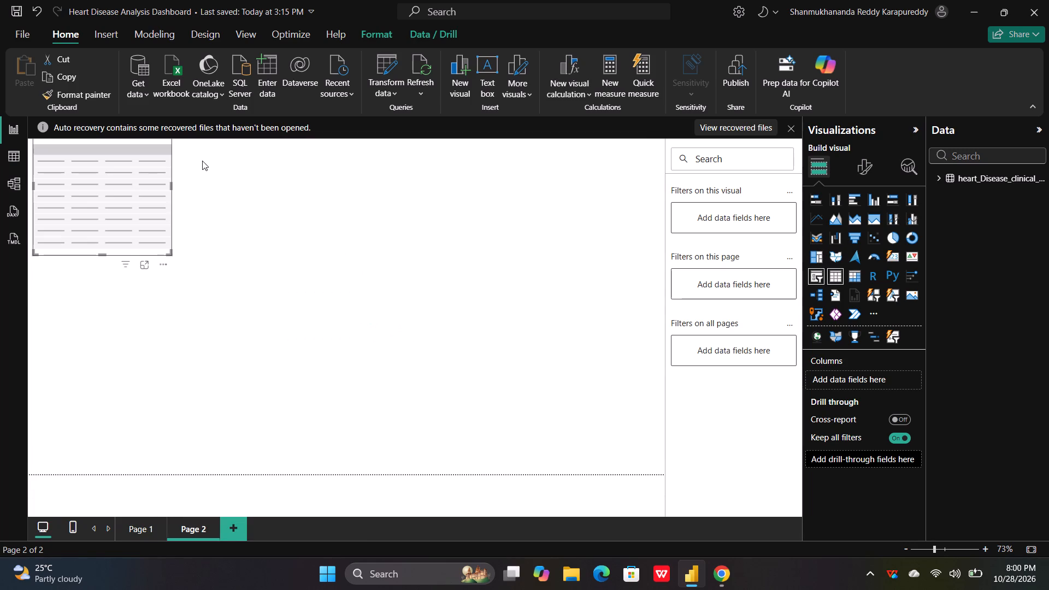
drag(103, 173, 295, 271)
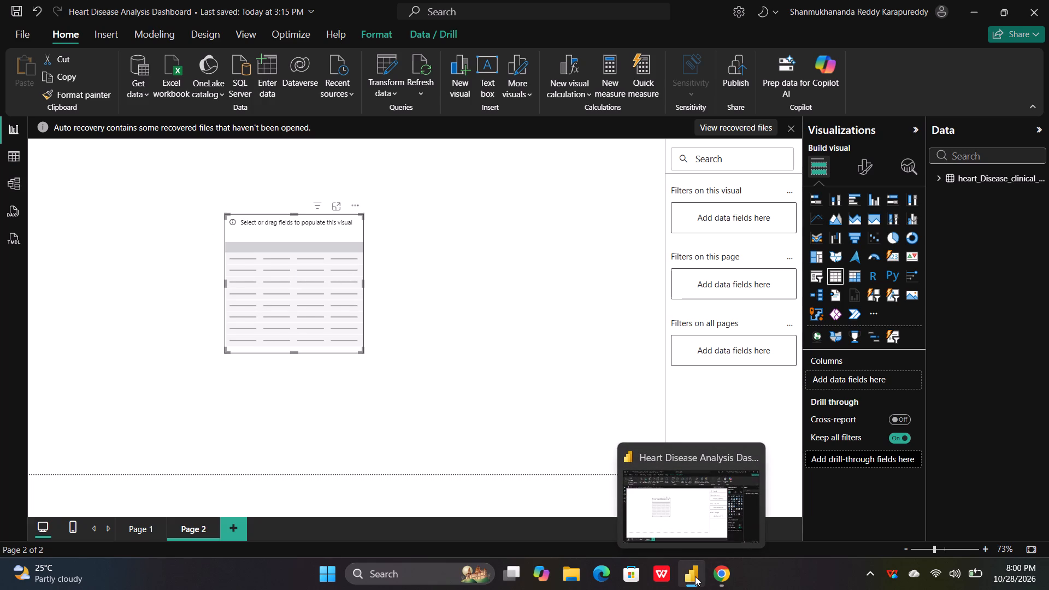
Add age, Age Group, anaemia, Average_Age, count, creatinine_phosphokinase, DEATH_EVENT, diabetes, ejection_fraction and Gender from the heart disease table as columns of the table visual.
click(862, 377)
click(935, 179)
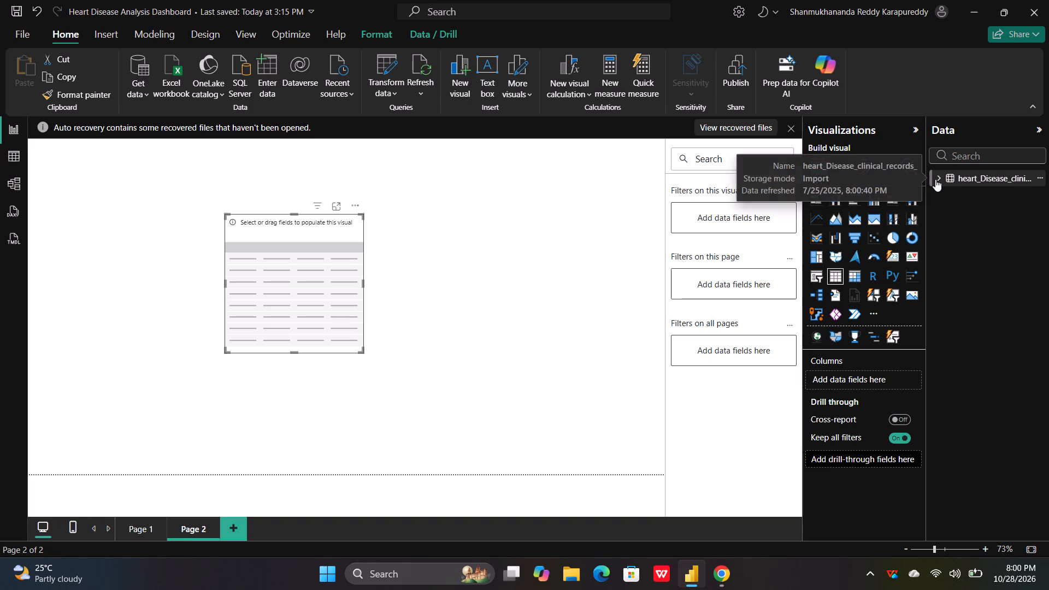
click(963, 193)
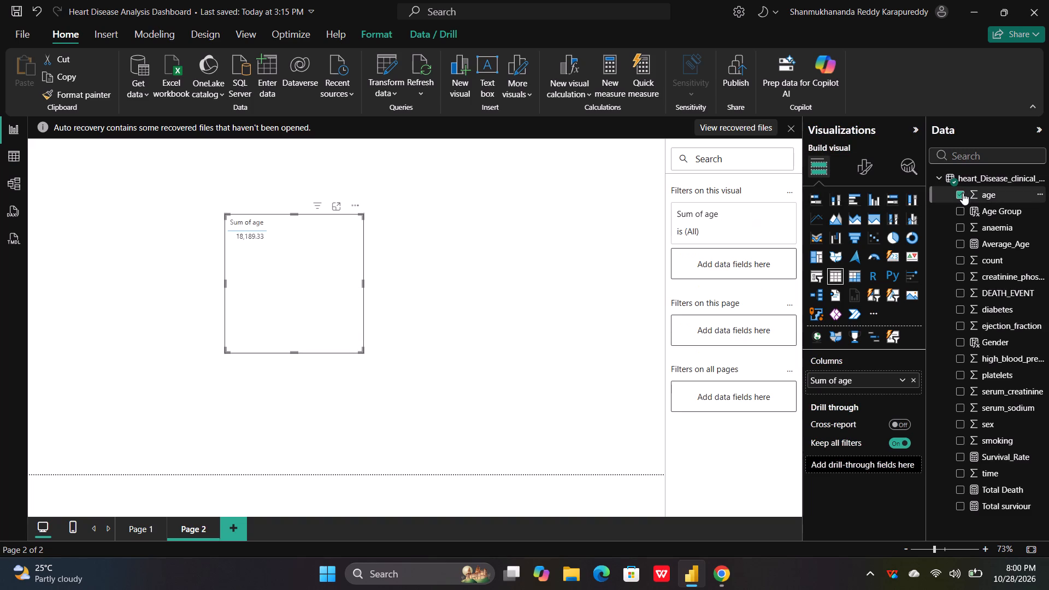
click(959, 213)
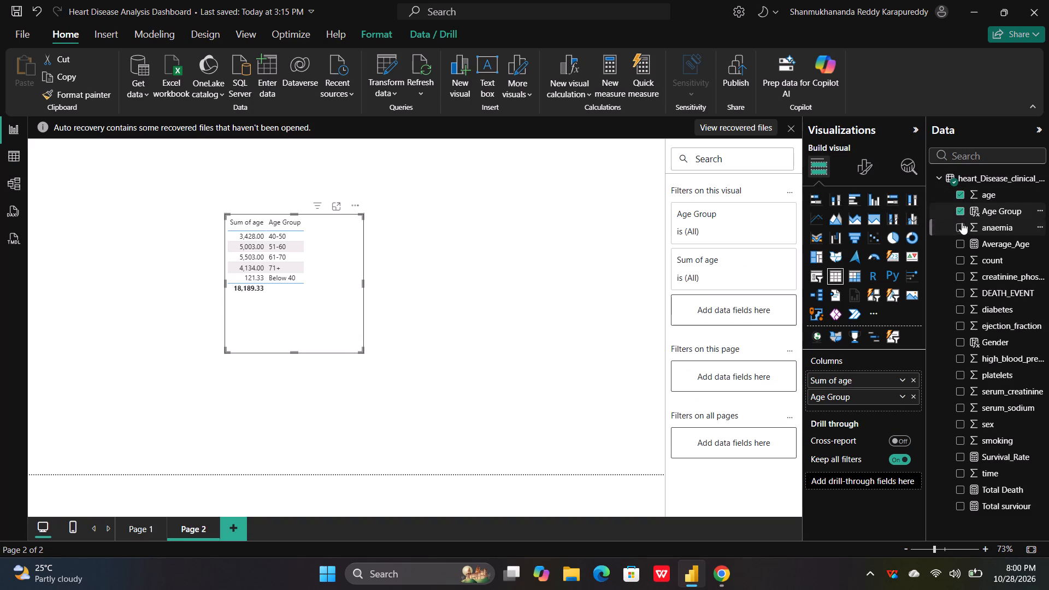
click(962, 227)
click(959, 240)
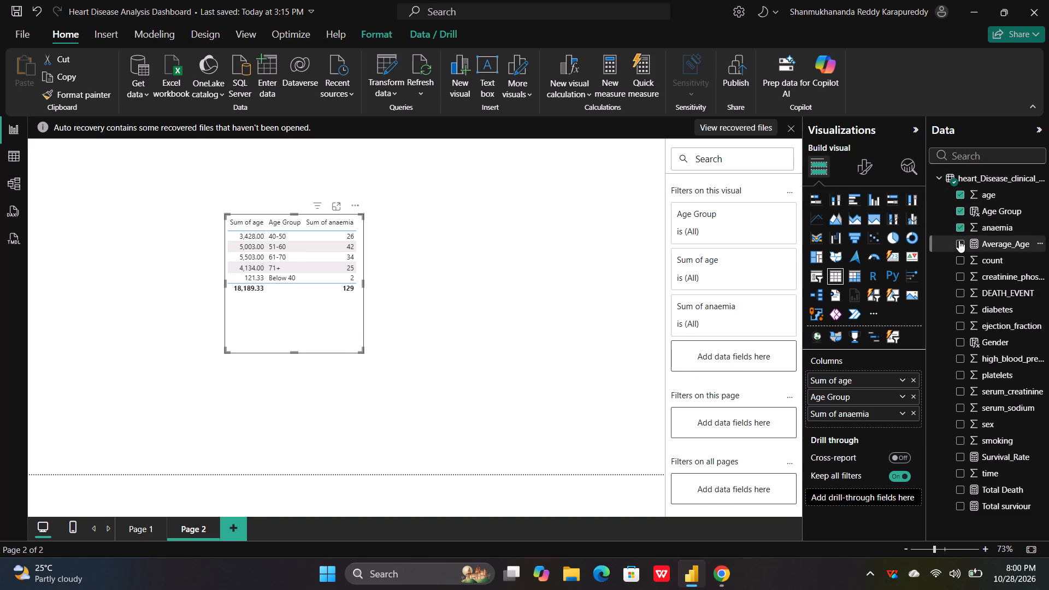
click(960, 258)
click(960, 273)
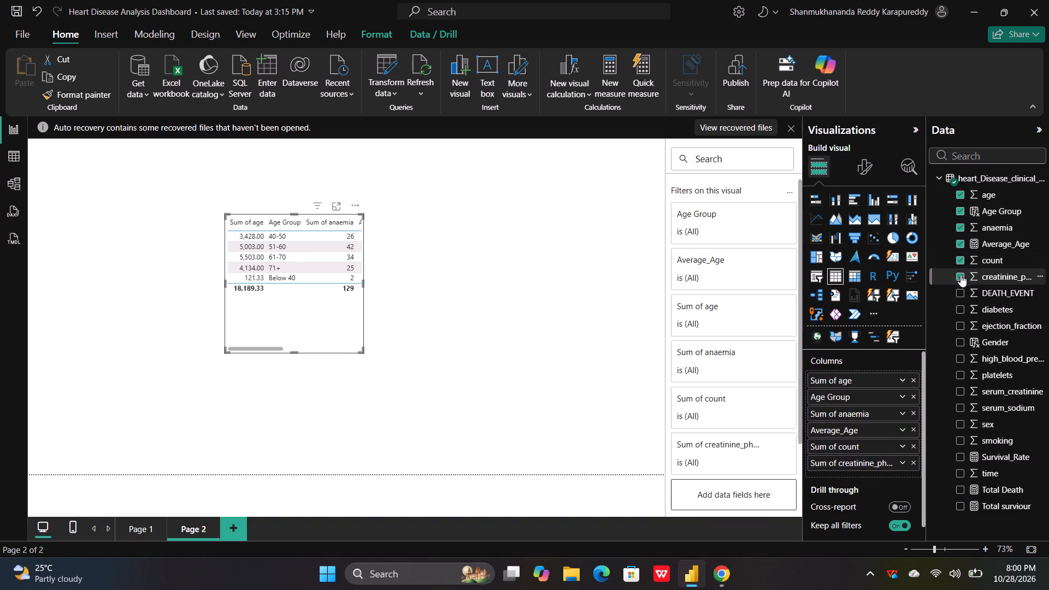
click(960, 292)
click(959, 308)
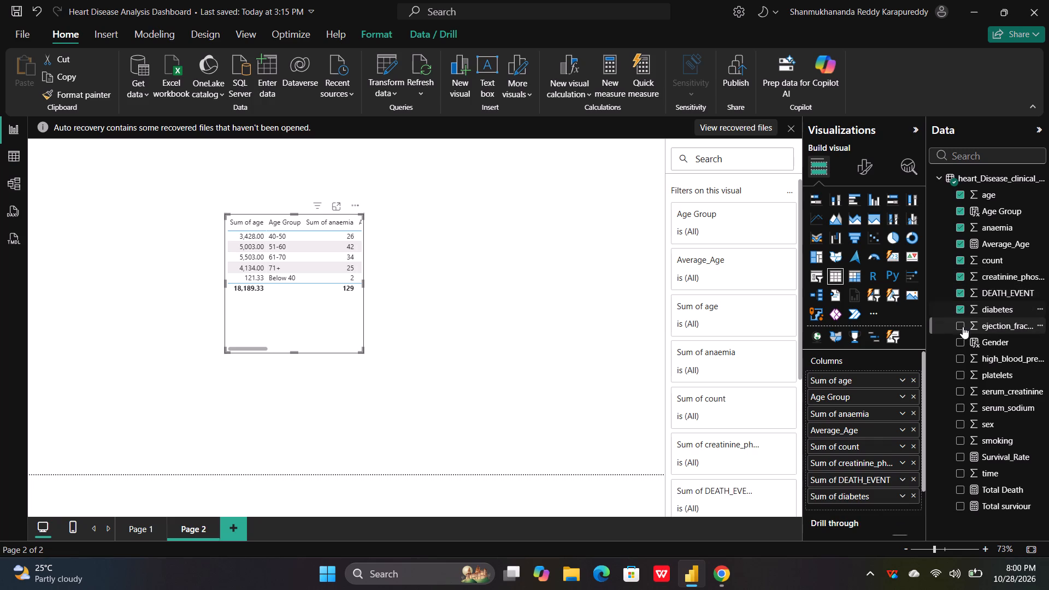
click(962, 327)
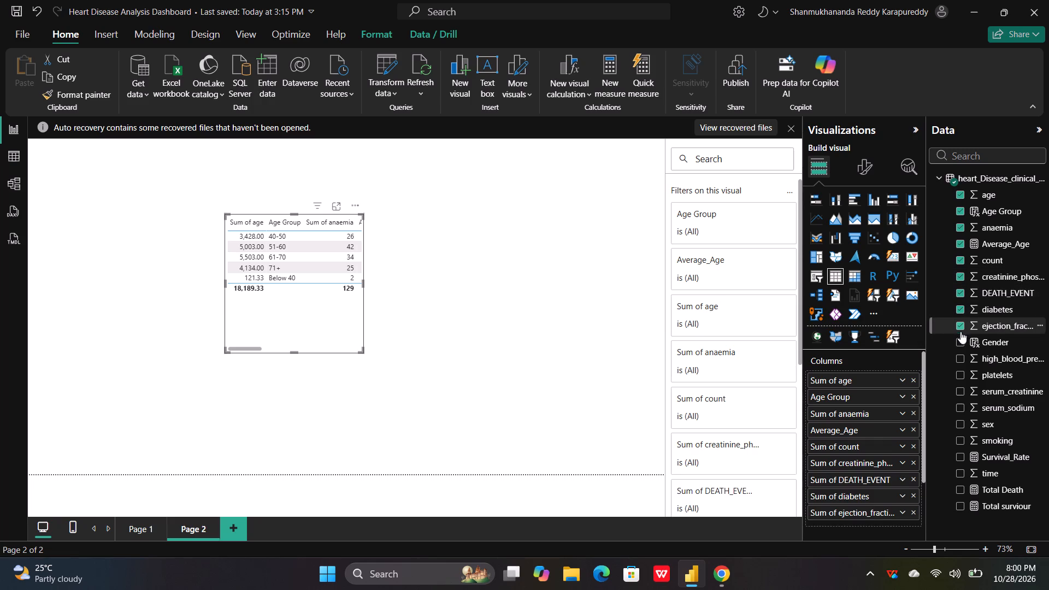
click(959, 343)
Add the remaining fields as columns: high_blood_pressure, platelets, serum_creatinine, serum_sodium, sex, smoking, Survival_Rate, time, Total Death and Total surviour.
click(962, 358)
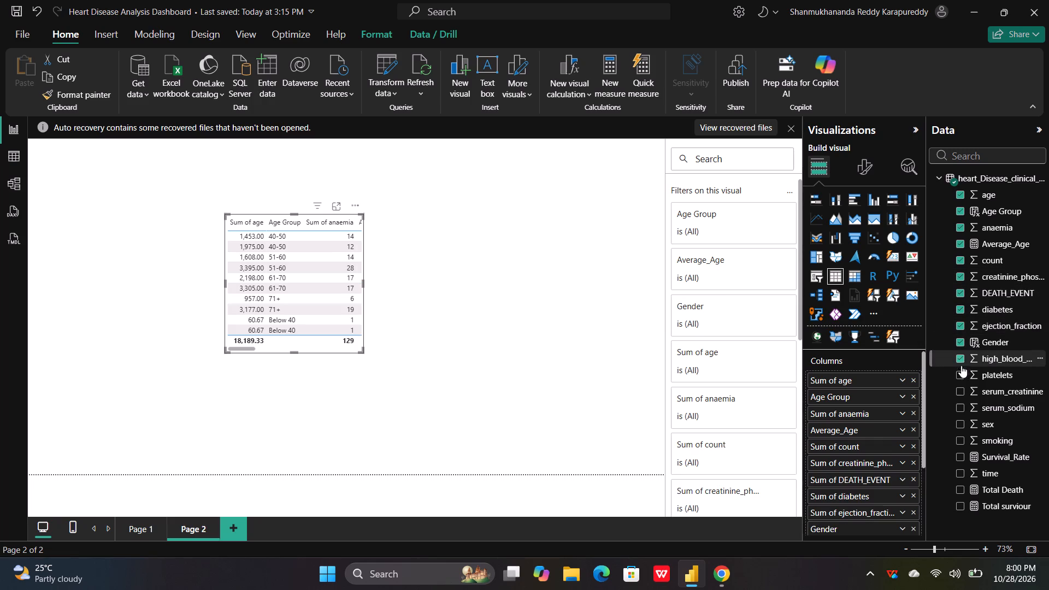
click(960, 379)
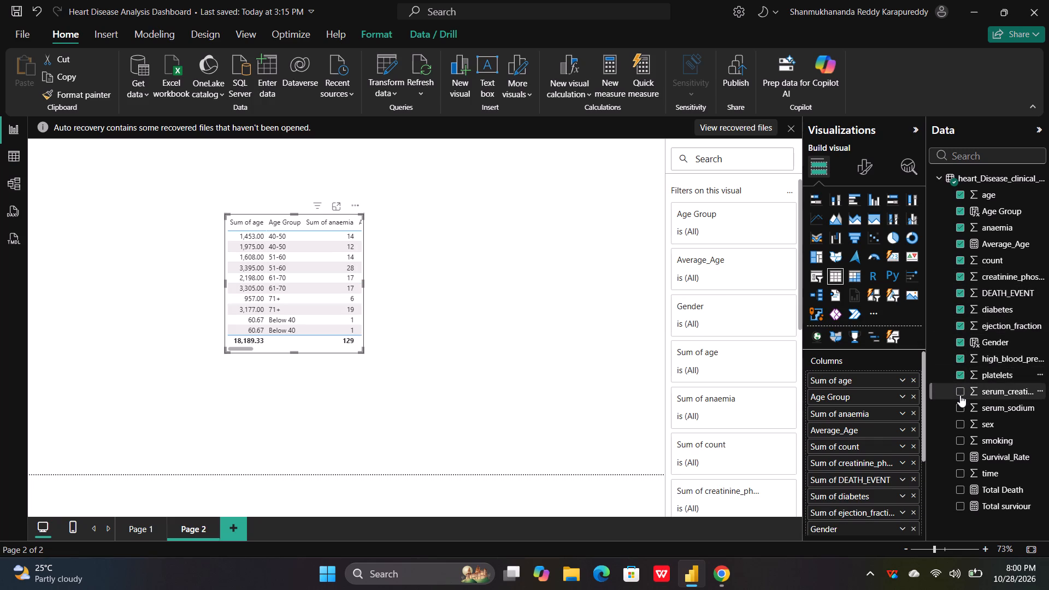
click(960, 394)
click(960, 405)
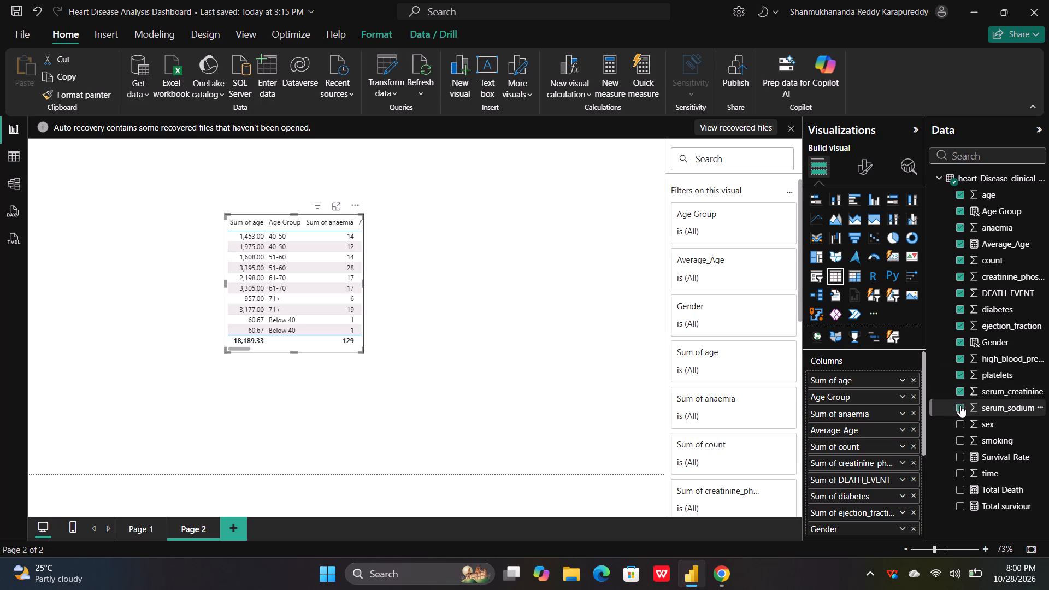
click(962, 424)
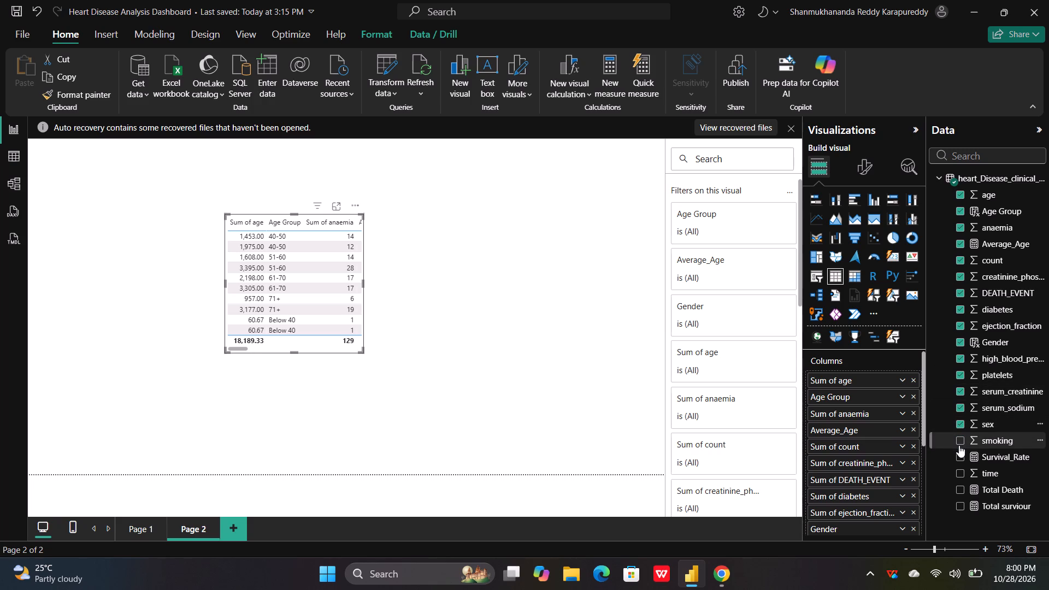
click(959, 445)
click(962, 442)
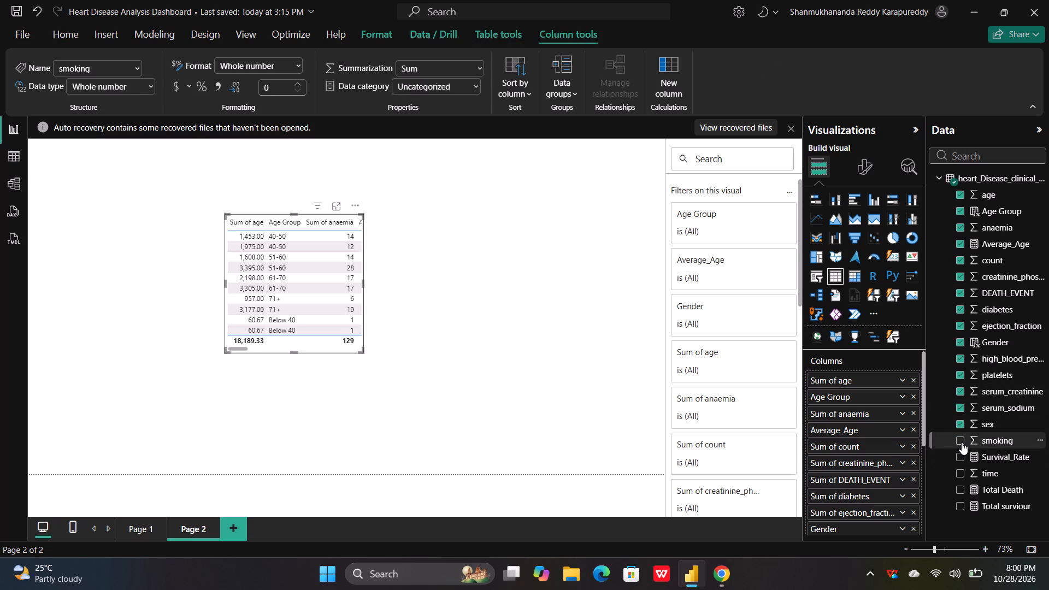
click(961, 457)
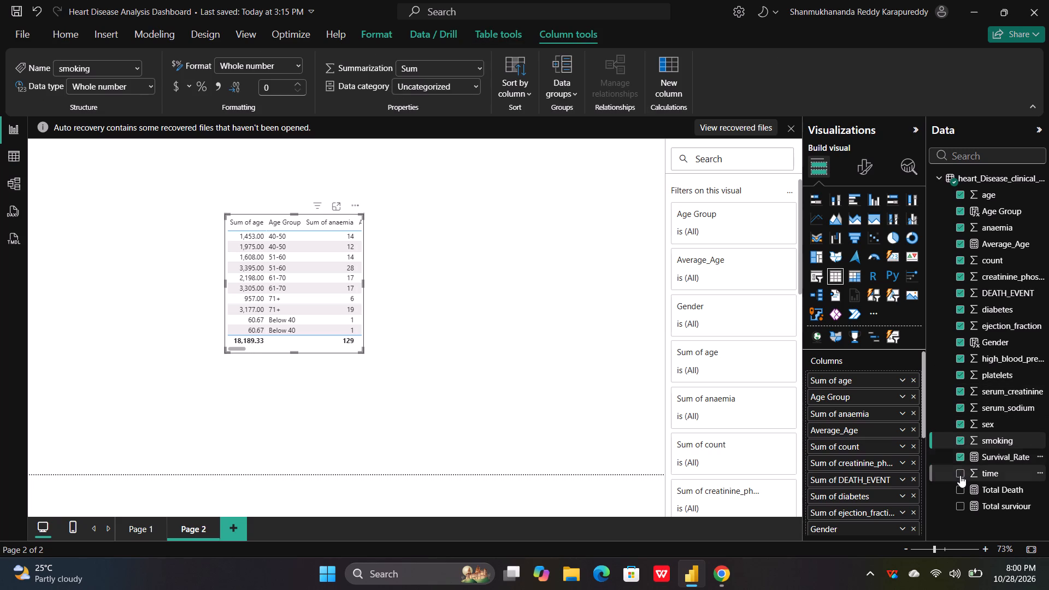
click(960, 476)
click(960, 487)
click(960, 501)
scroll(894, 469, down, 3)
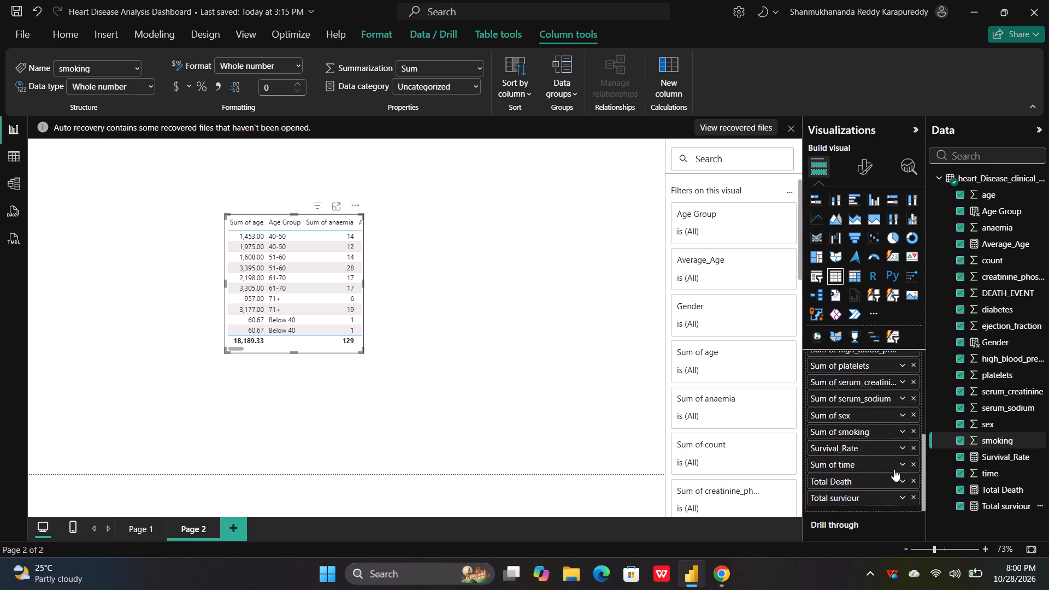
scroll(894, 469, down, 1)
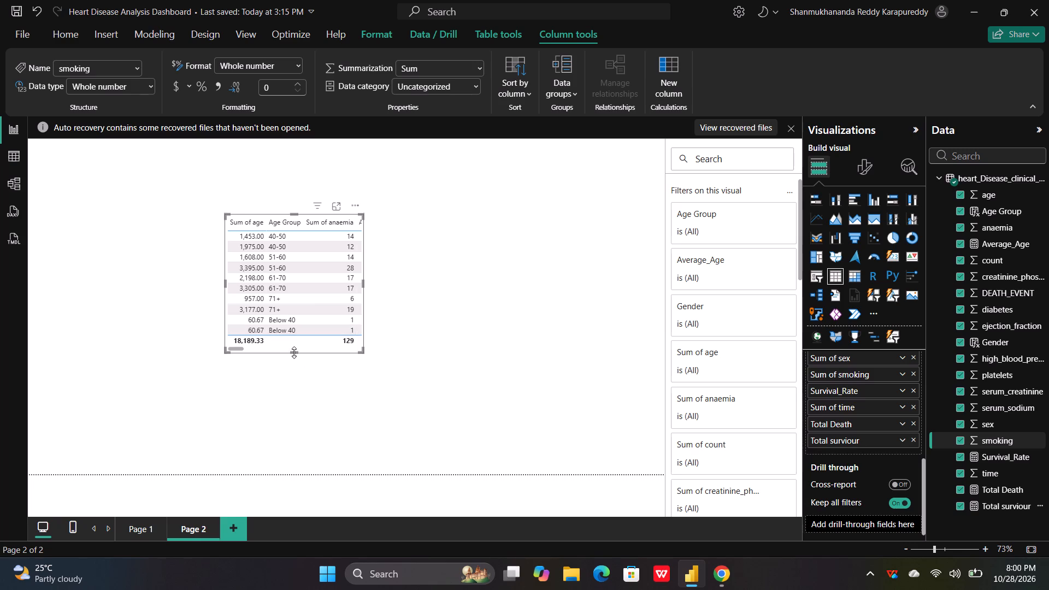
Make the table visual taller, move it to the page's upper-left corner, and widen it to span nearly the full page.
drag(294, 352, 289, 416)
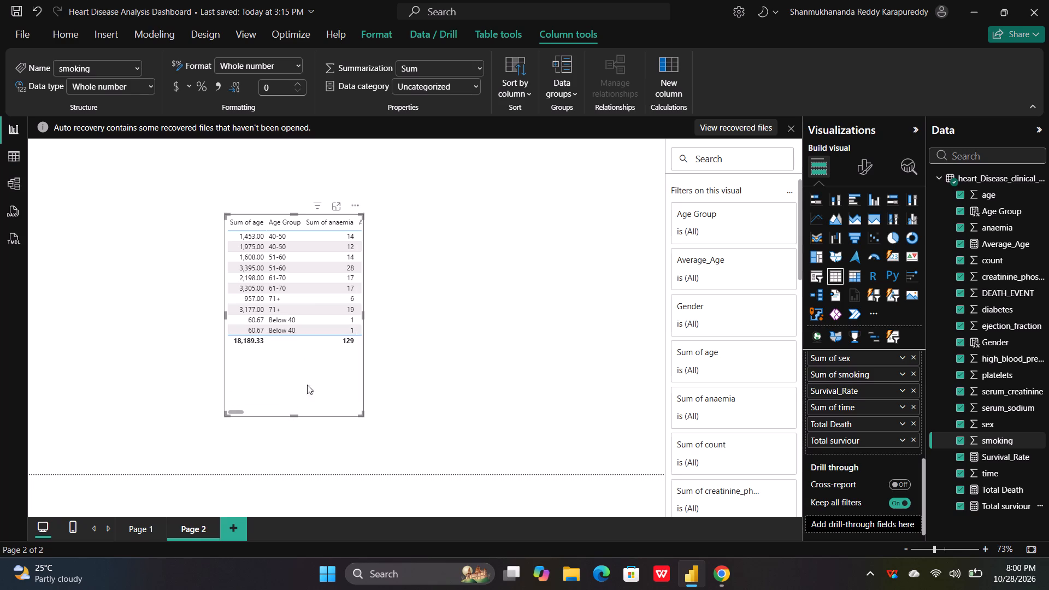
drag(362, 311, 635, 273)
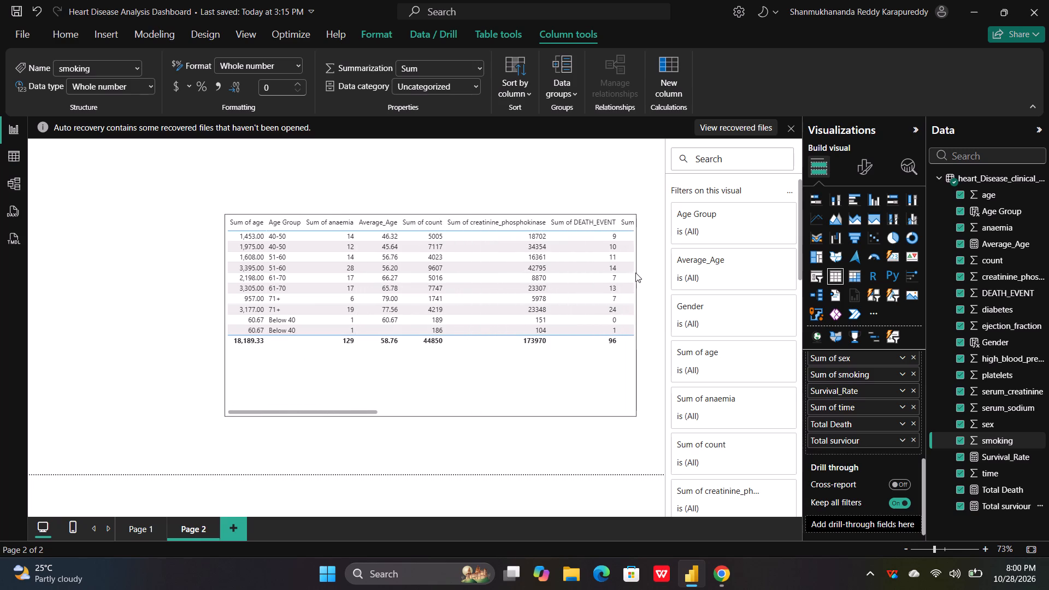
drag(635, 273, 622, 272)
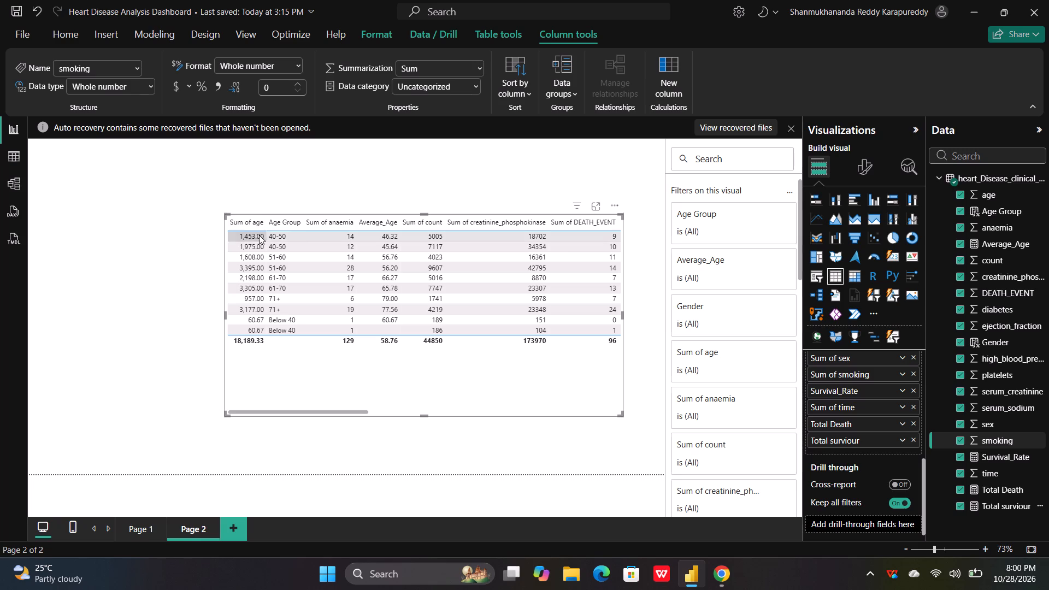
drag(298, 374, 178, 336)
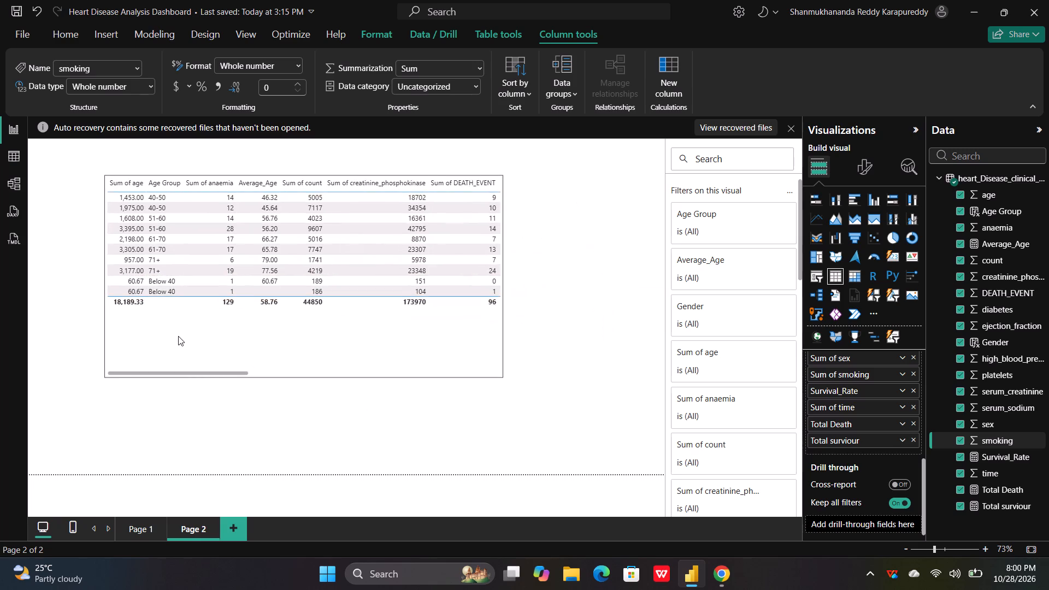
drag(178, 336, 105, 306)
drag(106, 310, 107, 309)
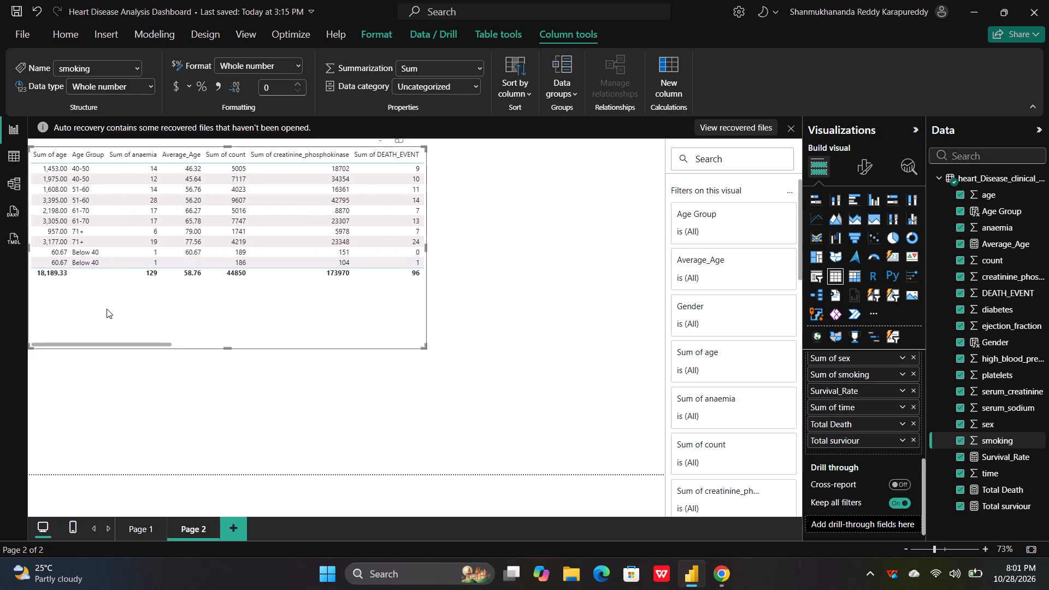
drag(107, 309, 111, 309)
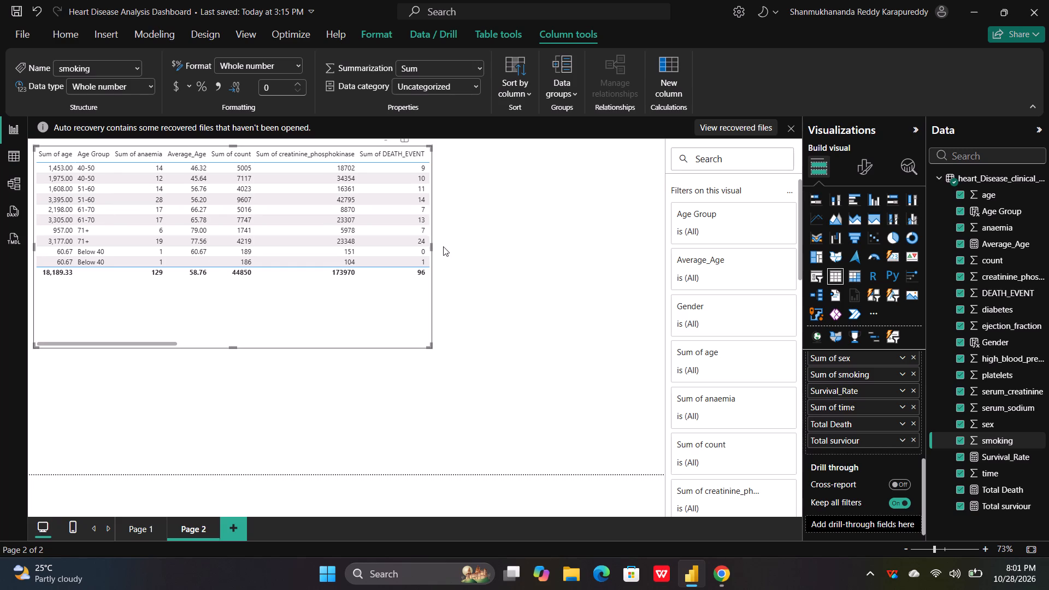
drag(432, 245, 587, 239)
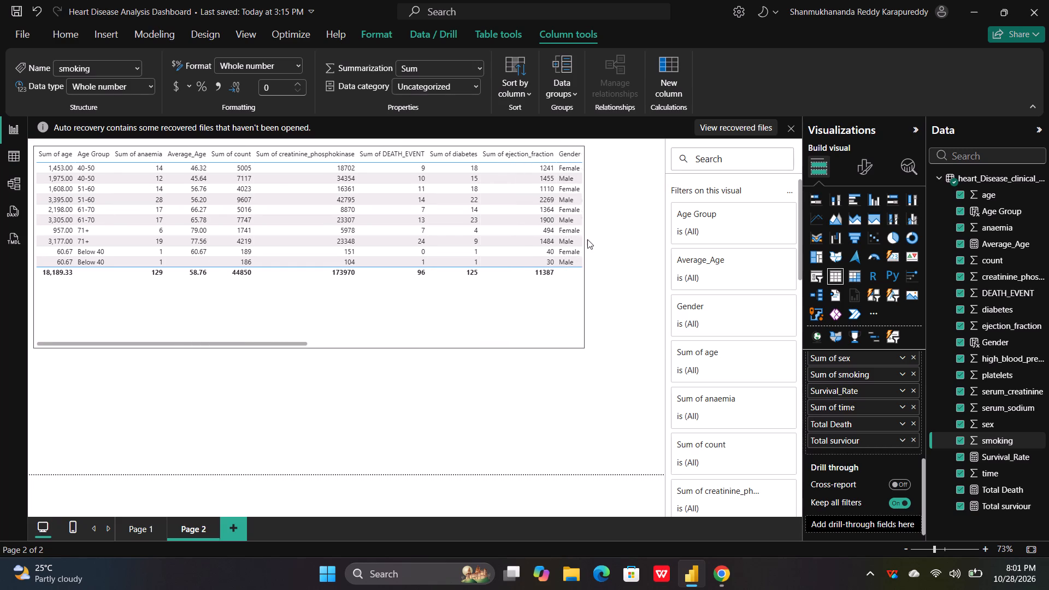
drag(587, 239, 657, 246)
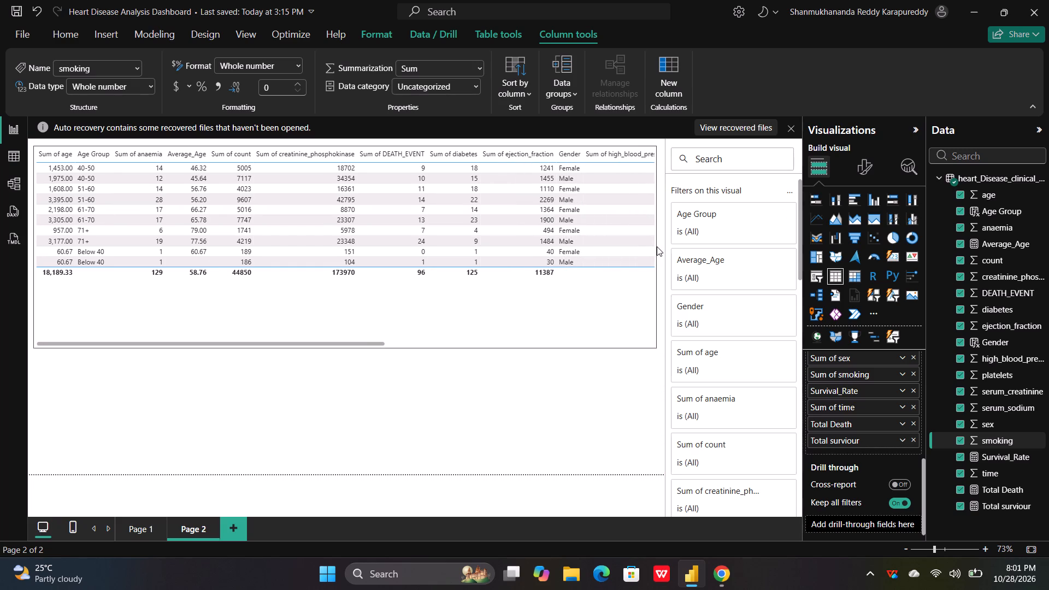
Narrow the table visual slightly from its right edge and look across all its columns.
drag(657, 246, 639, 254)
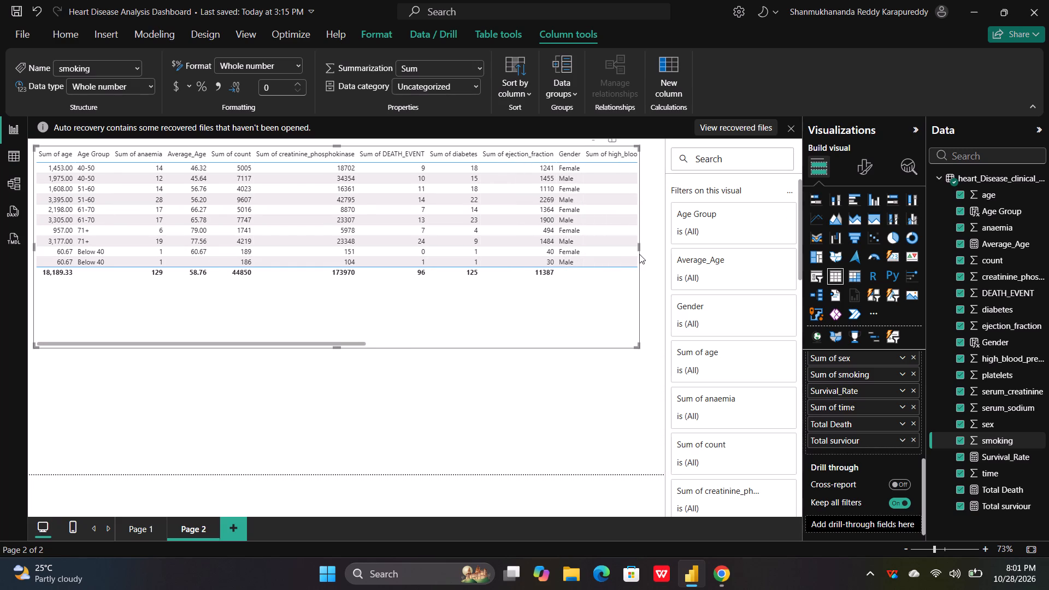
drag(332, 341, 608, 339)
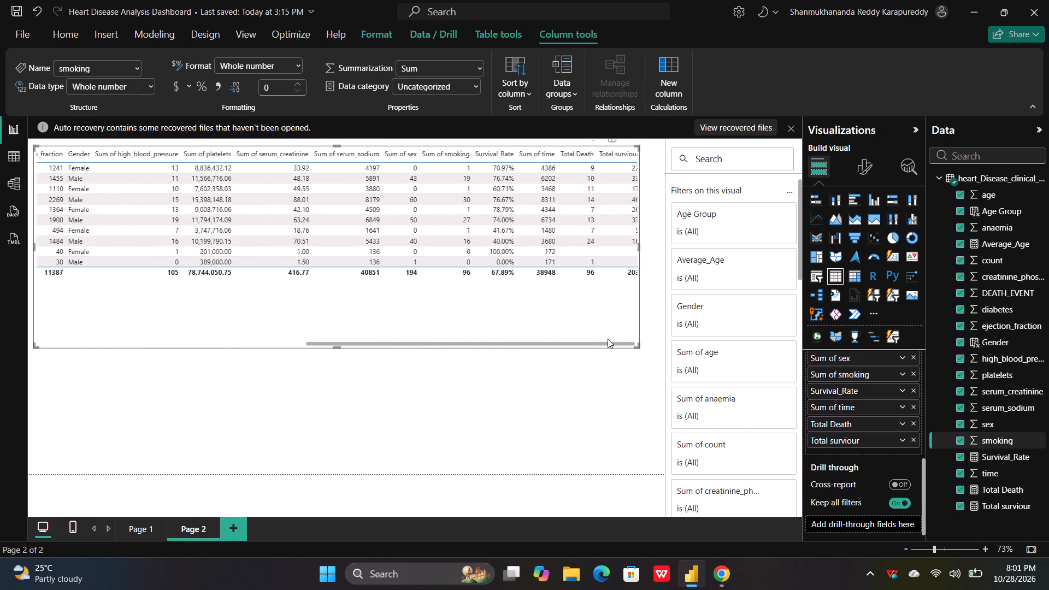
drag(608, 339, 274, 318)
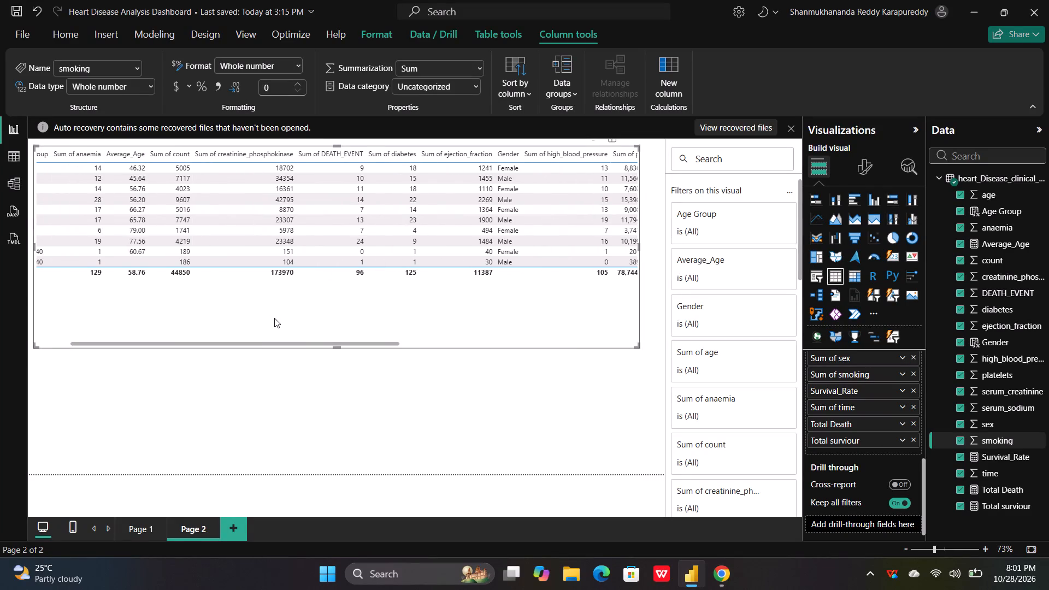
scroll(838, 371, up, 6)
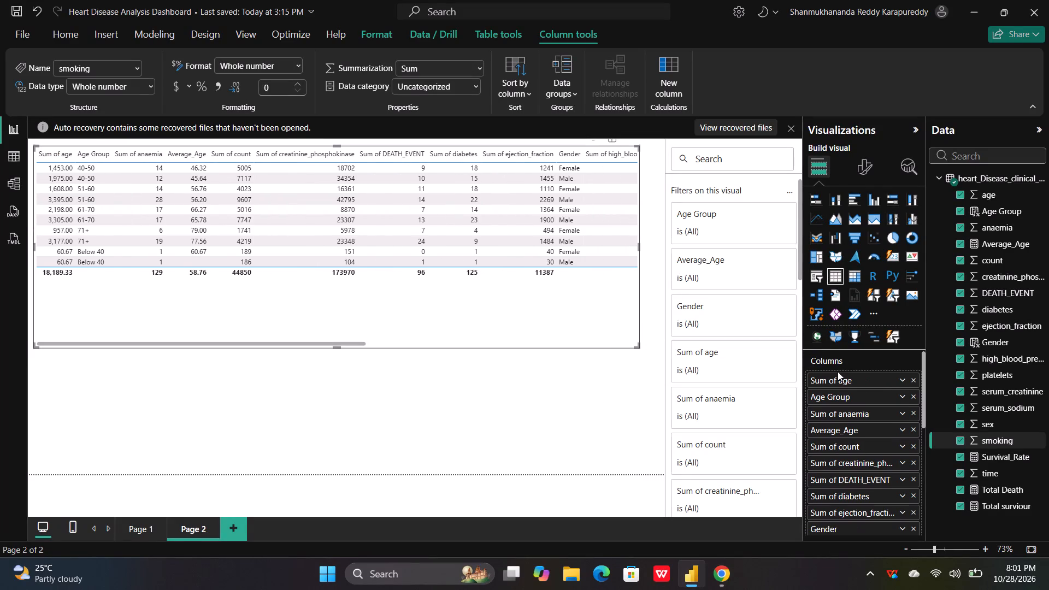
click(728, 568)
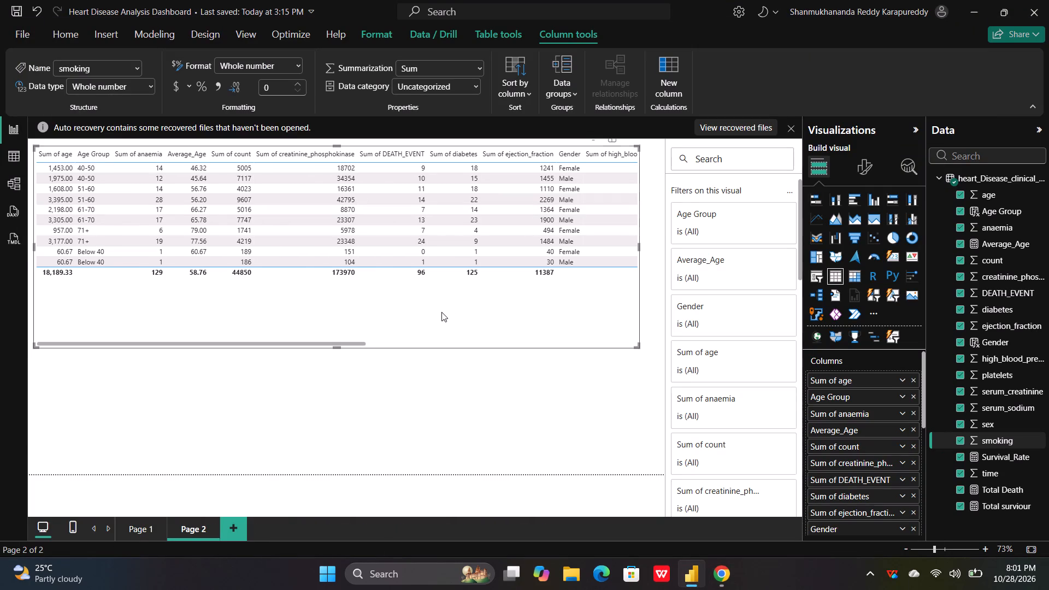
click(355, 321)
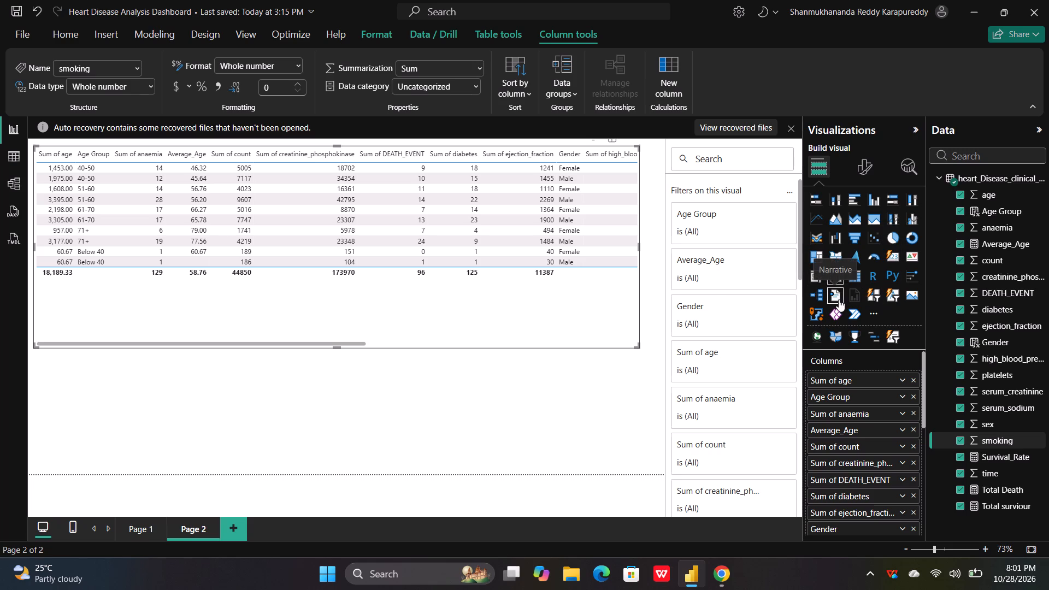
click(871, 311)
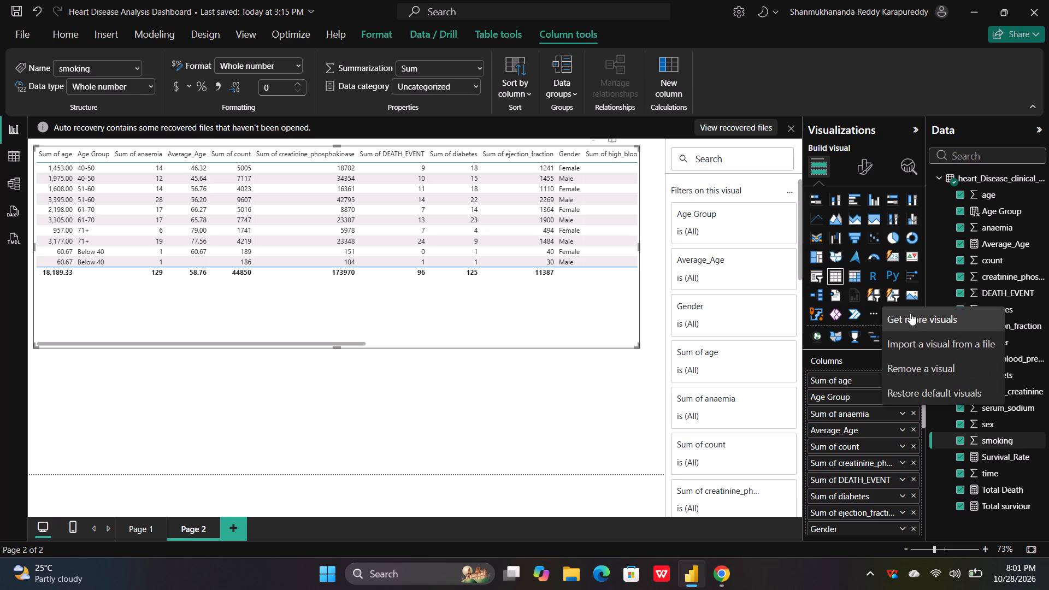
click(864, 169)
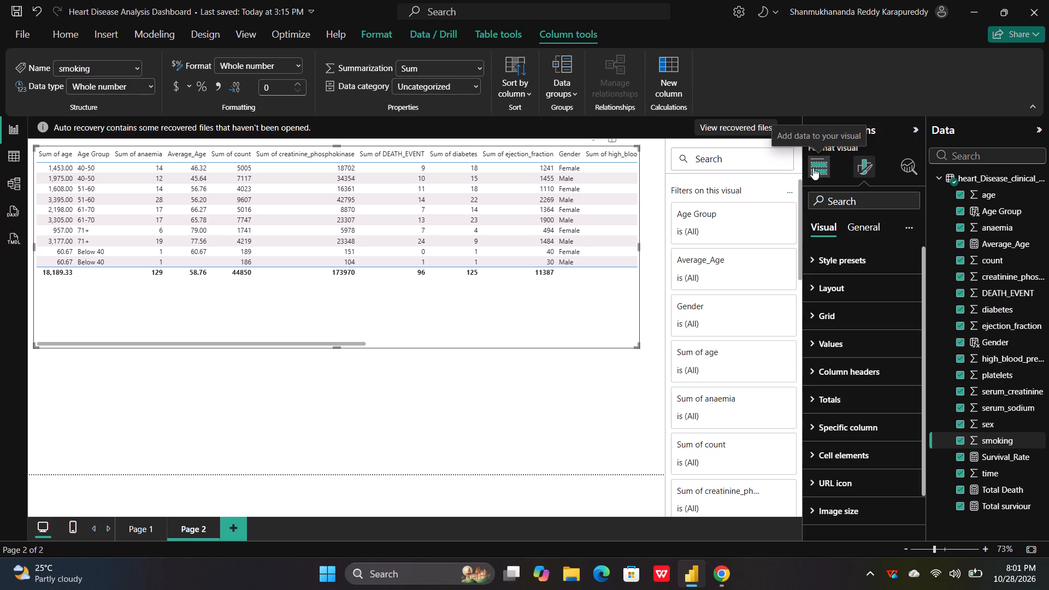
click(813, 168)
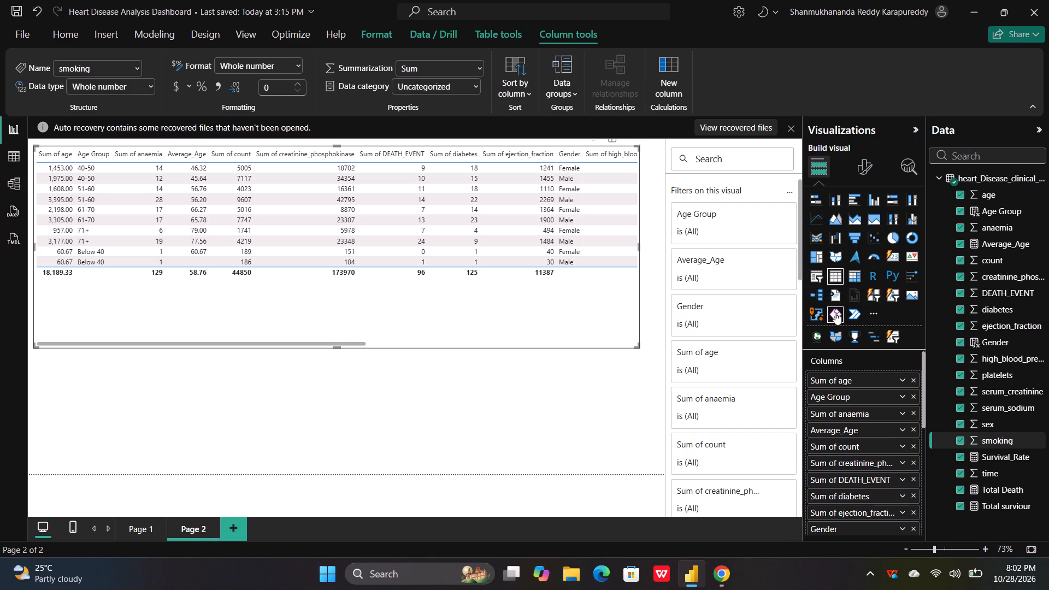
scroll(844, 335, down, 5)
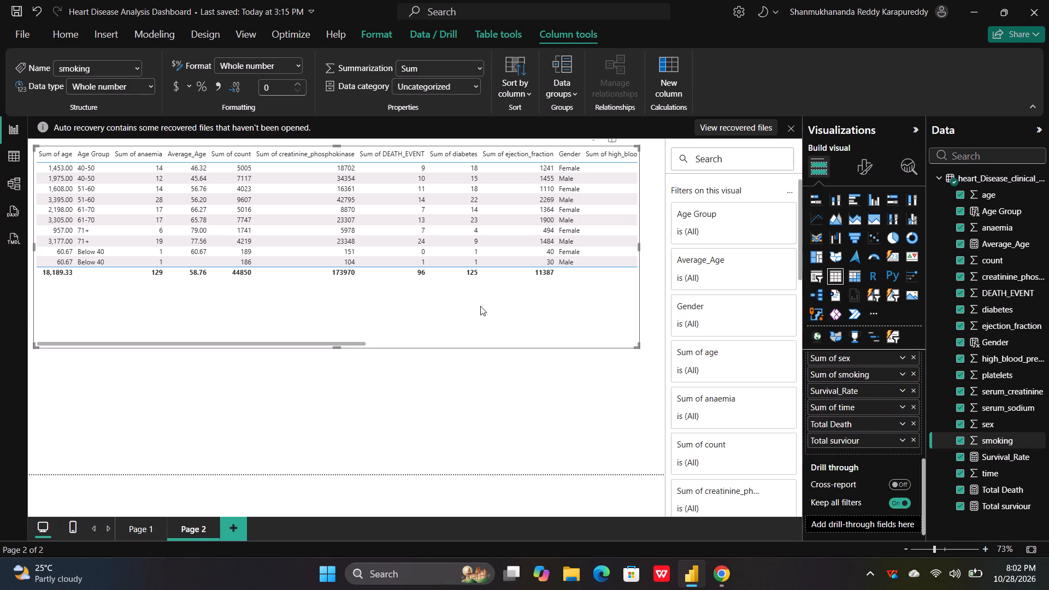
Examine the raw rows of the heart_Disease_clinical_records_ table in Table view, with the count column selected, for a way to extract them.
click(14, 155)
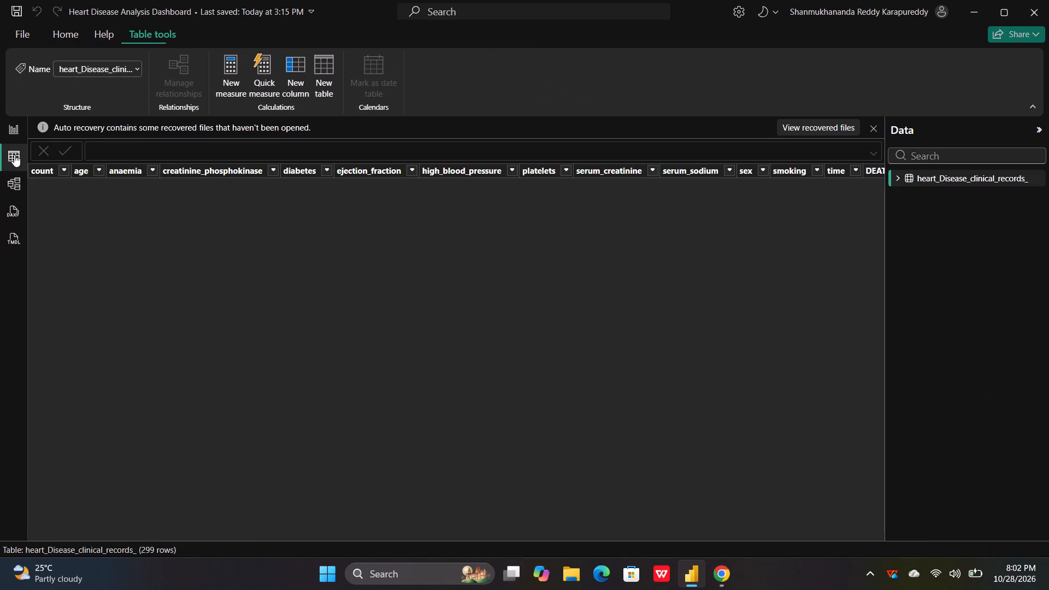
scroll(113, 213, right, 1)
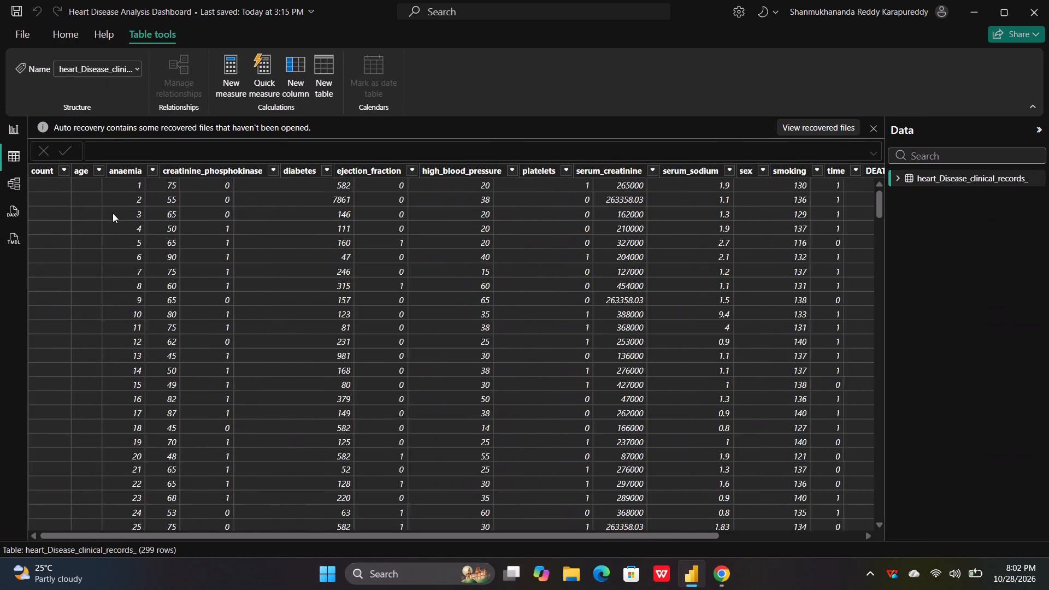
click(36, 170)
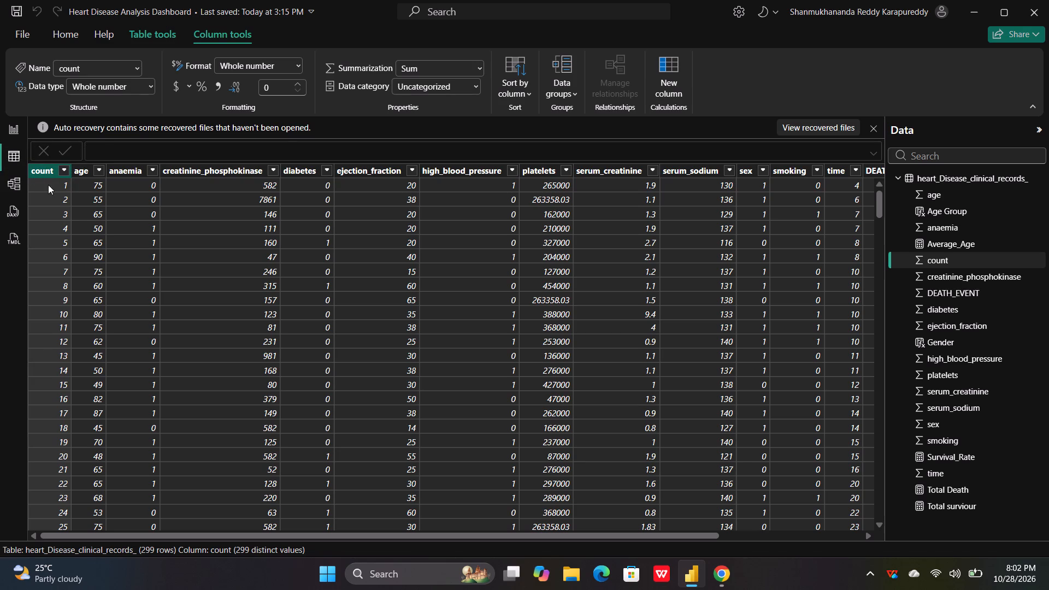
click(0, 309)
click(4, 272)
click(18, 135)
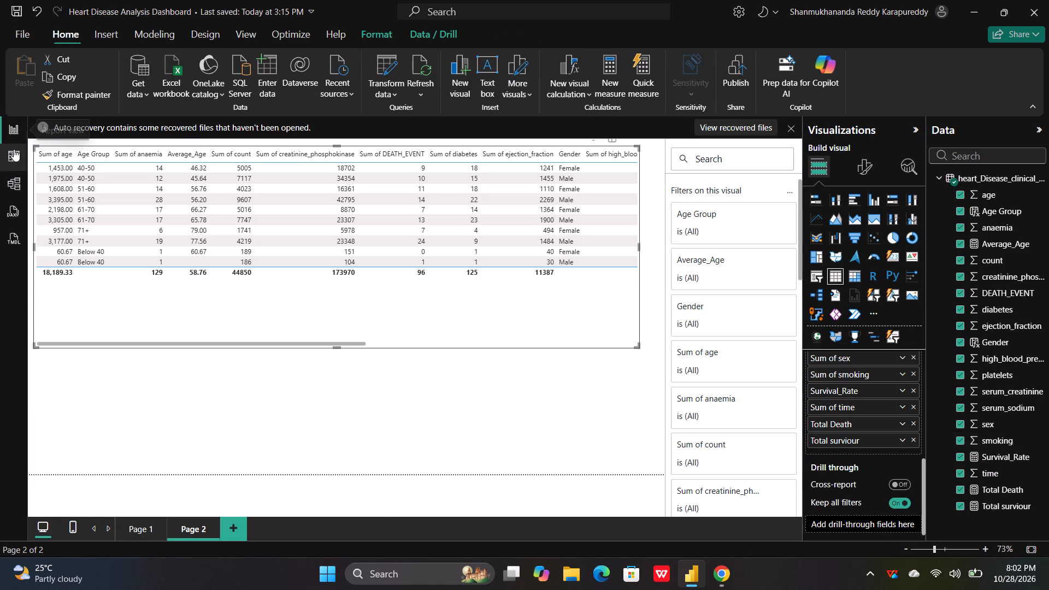
click(14, 150)
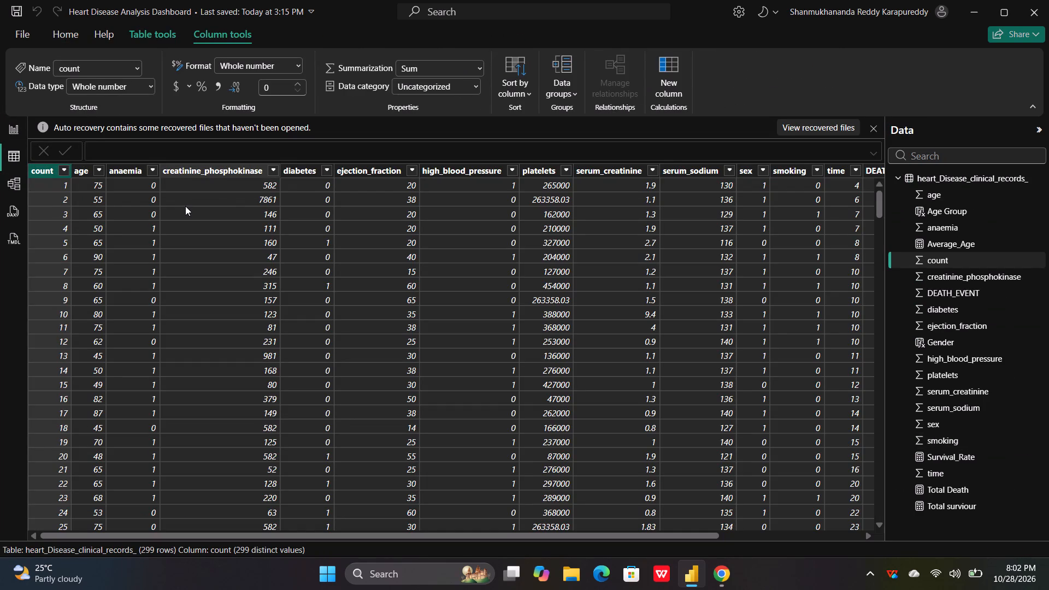
click(154, 33)
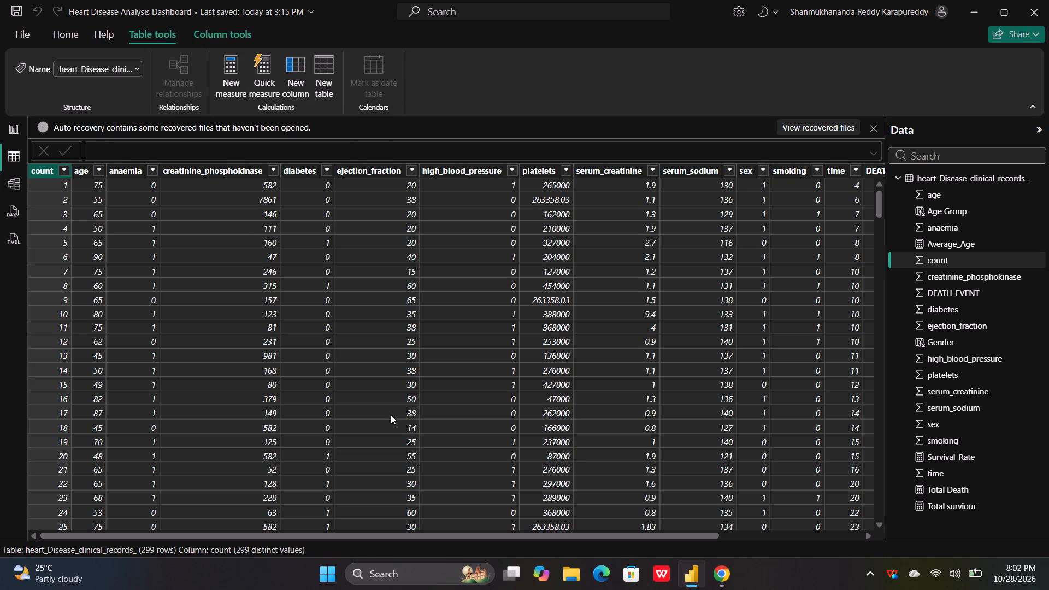
Open the heart_Disease_clinical_records_ query in Power Query Editor and examine its Source and Navigation applied steps.
scroll(391, 415, down, 1)
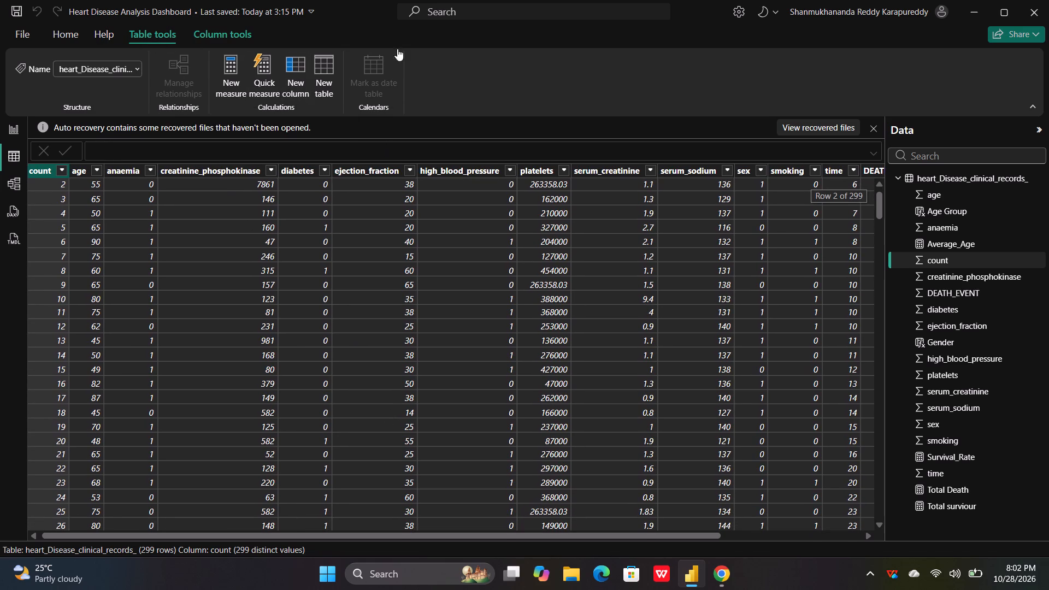
click(54, 30)
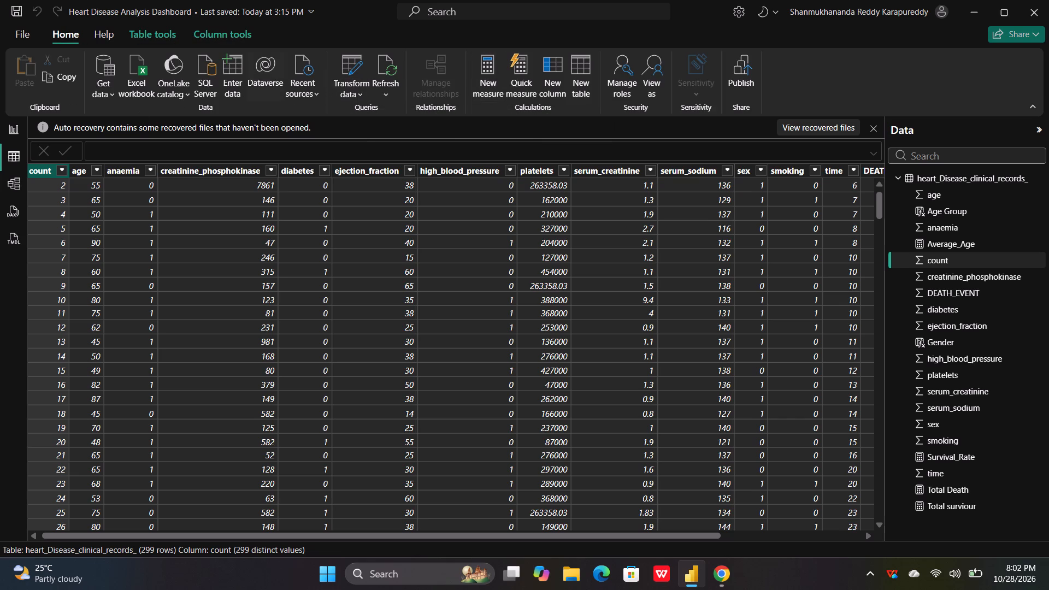
click(344, 71)
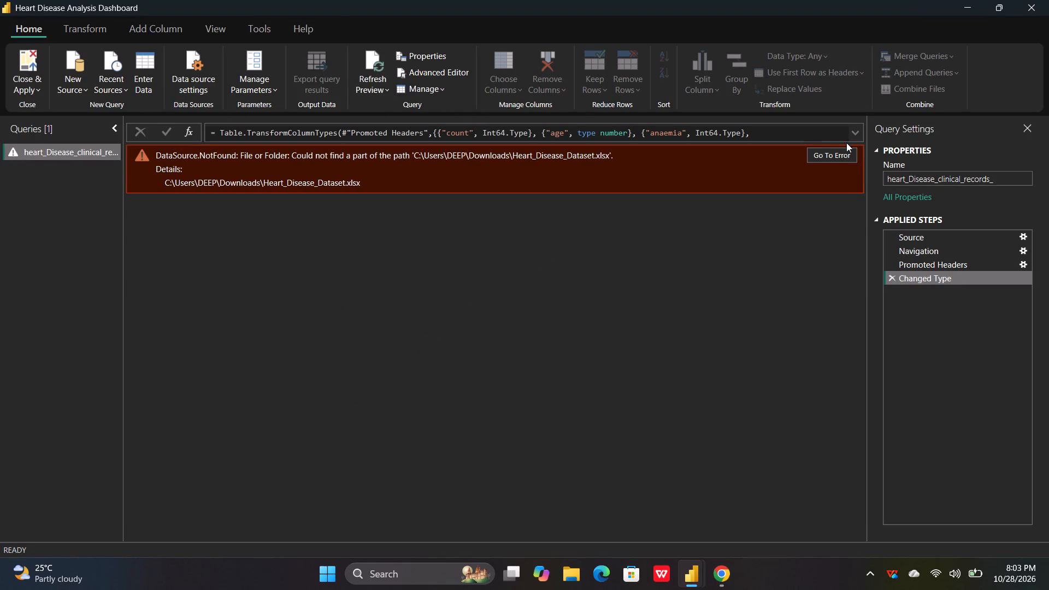
click(928, 237)
click(923, 253)
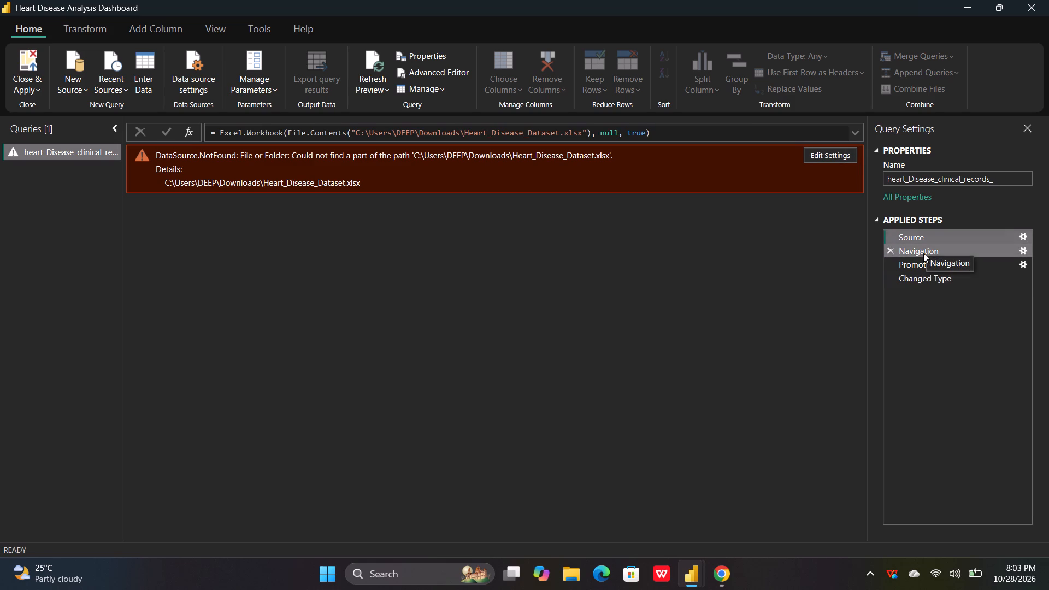
click(923, 239)
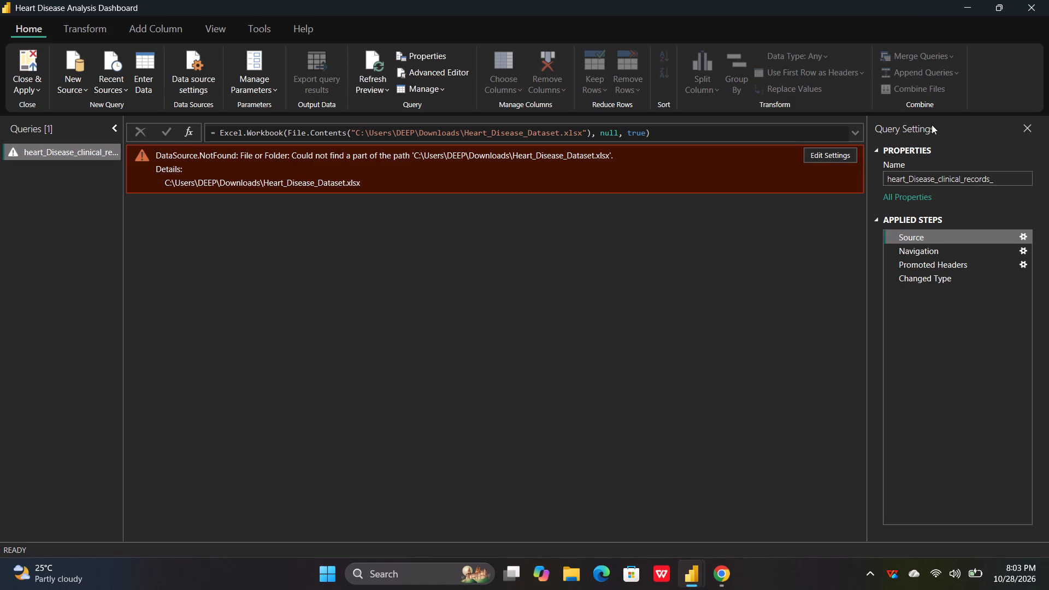
Inspect the file path in the Source step's Excel Workbook settings and dismiss the settings.
click(836, 151)
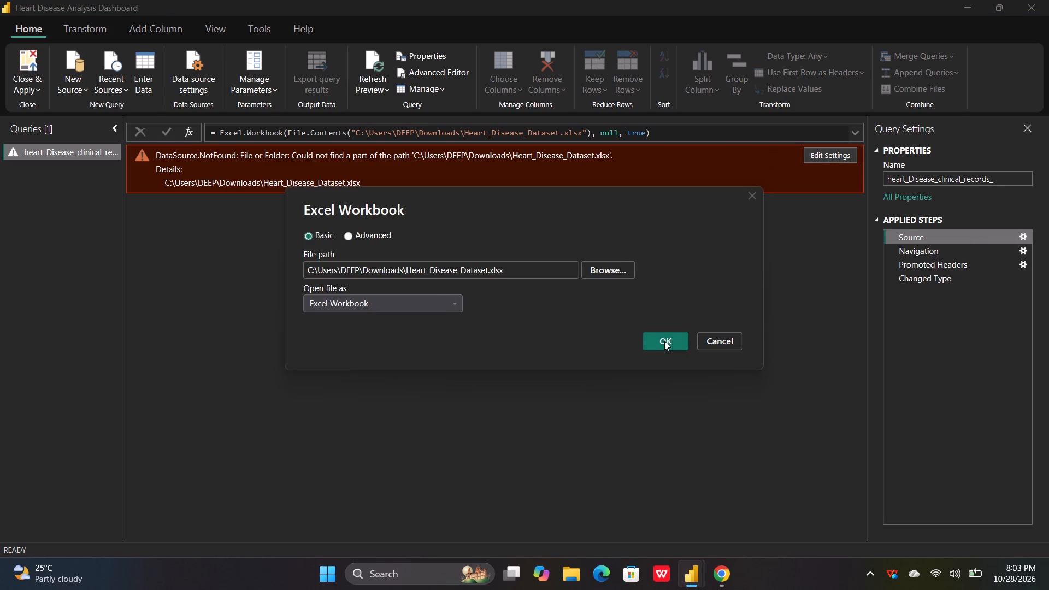
click(757, 196)
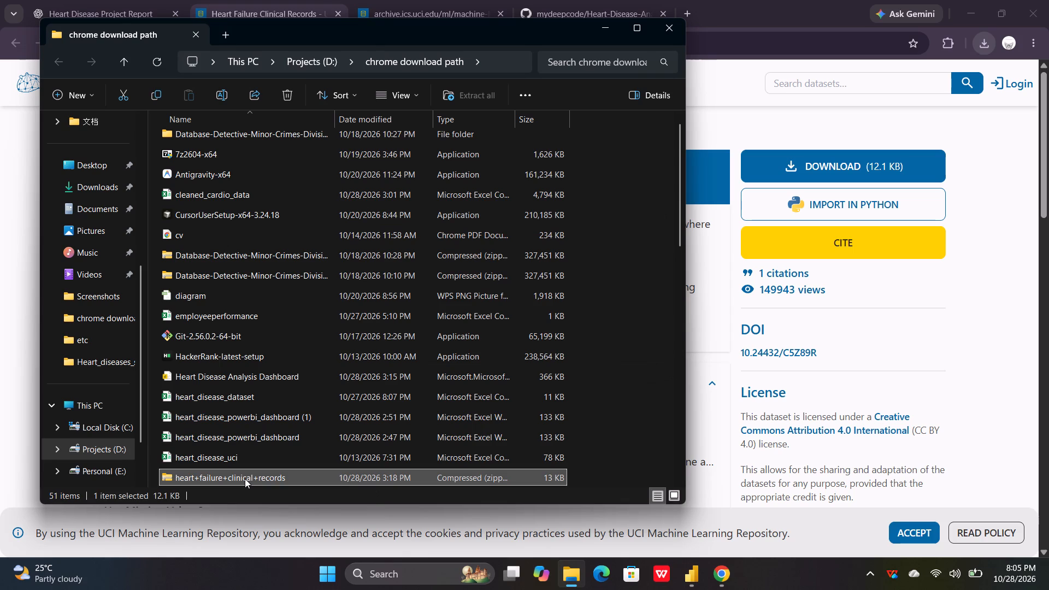
right_click(245, 479)
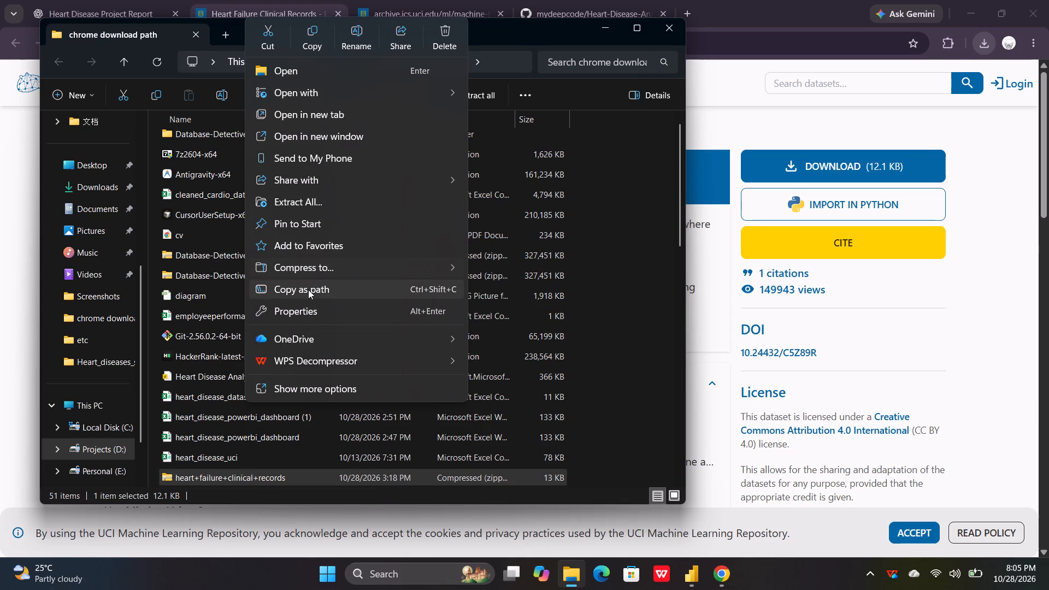
click(291, 204)
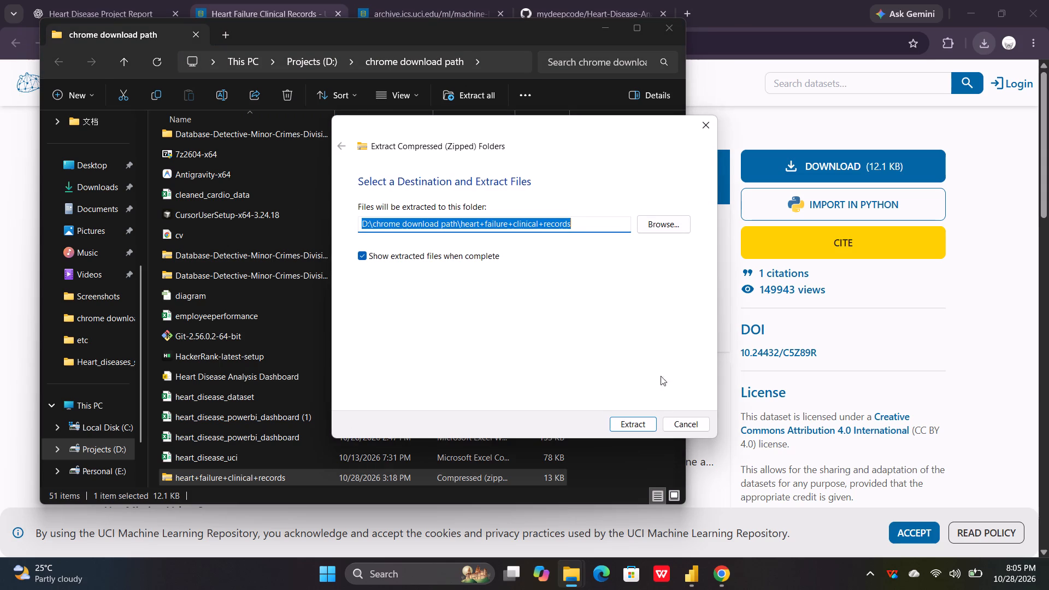
click(643, 419)
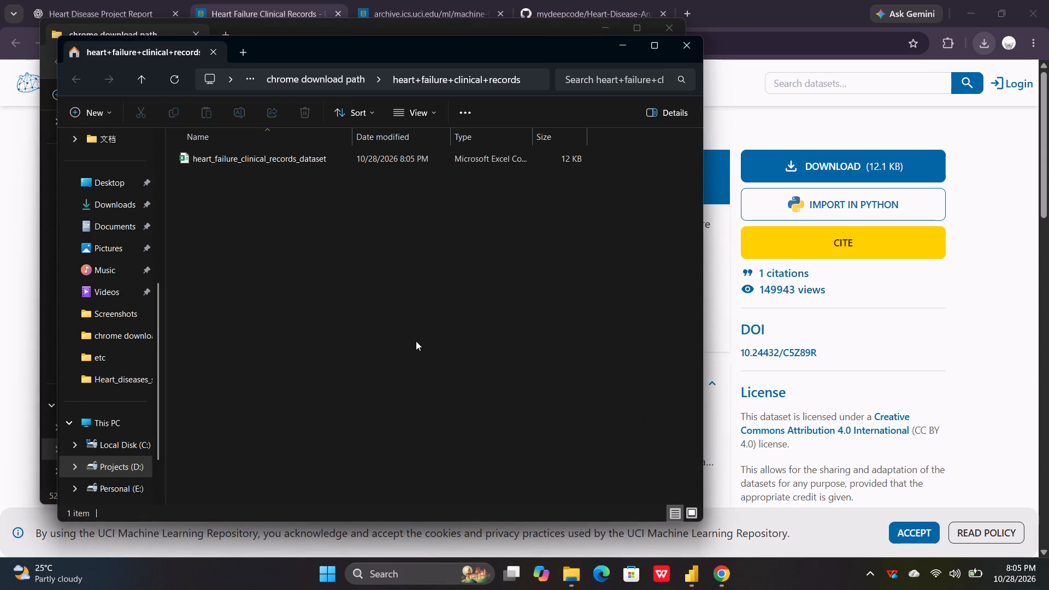
Open the extracted heart_failure_clinical_records_dataset file in Excel to inspect its columns, then minimize it and close the extracted folder's window.
double_click(235, 158)
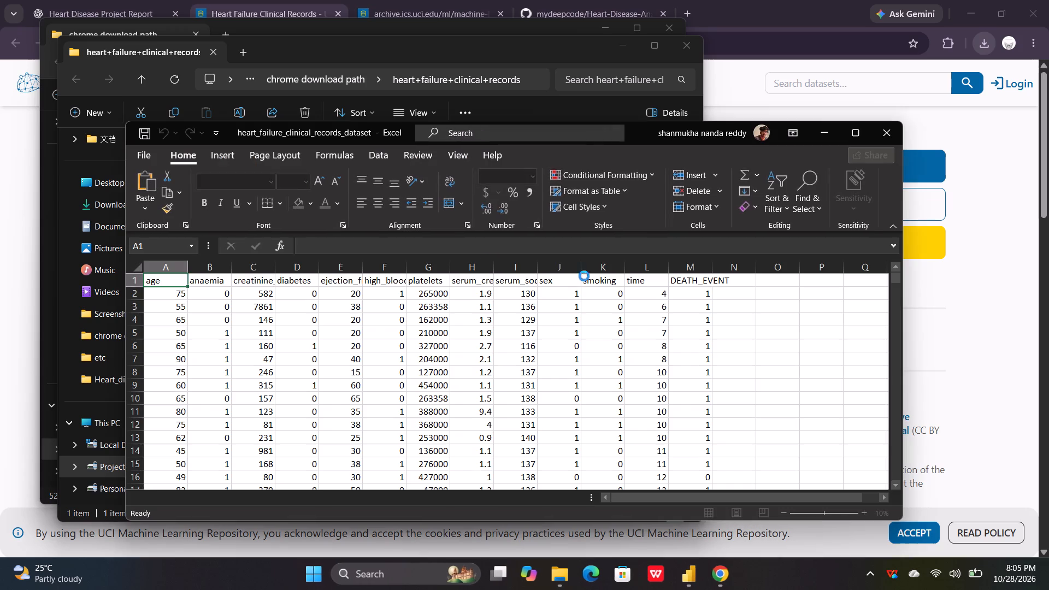
scroll(436, 350, right, 1)
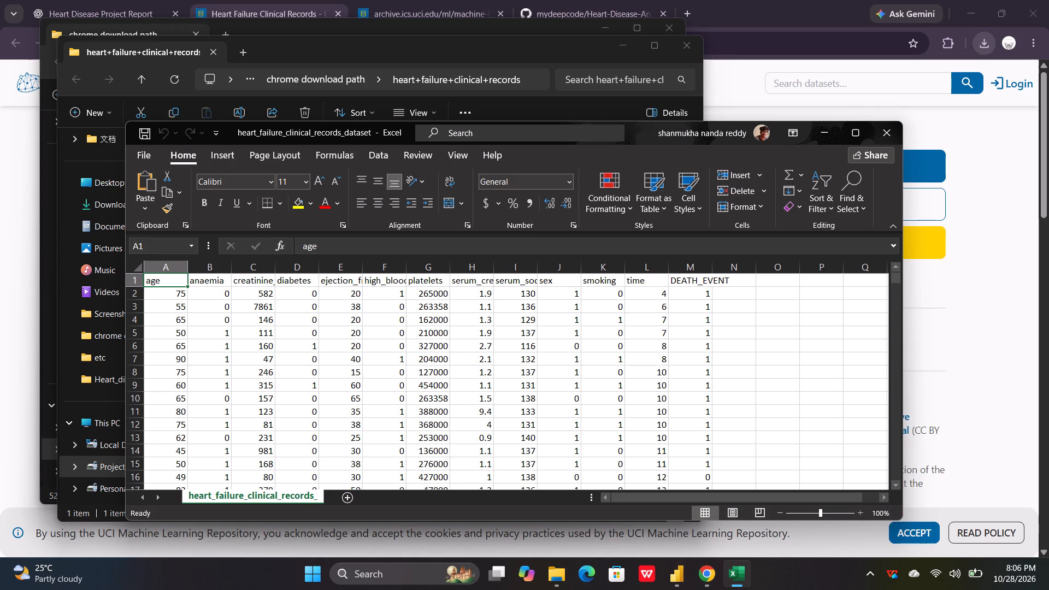
click(826, 131)
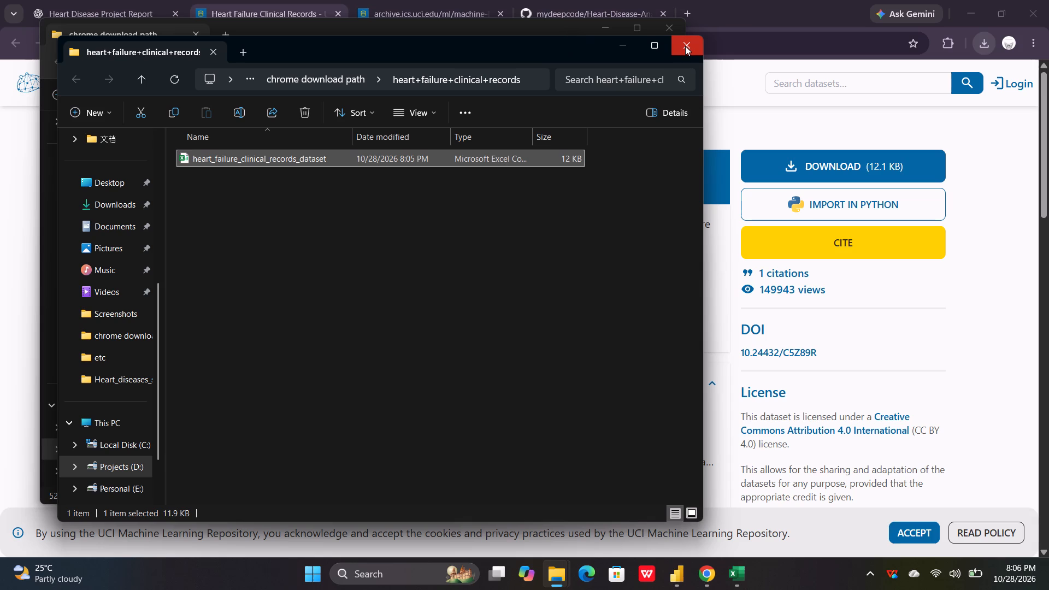
click(685, 46)
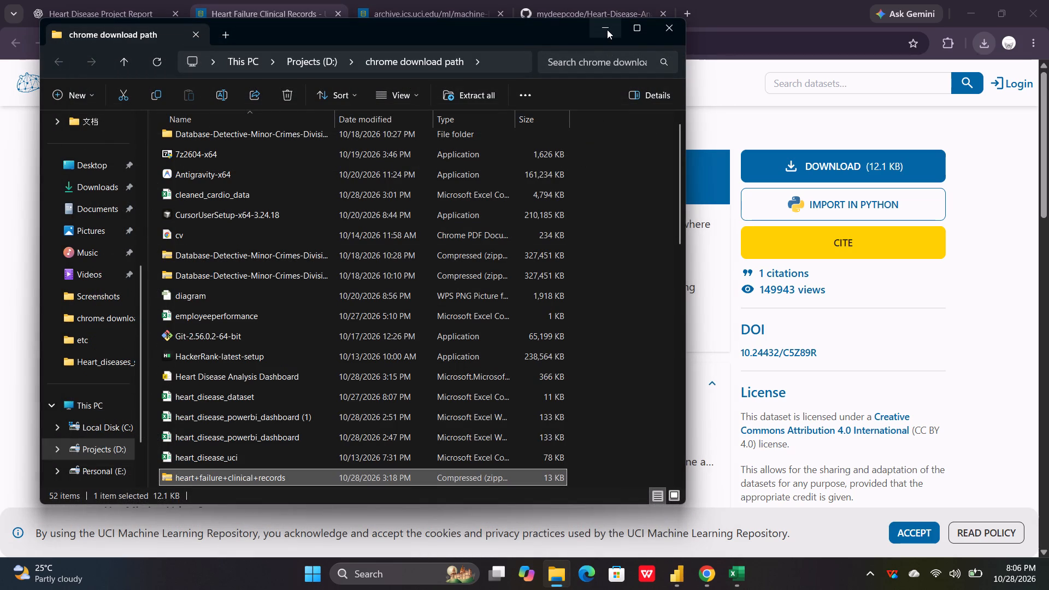
Find the extracted heart+failure+clinical+records folder in chrome download path, check its contents and go back to the parent folder.
scroll(322, 356, down, 4)
scroll(267, 278, up, 8)
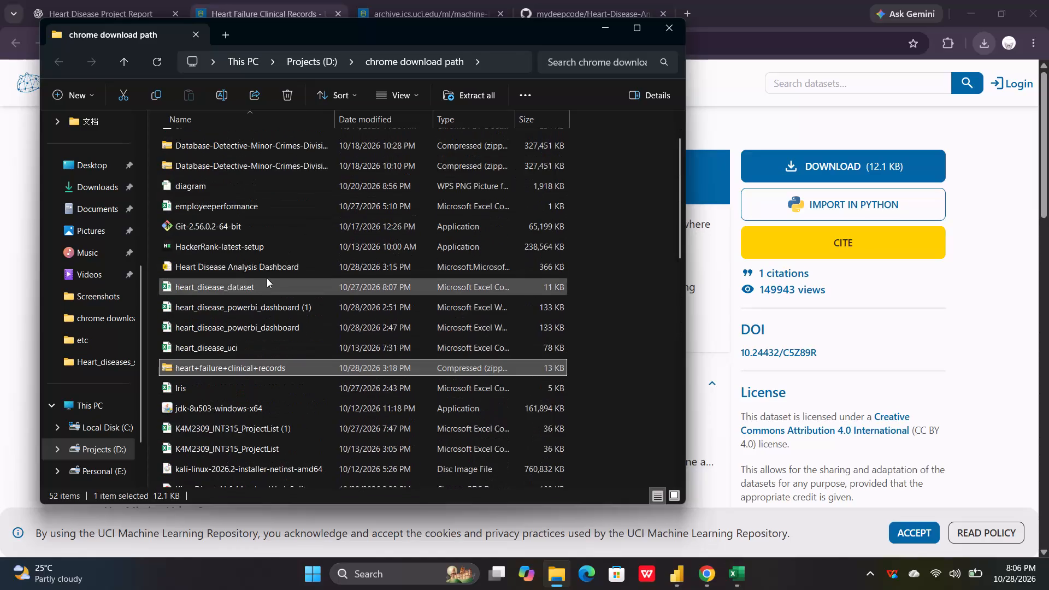
scroll(250, 175, down, 6)
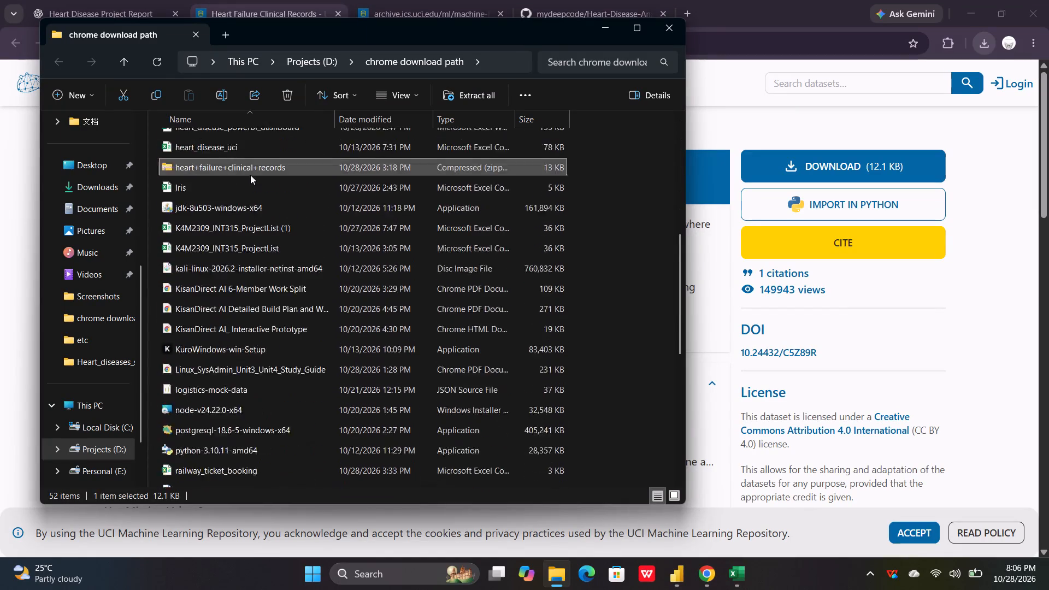
scroll(250, 175, down, 6)
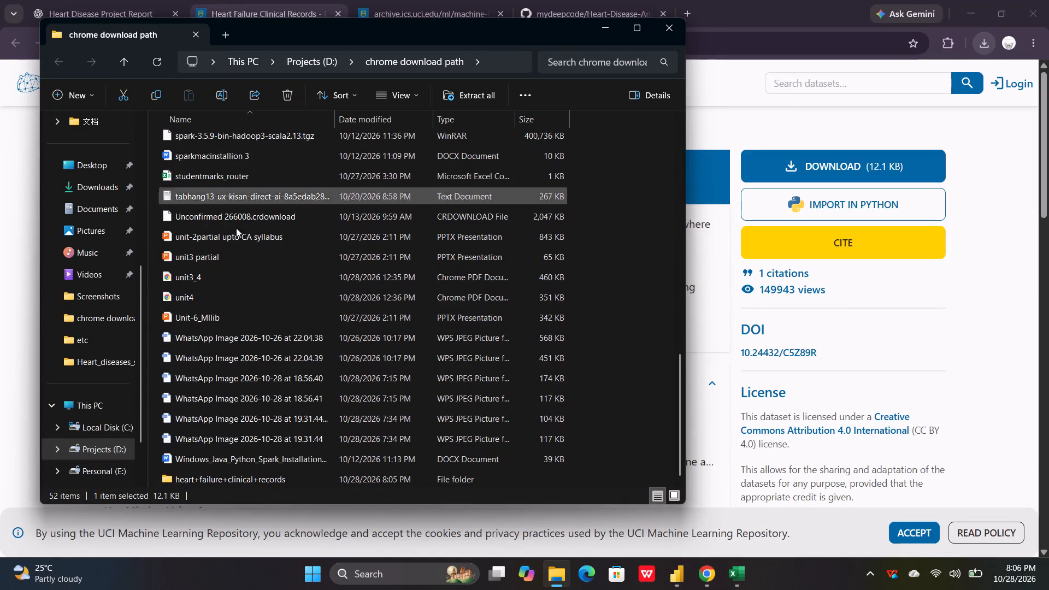
double_click(211, 483)
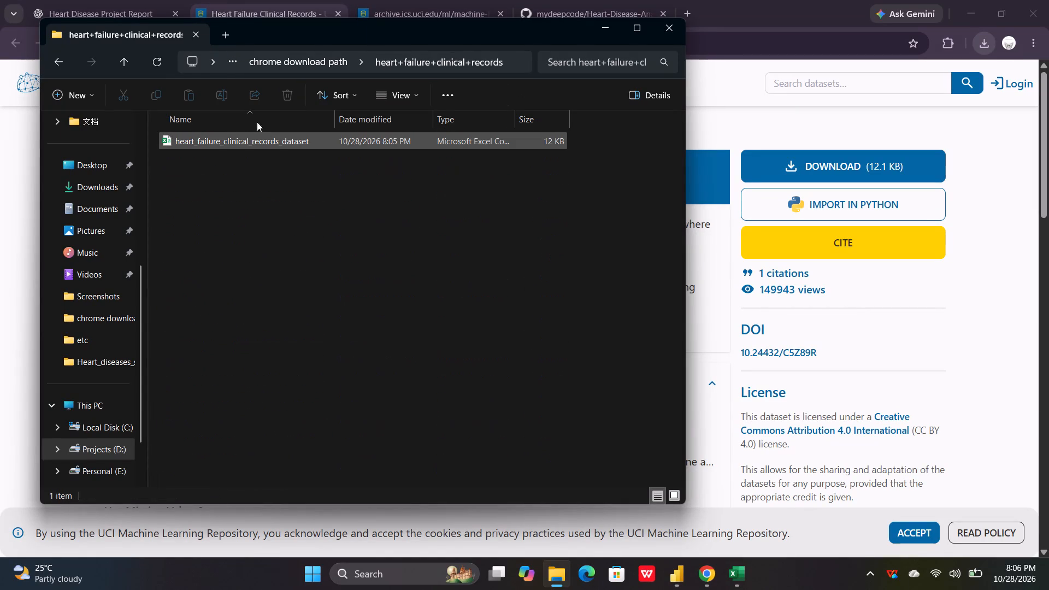
click(60, 57)
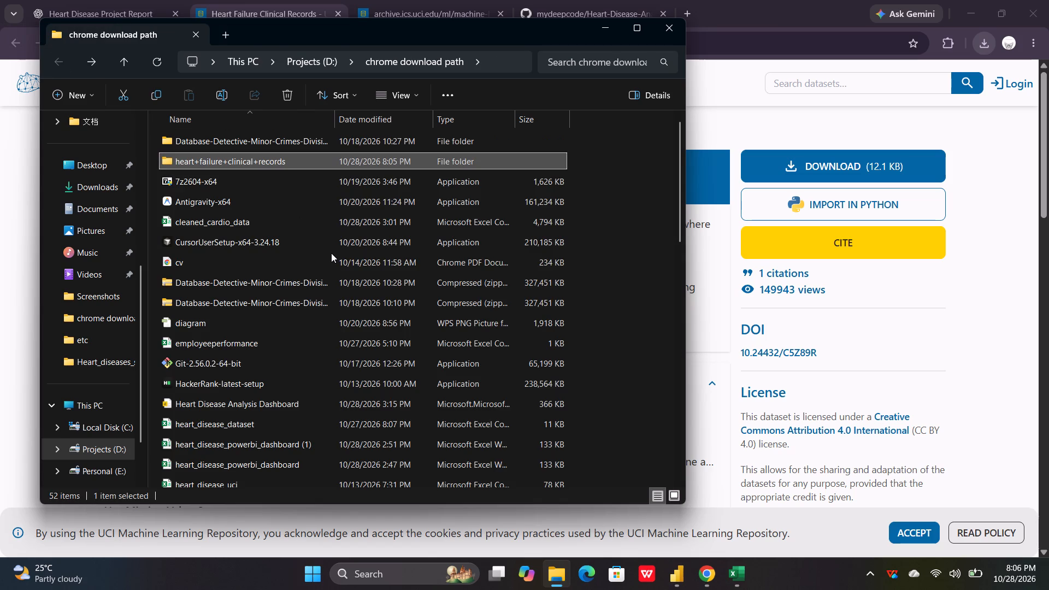
Permanently delete the remaining heart+failure+clinical+records zip archive from the chrome download path folder.
scroll(331, 253, up, 1)
scroll(229, 338, down, 2)
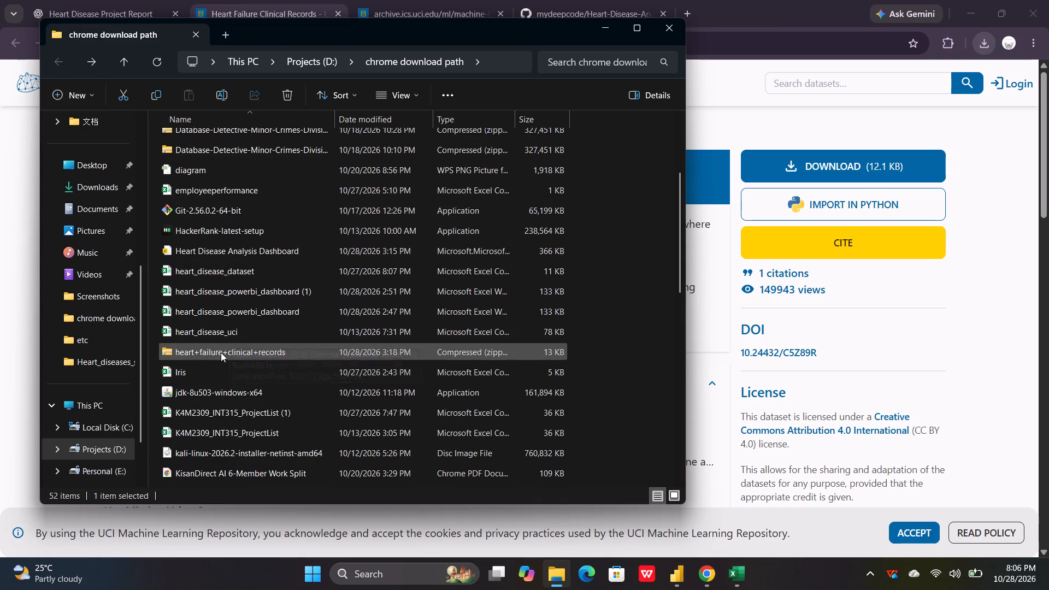
click(221, 352)
key(shift+Delete)
key(Return)
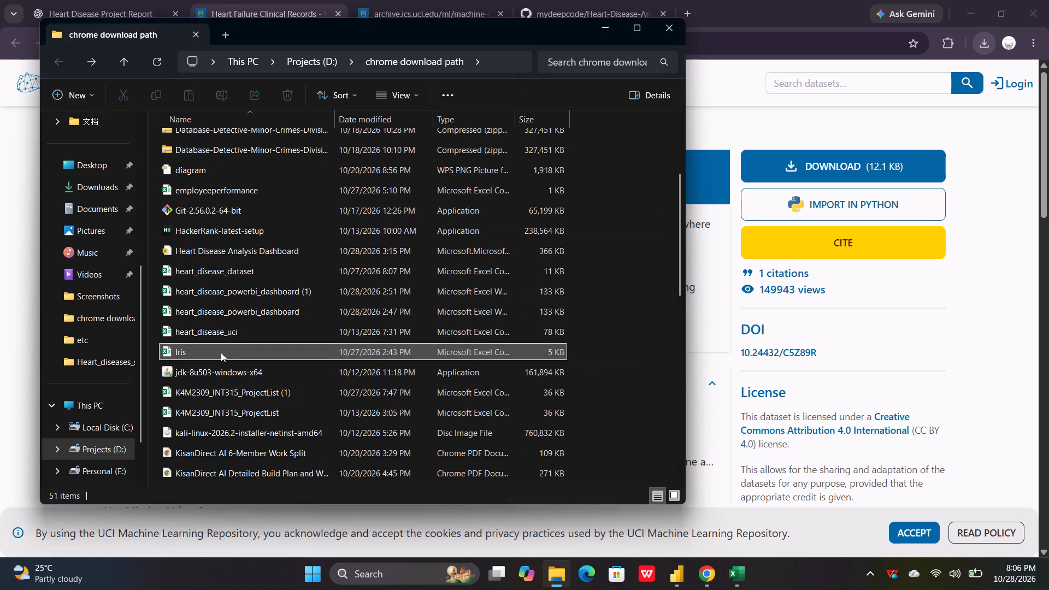
Minimize the chrome download path window, check the browser's recent downloads, and close the Heart Failure Clinical Records page.
scroll(221, 352, up, 8)
scroll(233, 243, up, 3)
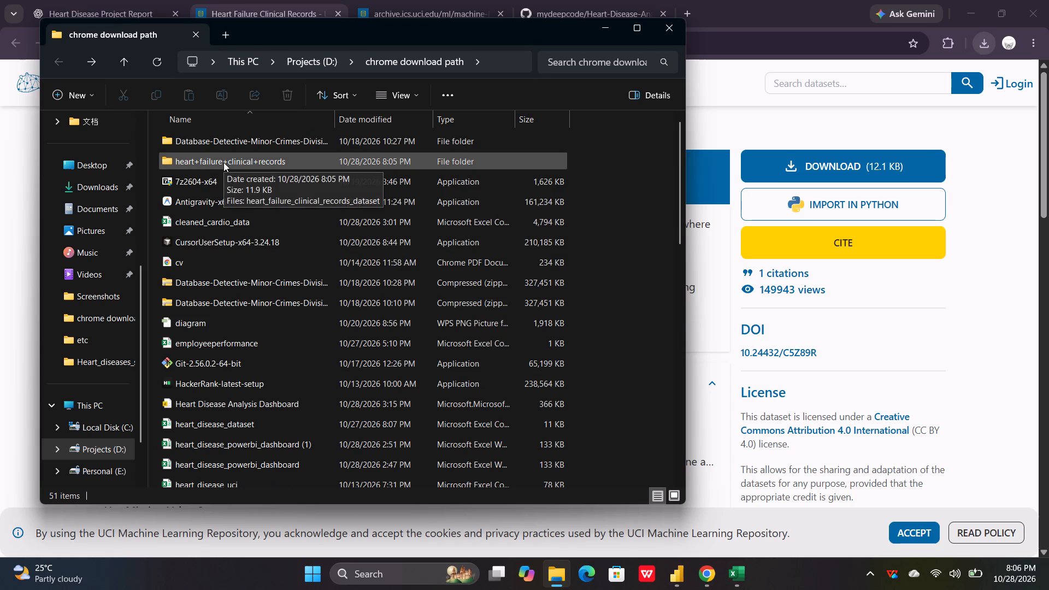
click(605, 33)
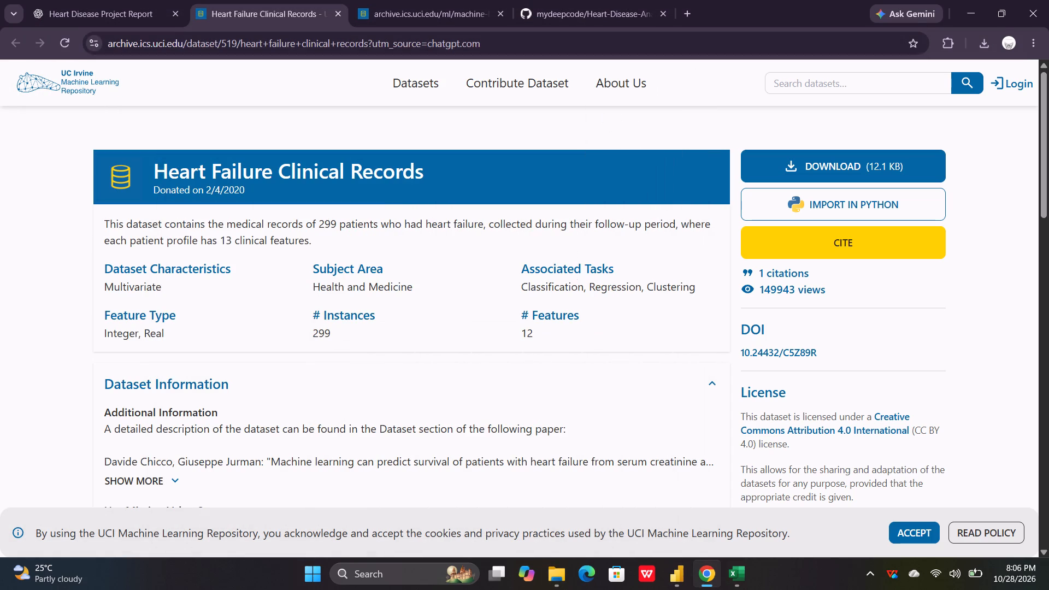
click(986, 40)
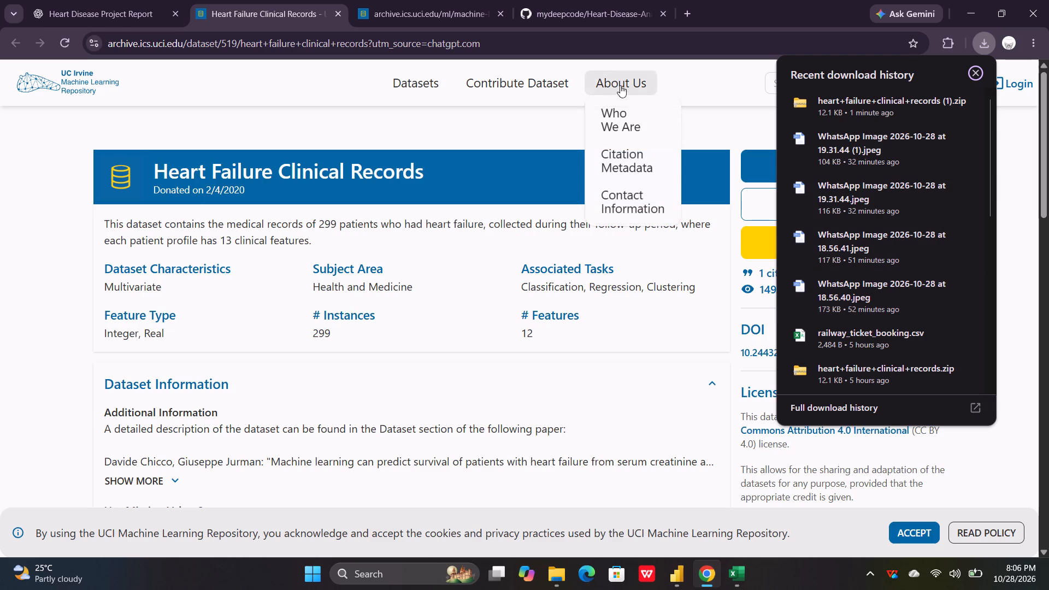
click(532, 126)
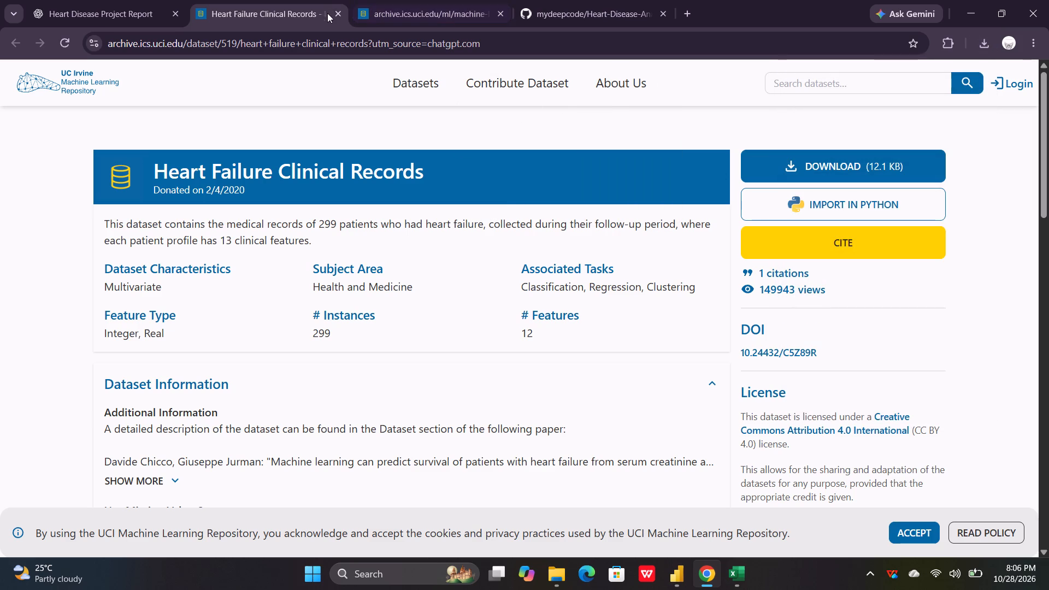
click(337, 11)
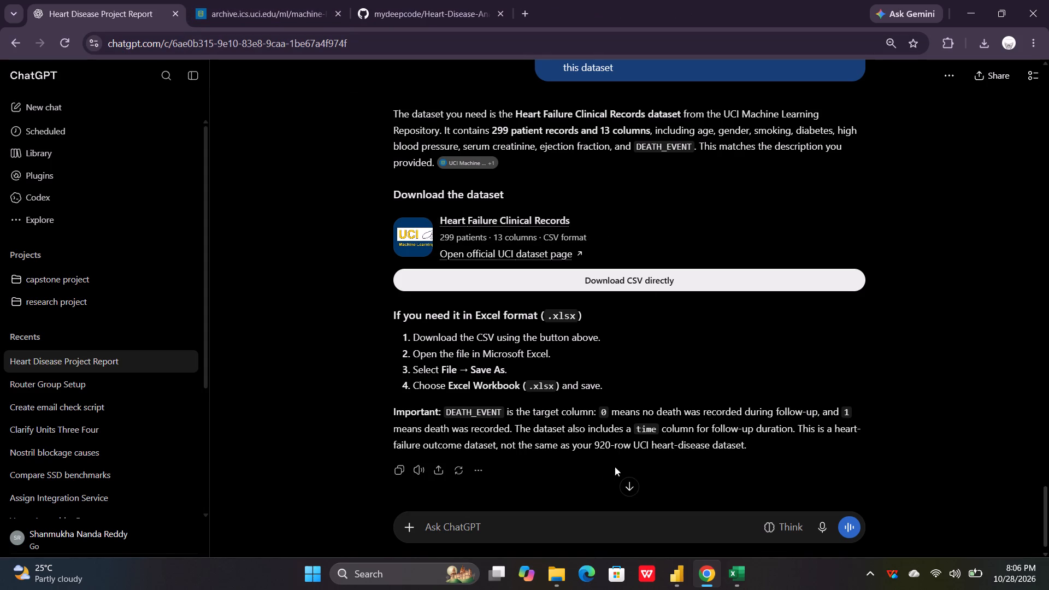
Switch to the Heart Disease Analysis Dashboard in Power BI and examine the columns and first rows of its heart_Disease_clinical_records_ table.
click(674, 573)
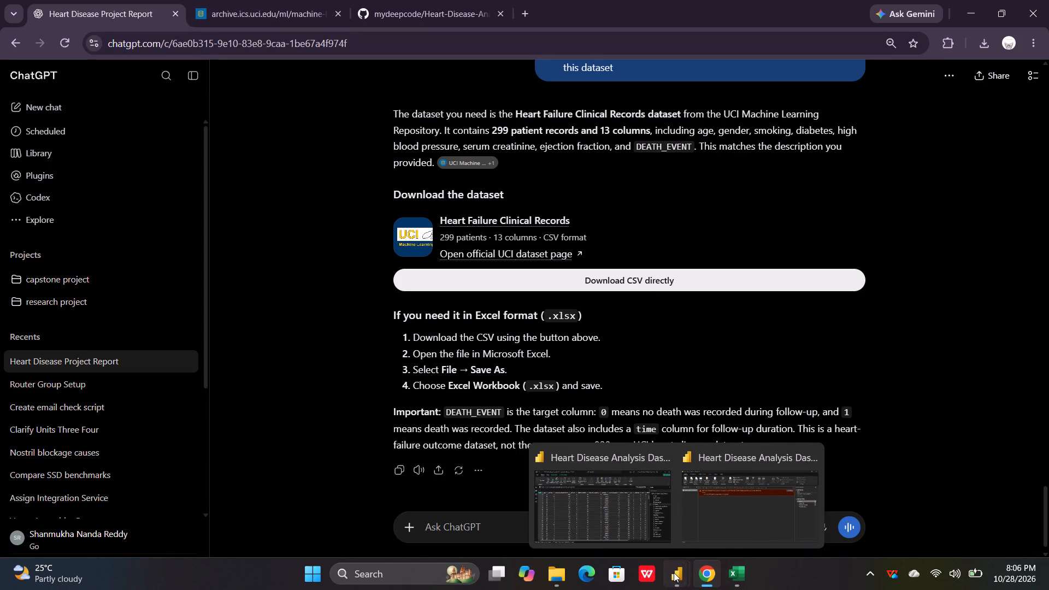
click(679, 574)
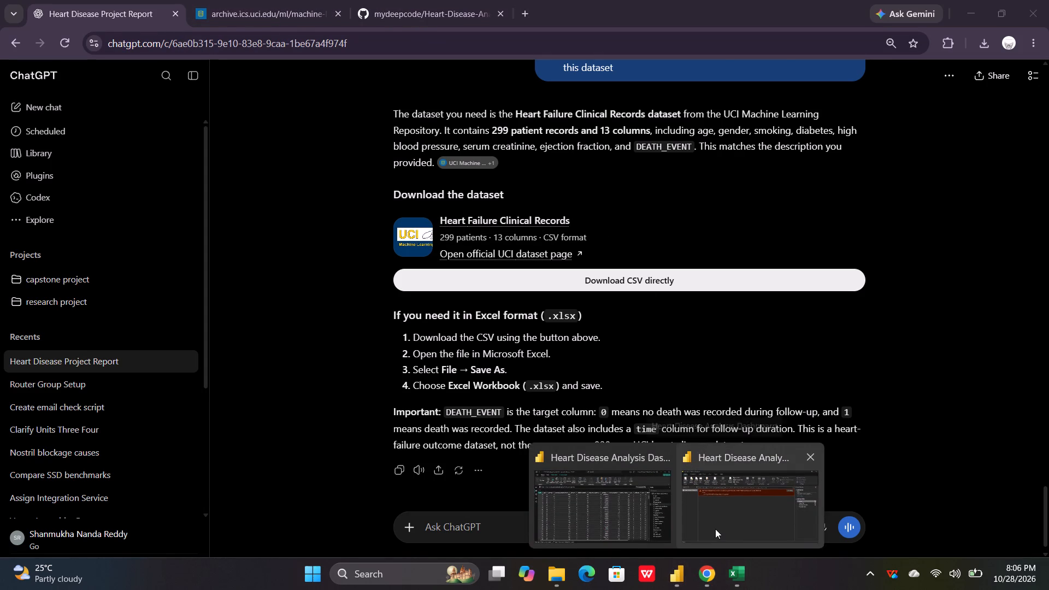
click(576, 500)
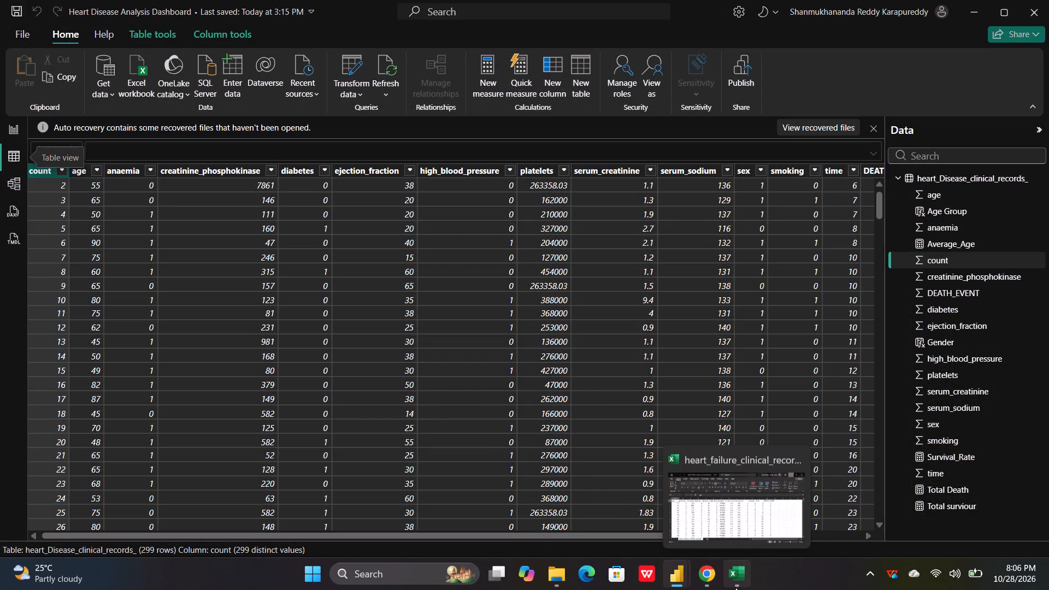
scroll(230, 315, right, 3)
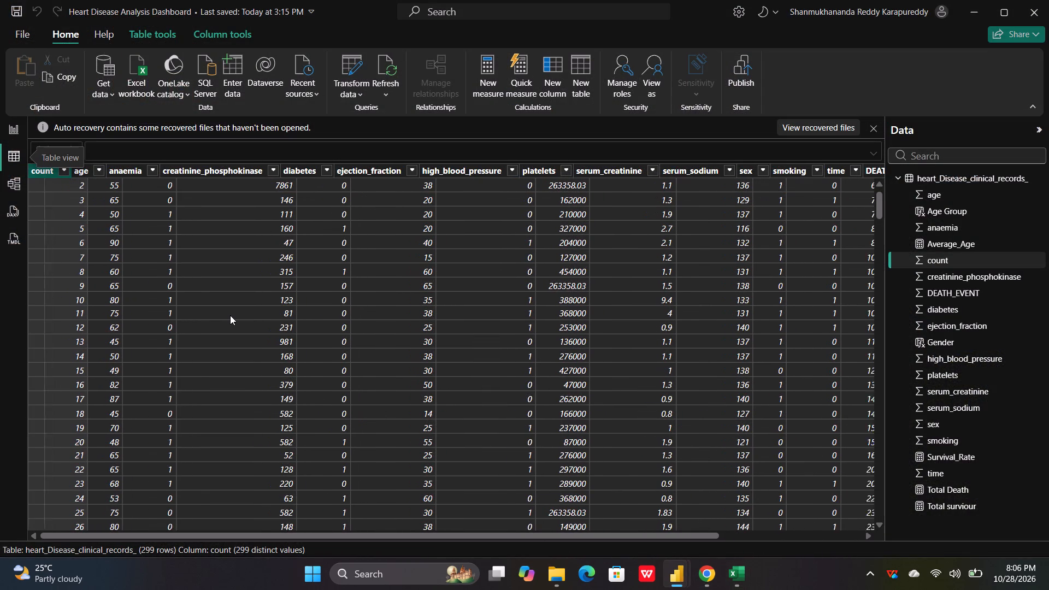
scroll(230, 315, right, 8)
click(64, 195)
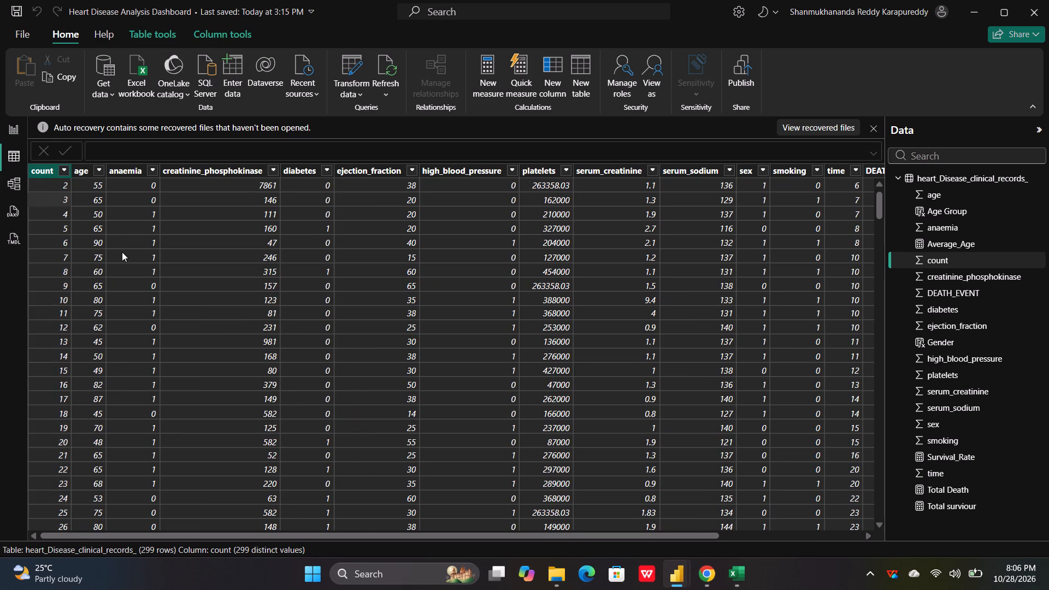
scroll(55, 225, up, 3)
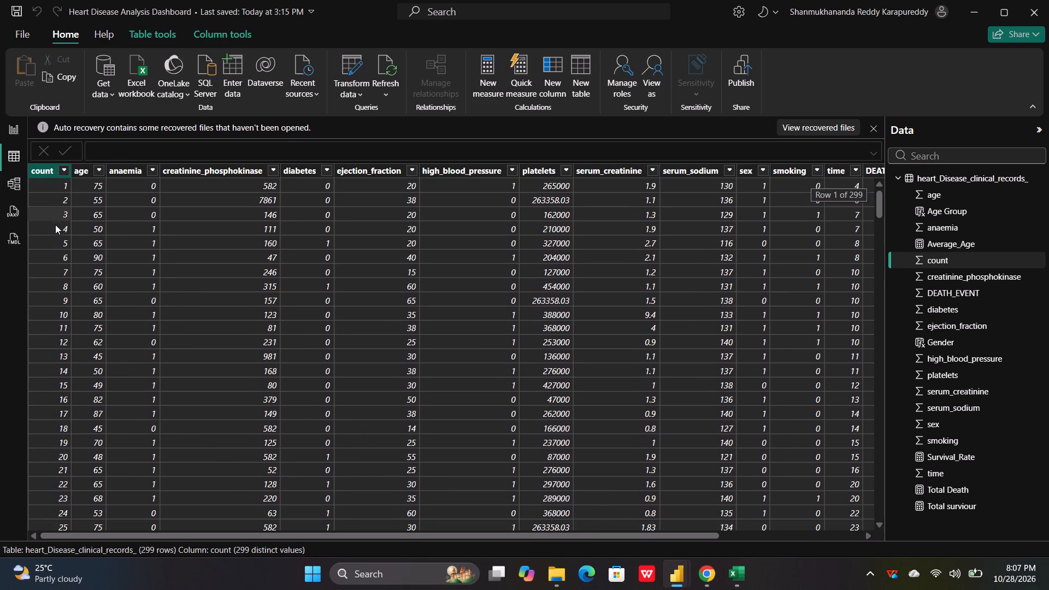
scroll(136, 232, left, 1)
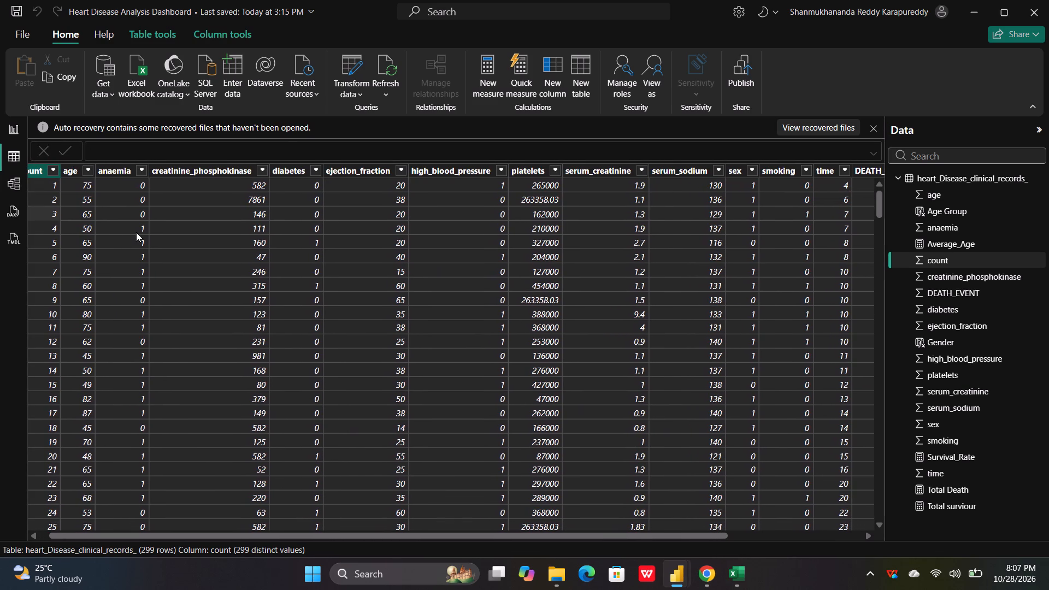
scroll(136, 232, left, 1)
Bring up heart_failure_clinical_records_dataset in Excel, place its window just below the dashboard table's first rows, and widen the creatinine_phosphokinase column.
click(742, 583)
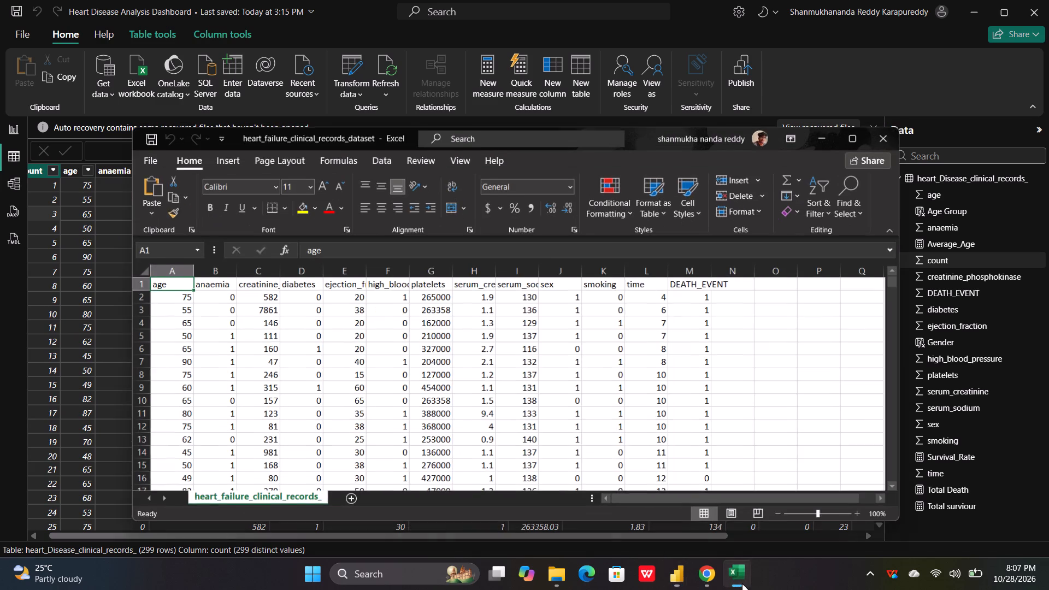
drag(643, 134, 556, 262)
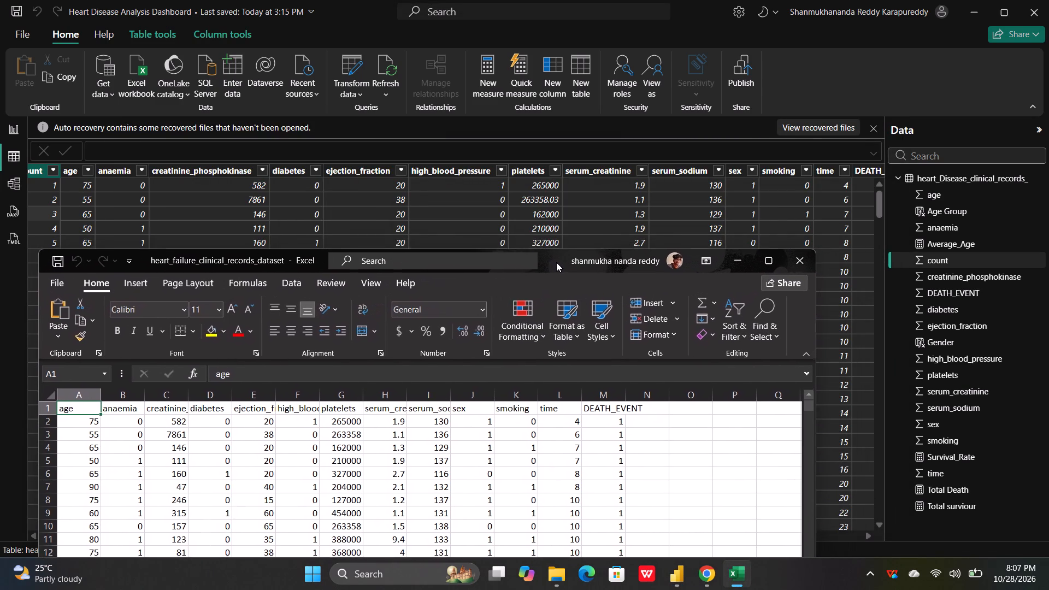
drag(556, 262, 553, 272)
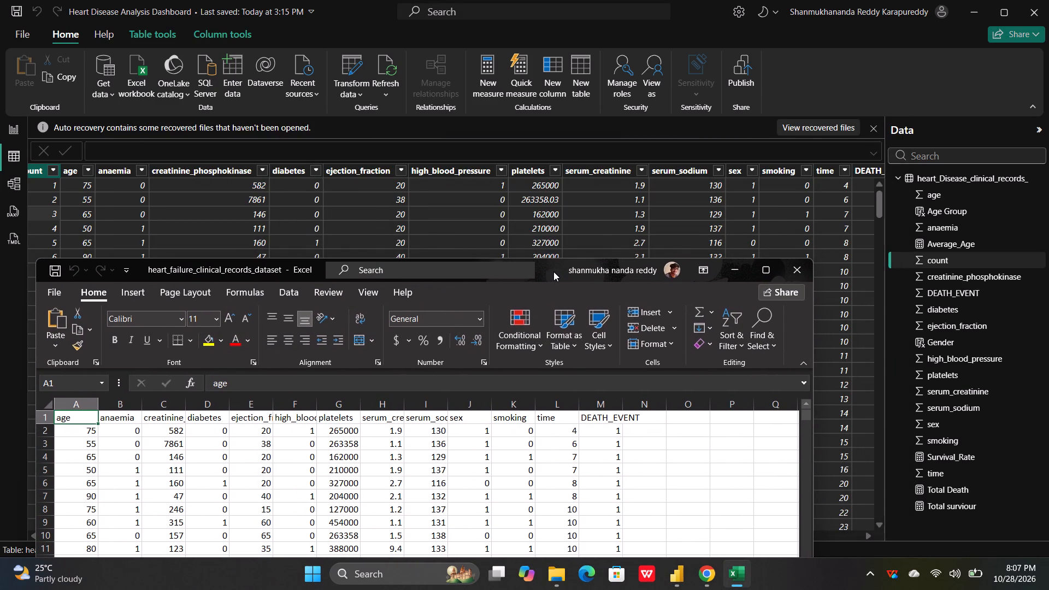
drag(553, 272, 561, 274)
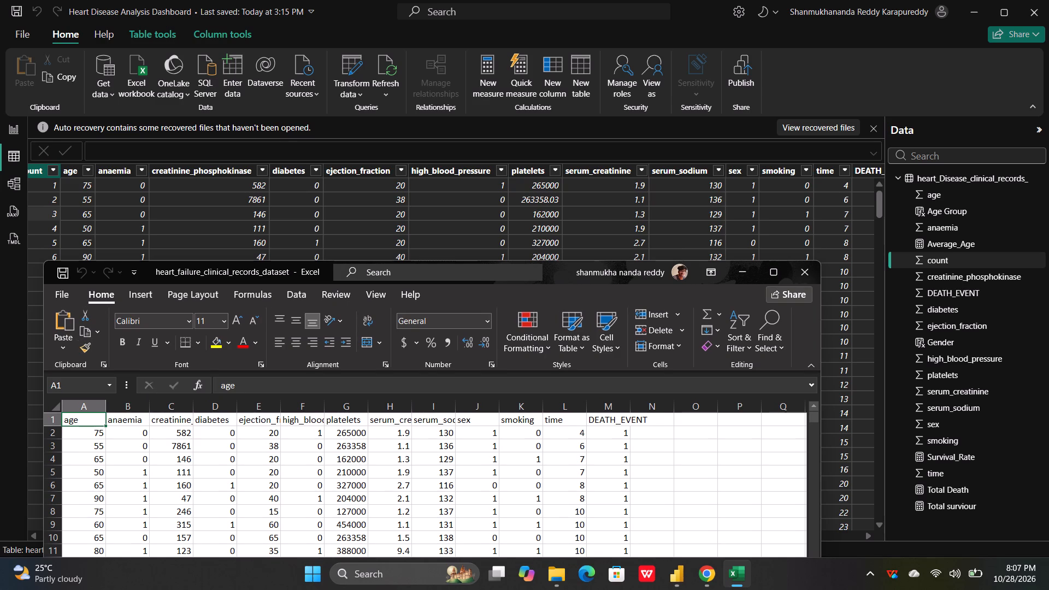
drag(193, 405, 239, 413)
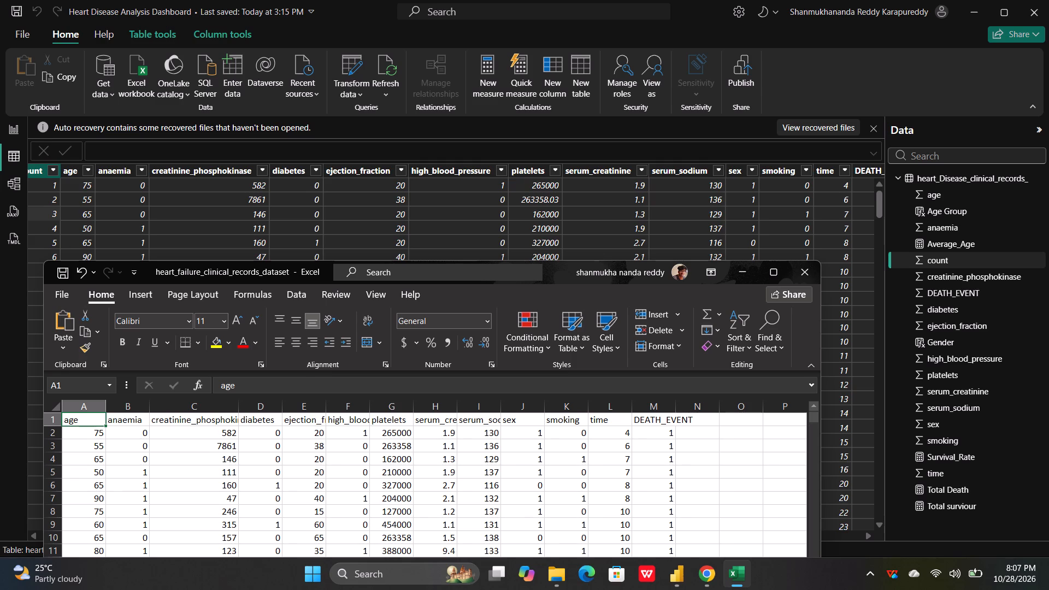
Compare the dashboard table's columns from count through Gender against the columns of the Excel dataset.
scroll(680, 213, left, 1)
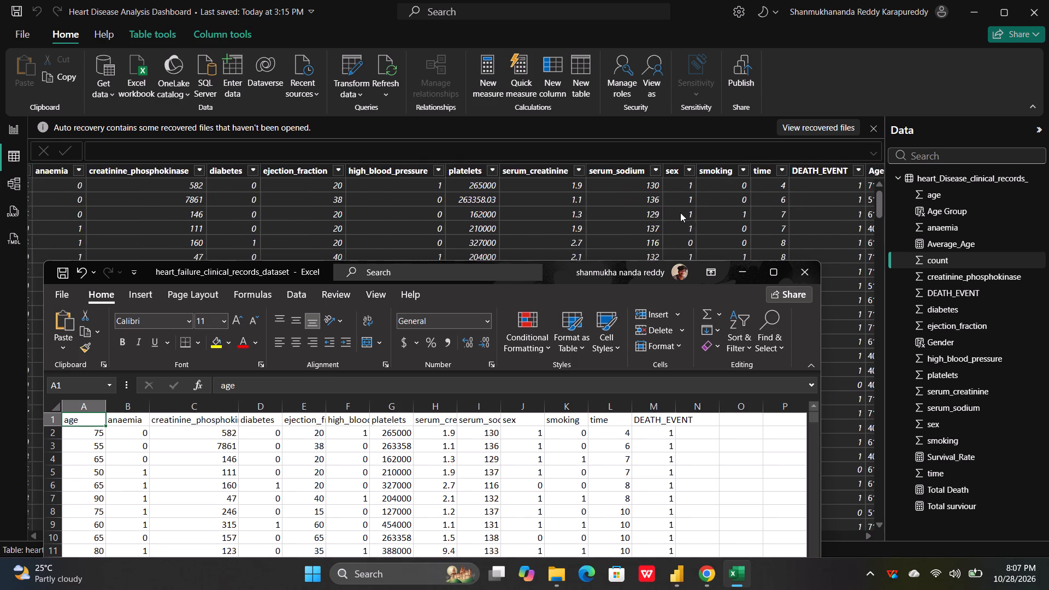
scroll(680, 213, left, 4)
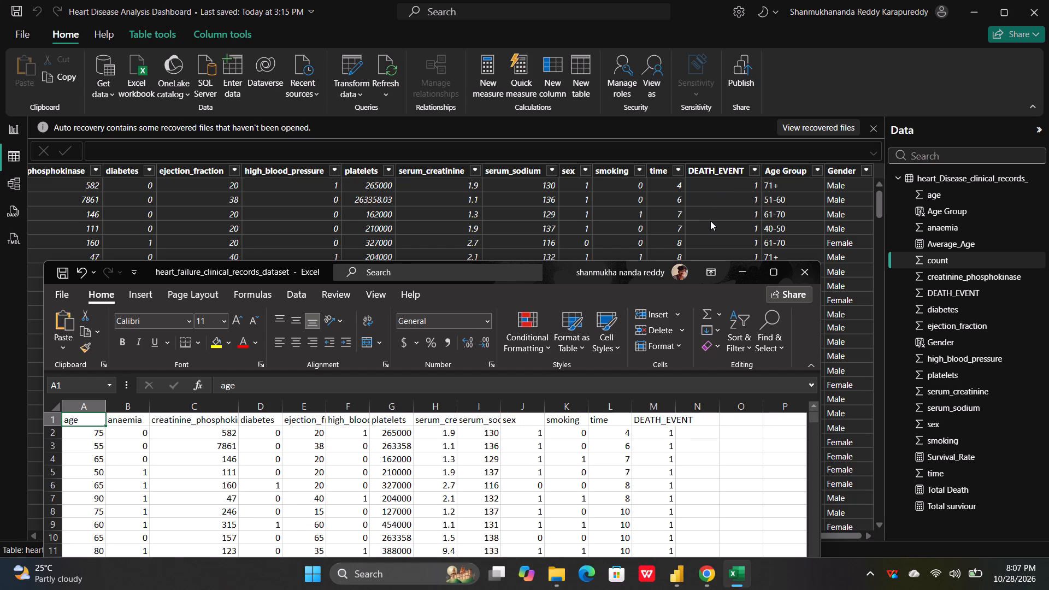
scroll(710, 221, right, 2)
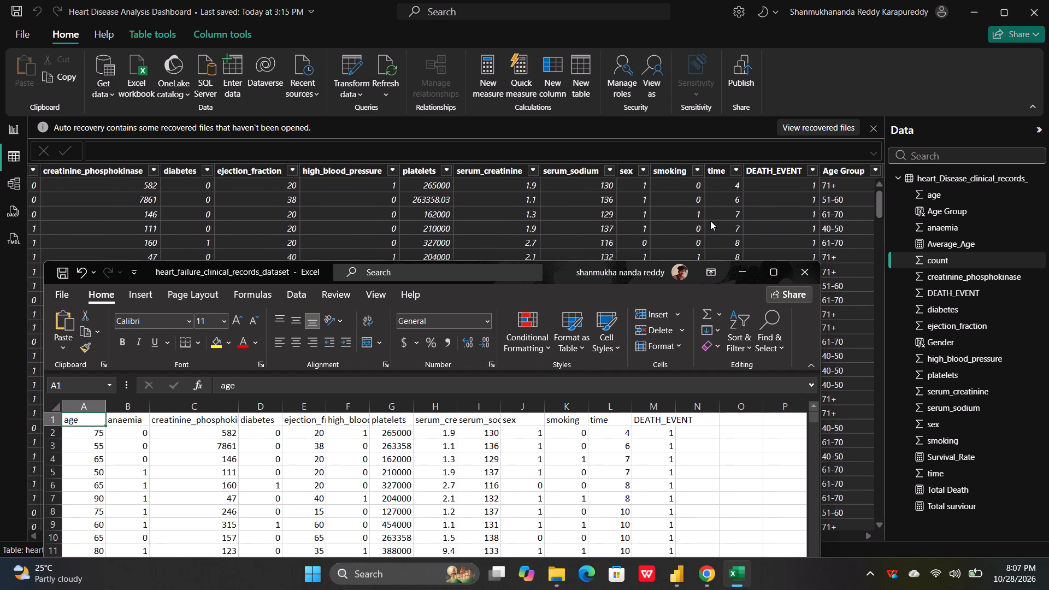
scroll(710, 221, right, 5)
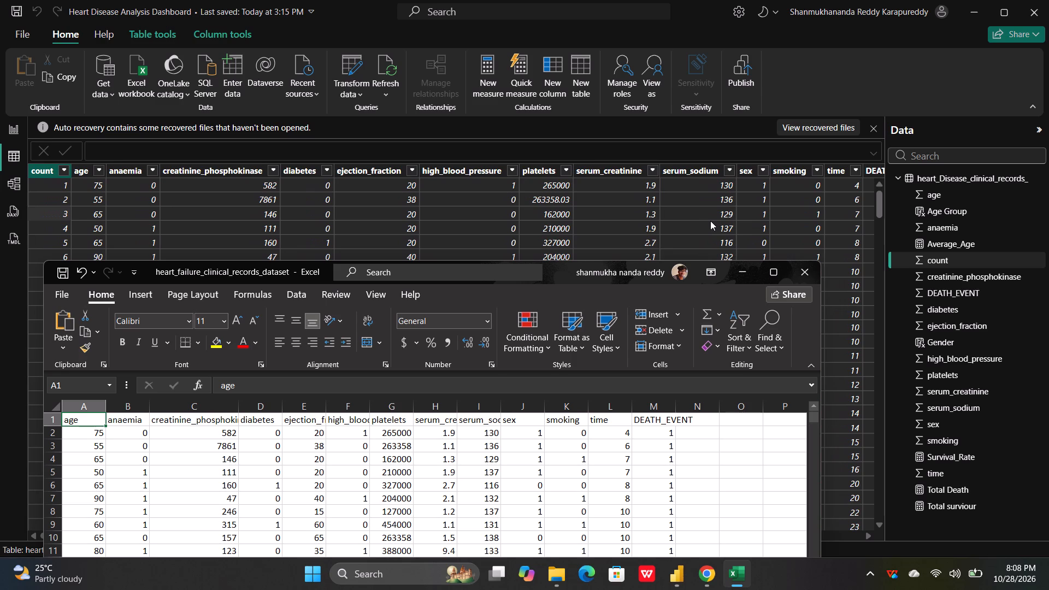
scroll(284, 465, right, 2)
scroll(242, 223, right, 1)
scroll(242, 223, left, 6)
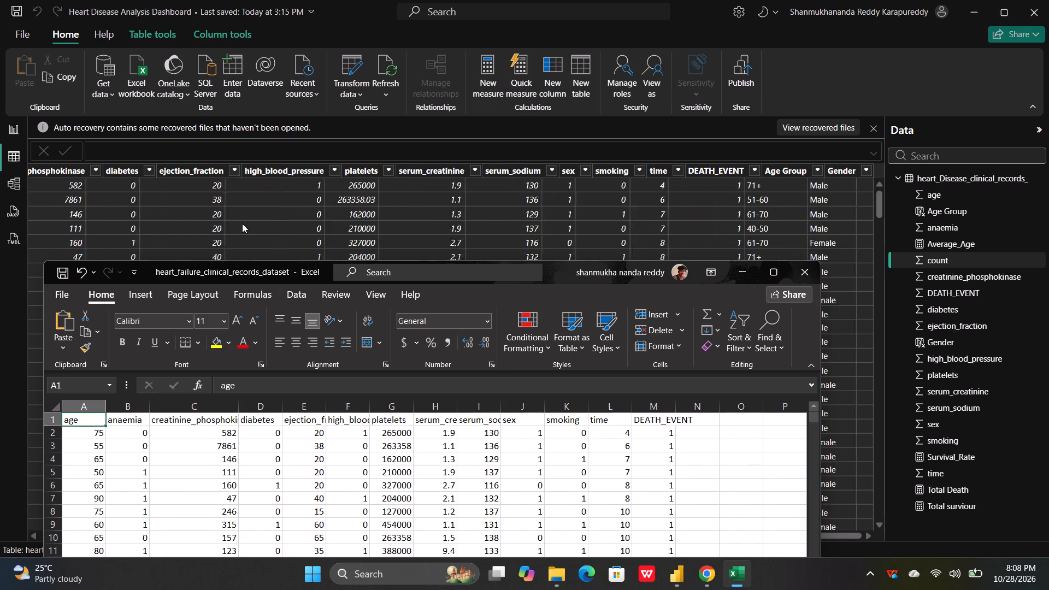
scroll(242, 223, left, 7)
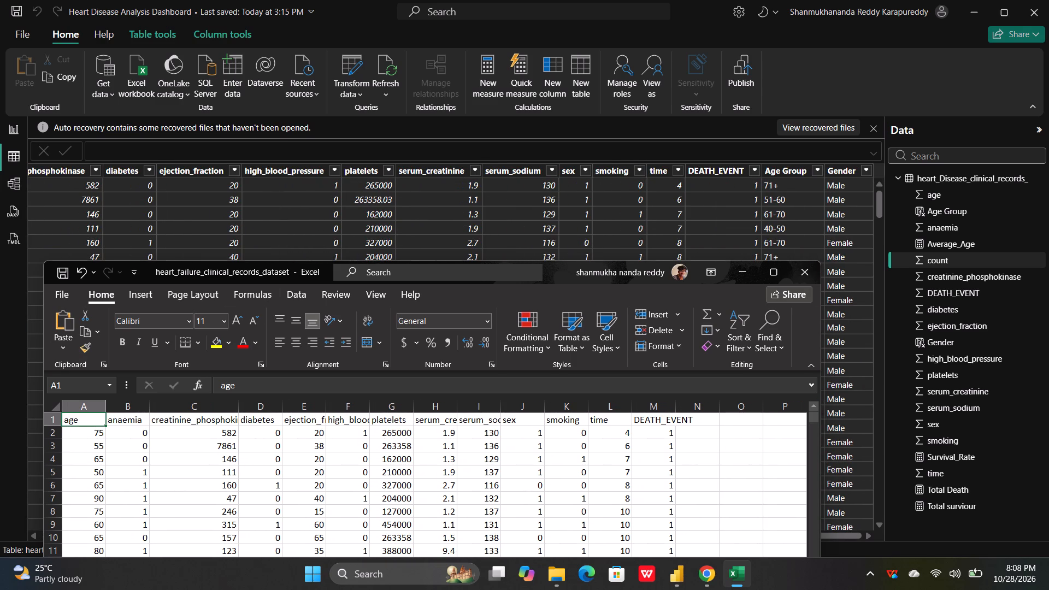
Widen the DEATH_EVENT column in the Excel dataset and return to the age column.
scroll(541, 488, left, 1)
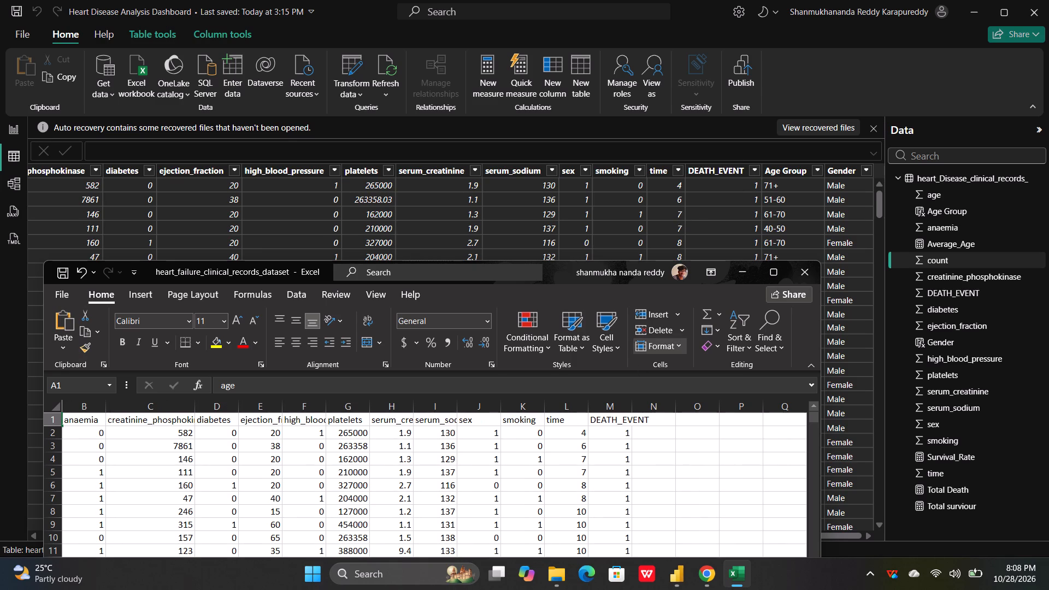
drag(633, 408, 658, 408)
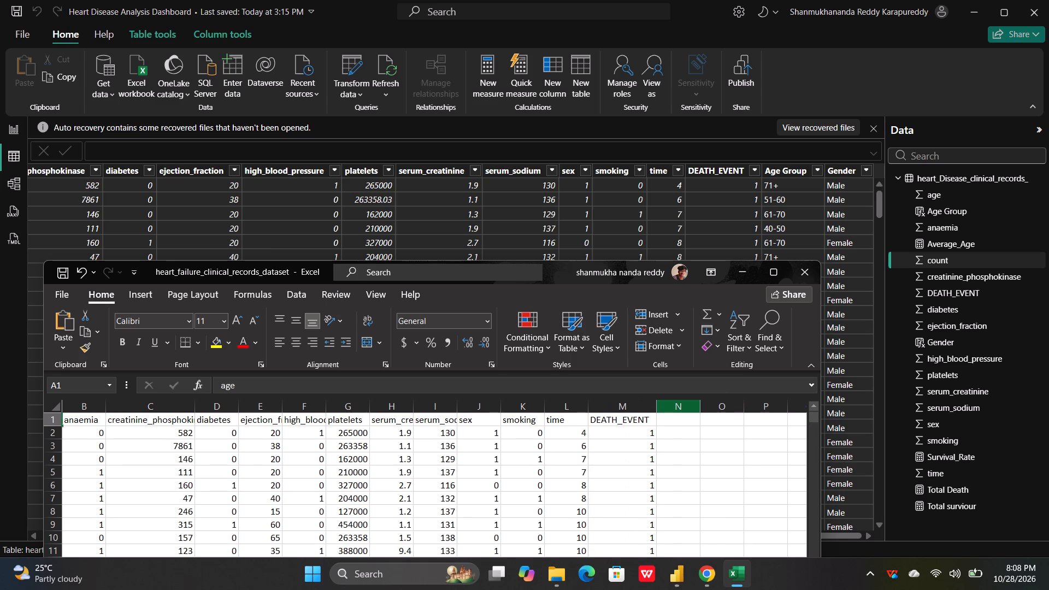
scroll(536, 453, right, 3)
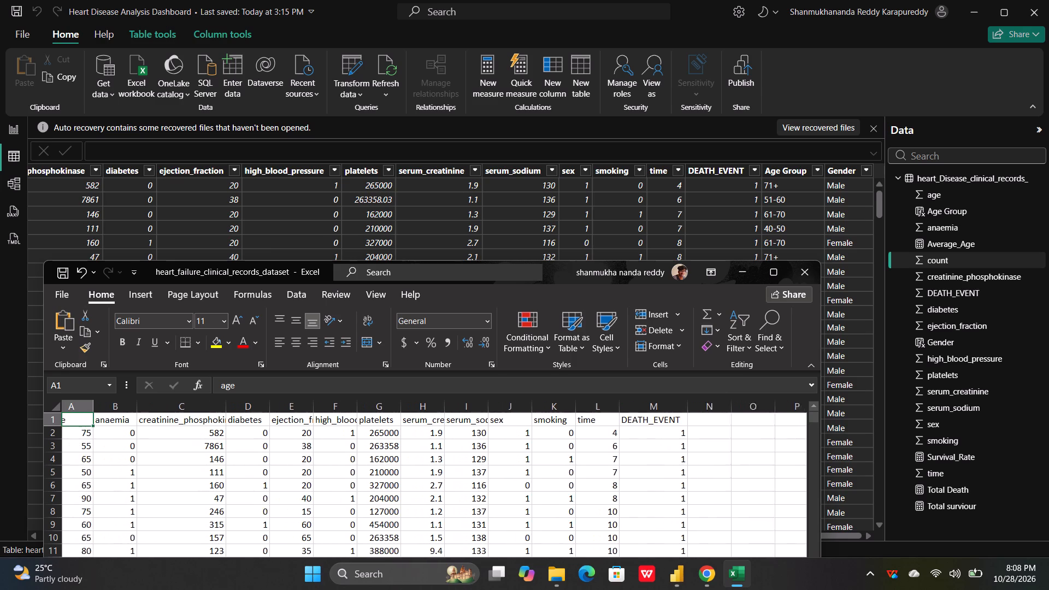
scroll(536, 453, right, 4)
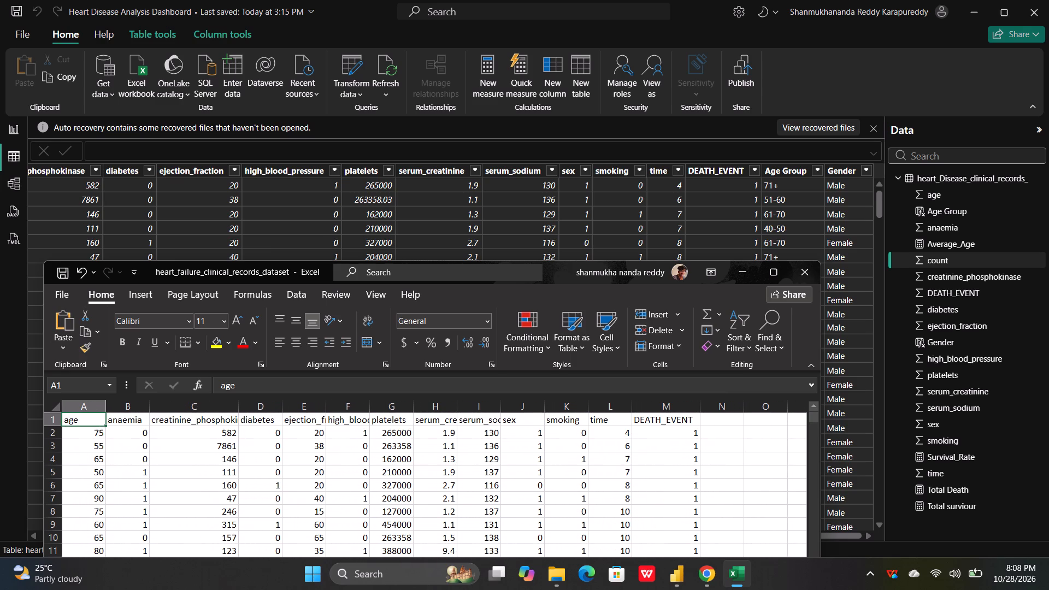
scroll(536, 453, right, 1)
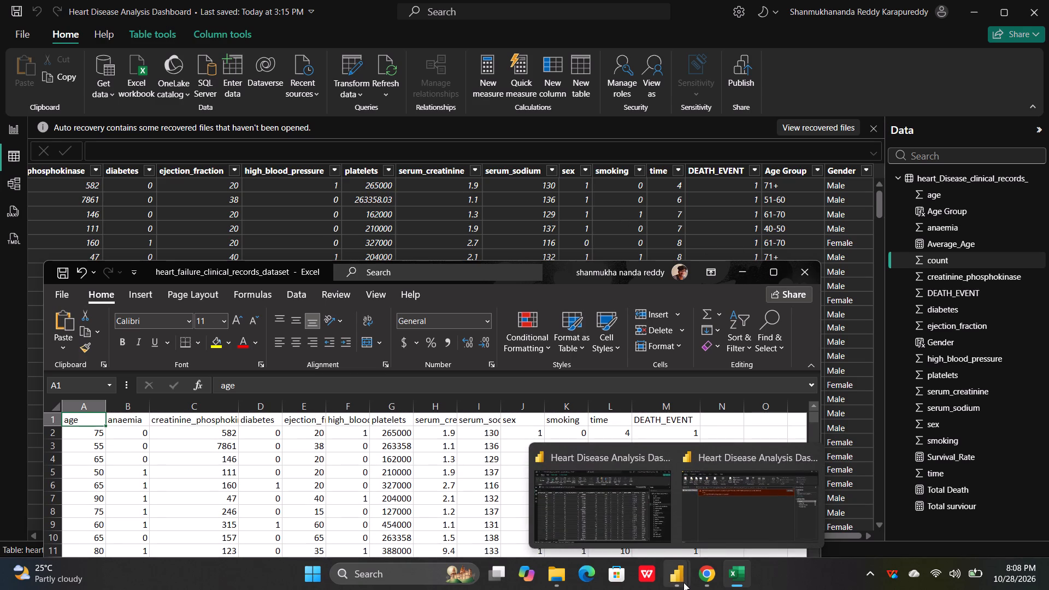
Open another instance of Power BI Desktop through a system search for "po" and start a blank report.
click(413, 580)
text(po)
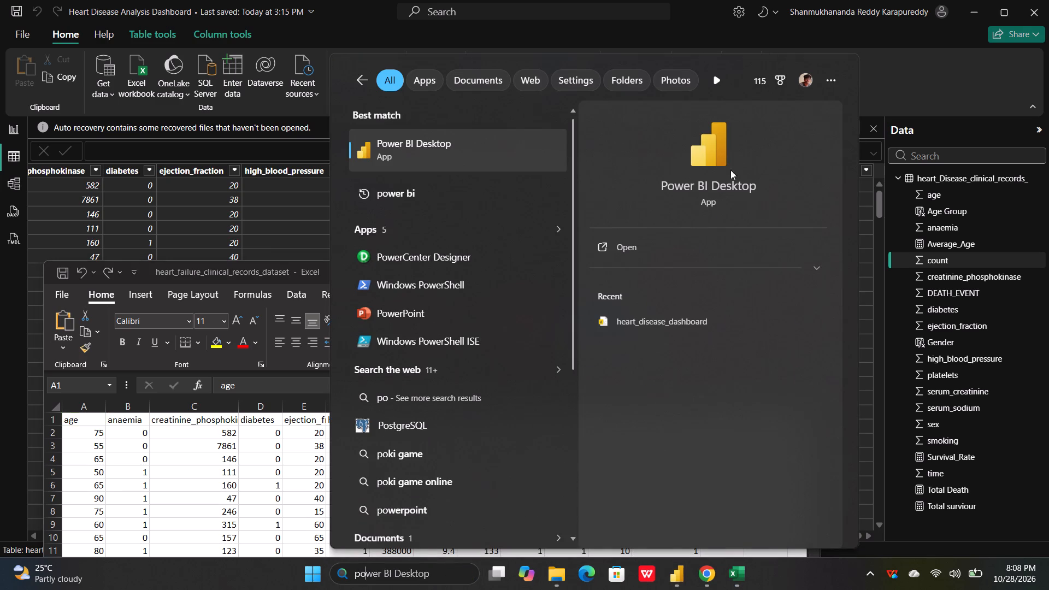
click(629, 246)
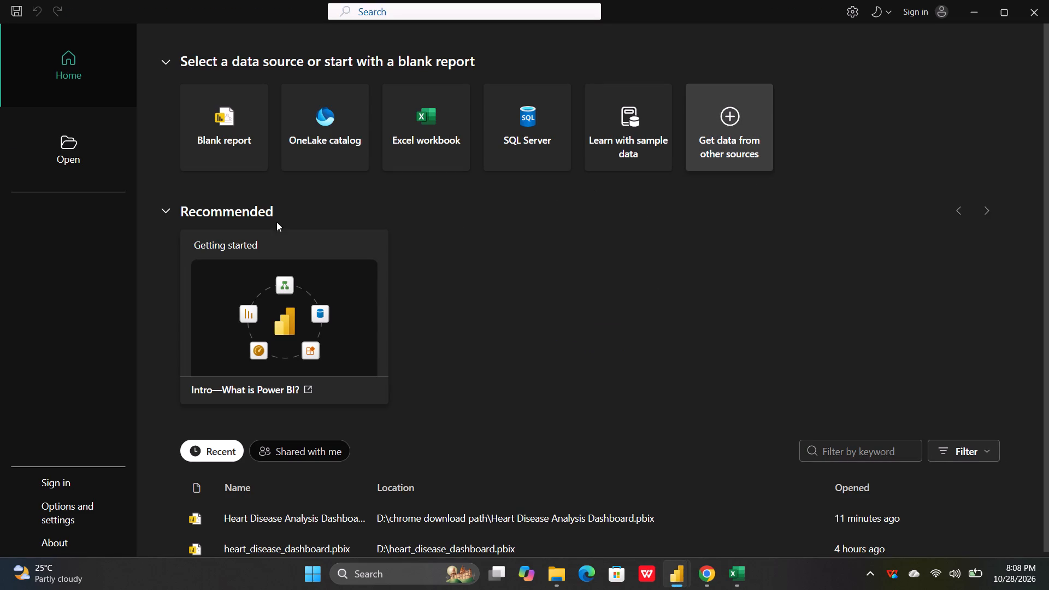
click(210, 135)
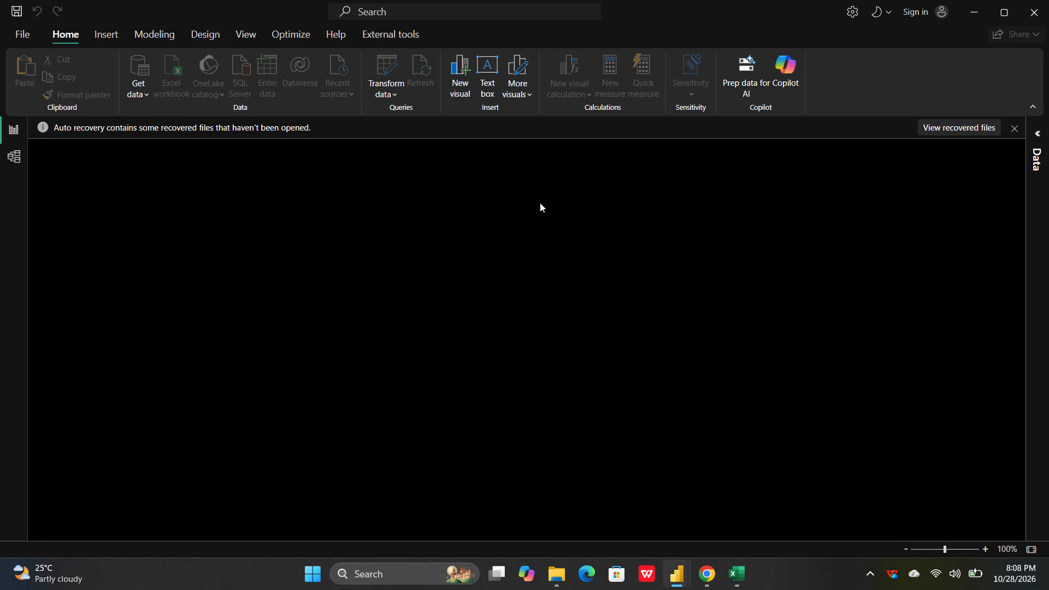
Import heart_failure_clinical_records_dataset from the heart+failure+clinical+records folder in chrome download path as a CSV source and open it for transformation in Power Query.
click(140, 90)
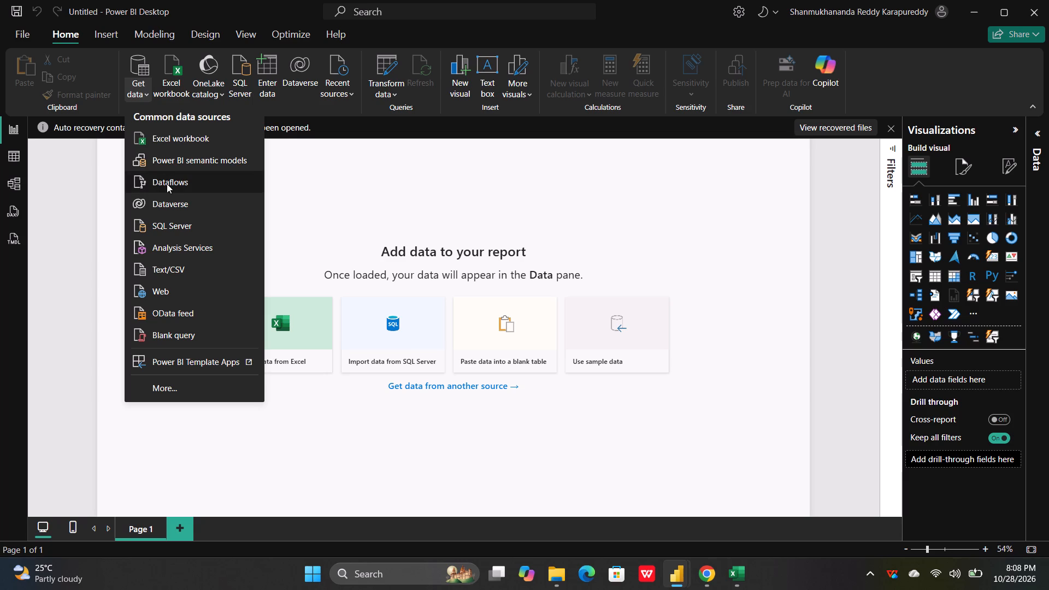
click(180, 268)
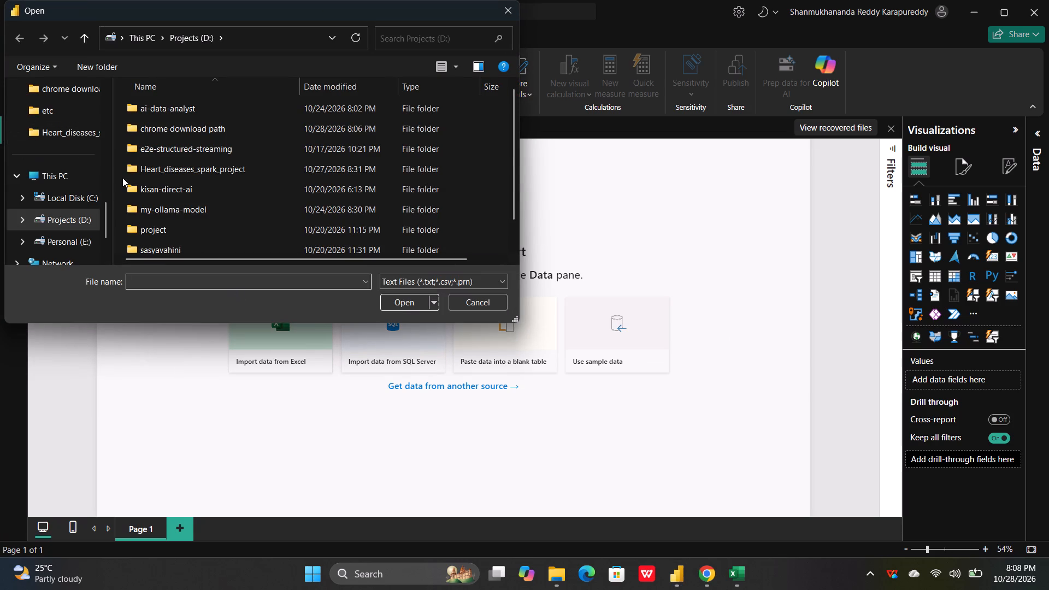
double_click(188, 127)
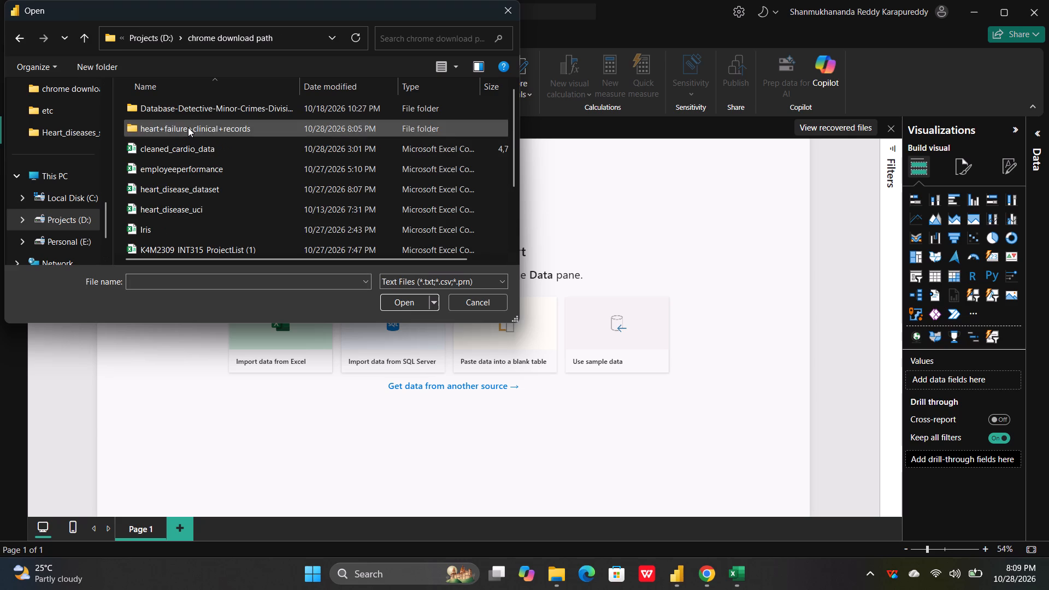
scroll(221, 155, down, 1)
double_click(188, 129)
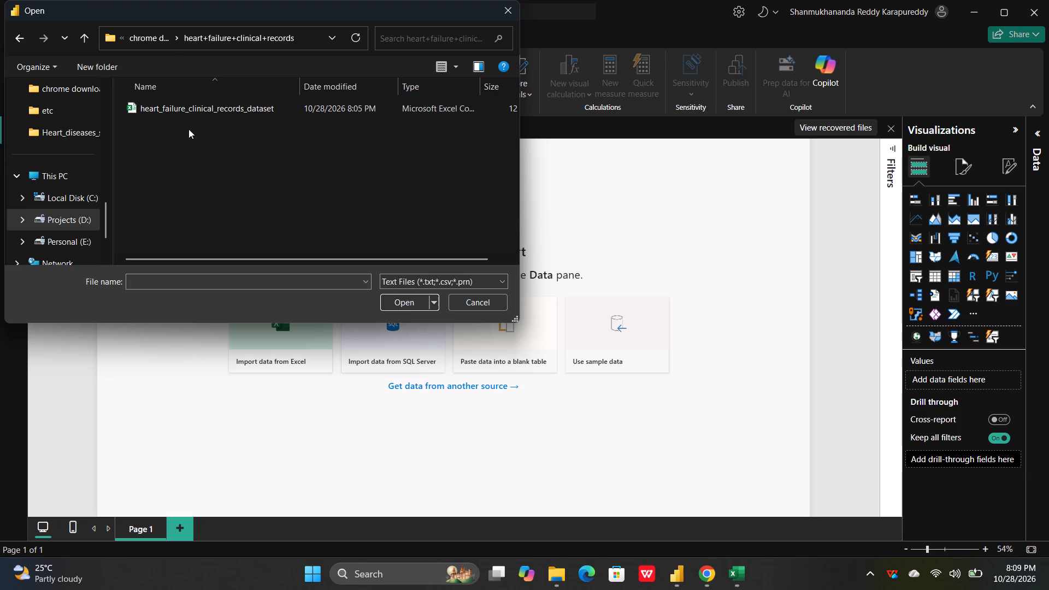
click(188, 108)
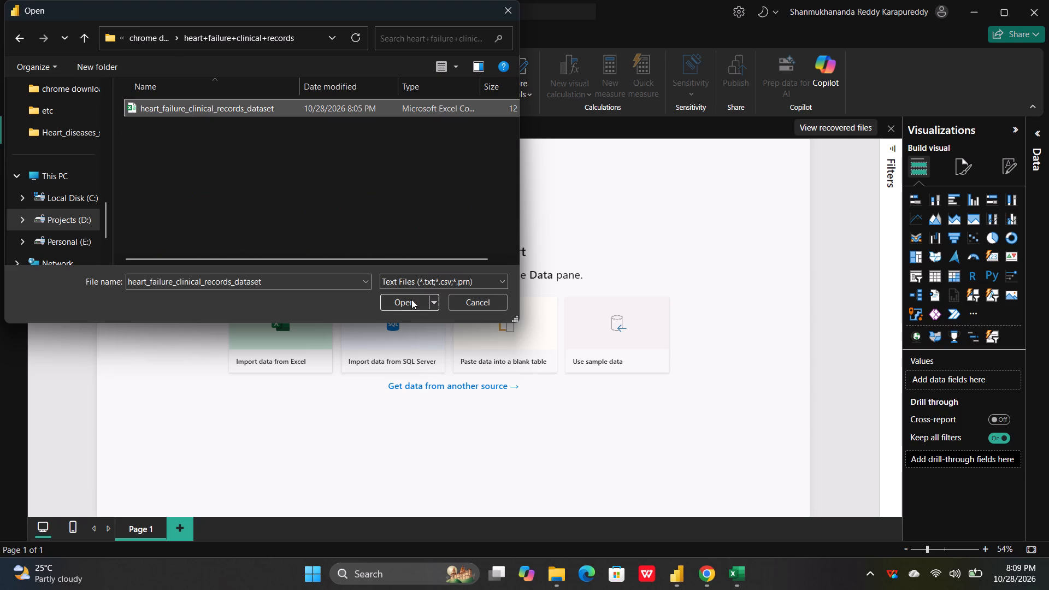
click(409, 302)
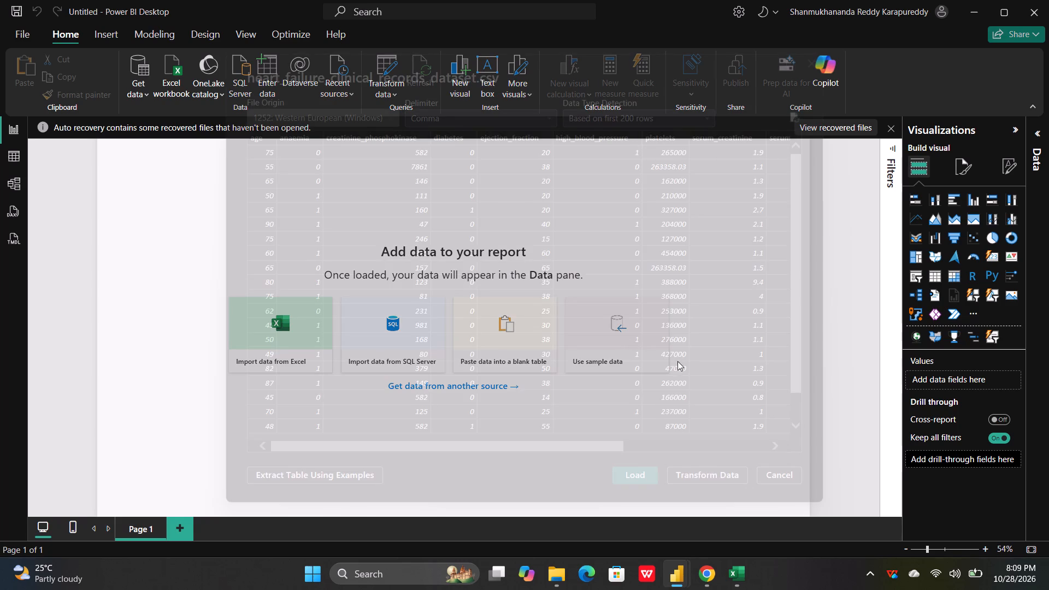
click(712, 475)
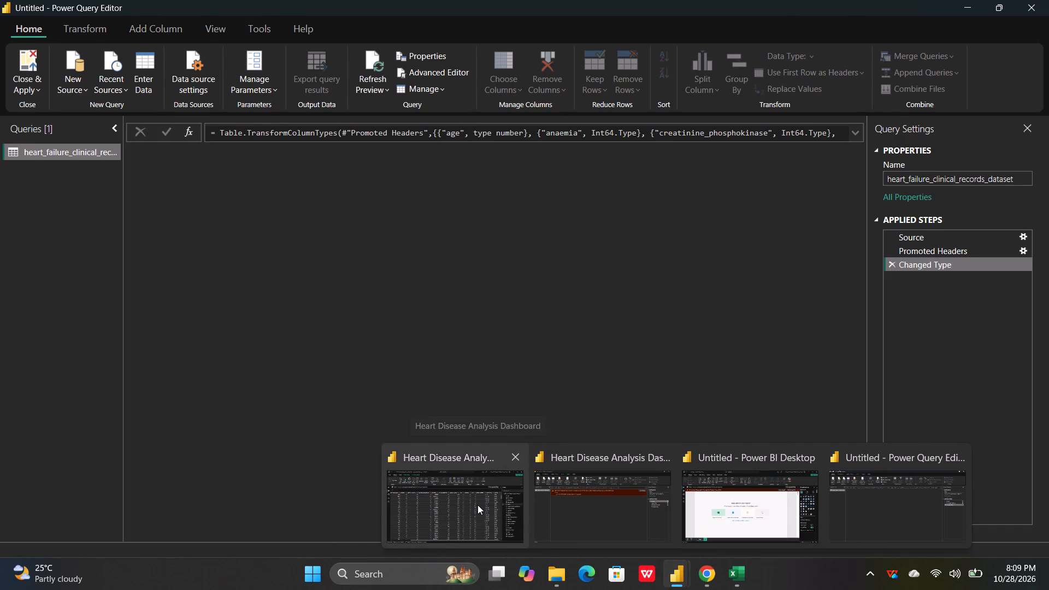
Switch to the Heart Disease Analysis Dashboard's table and examine its columns from count through Gender.
click(478, 505)
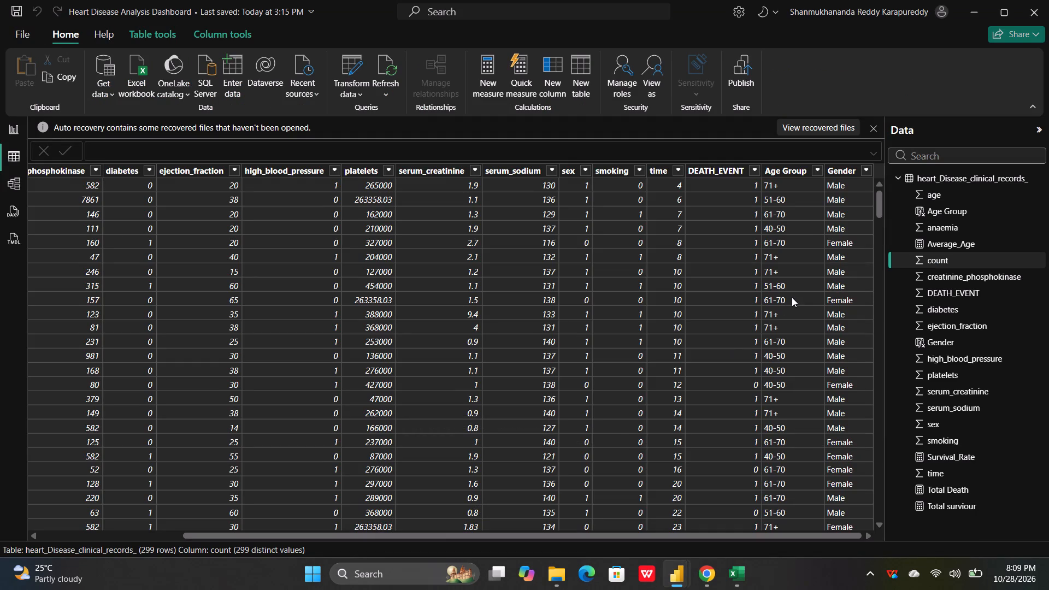
scroll(774, 298, left, 2)
scroll(774, 298, down, 4)
scroll(774, 298, right, 1)
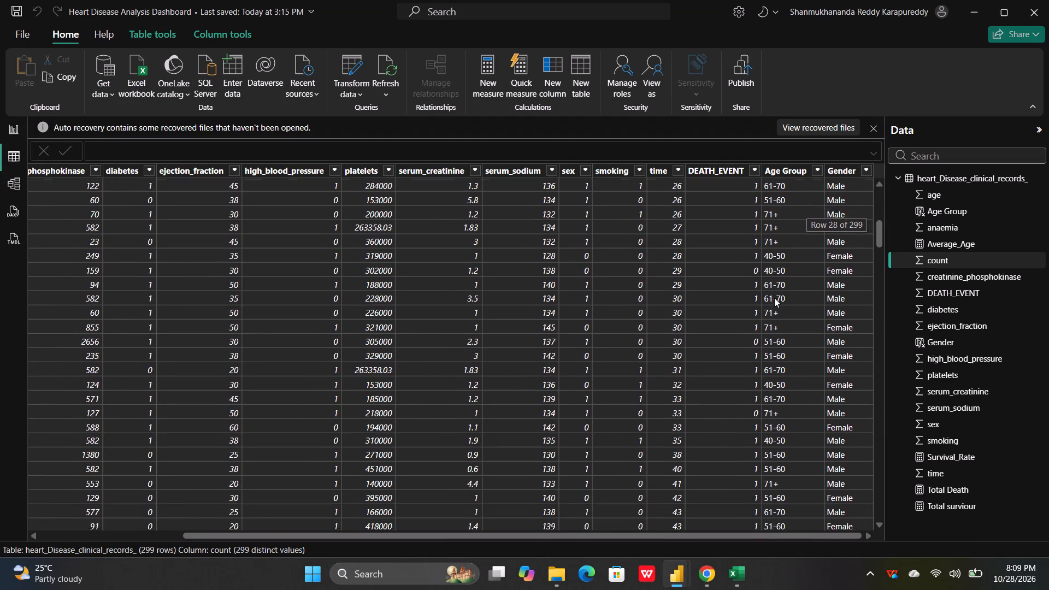
scroll(774, 298, right, 1)
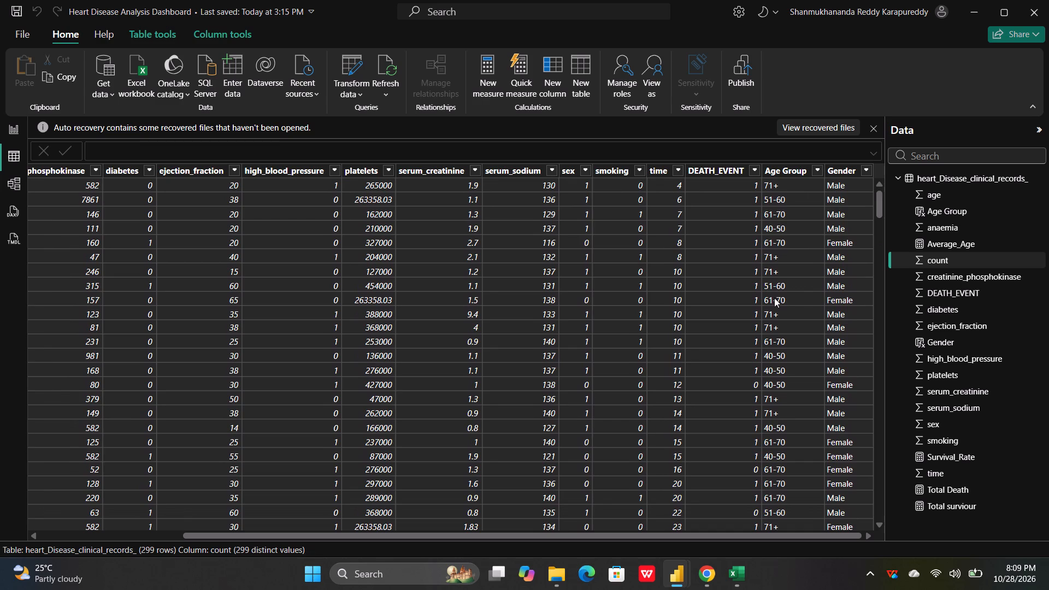
scroll(774, 298, right, 5)
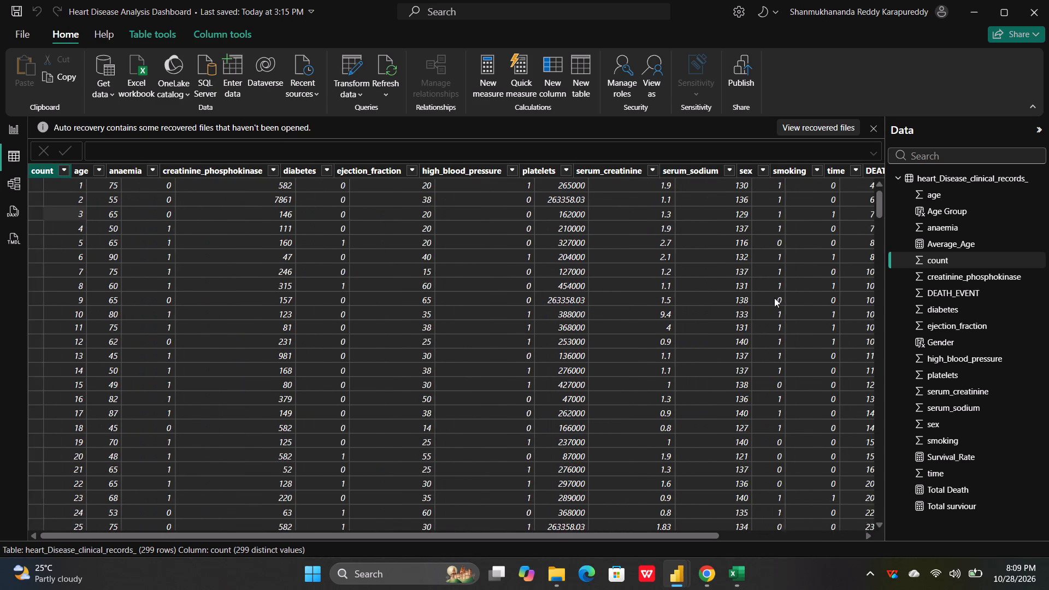
scroll(774, 298, left, 2)
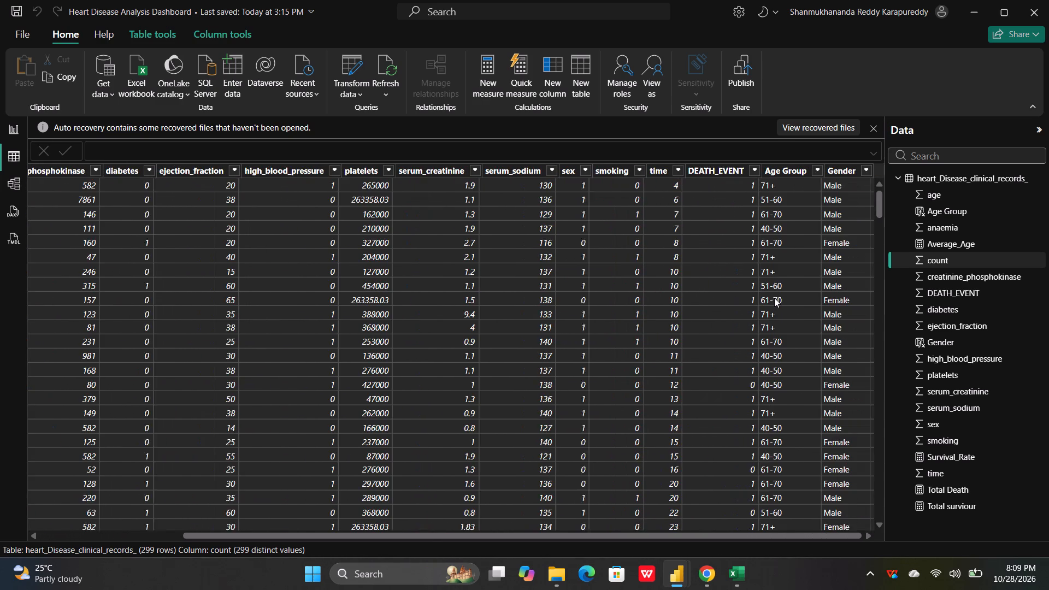
scroll(774, 298, left, 3)
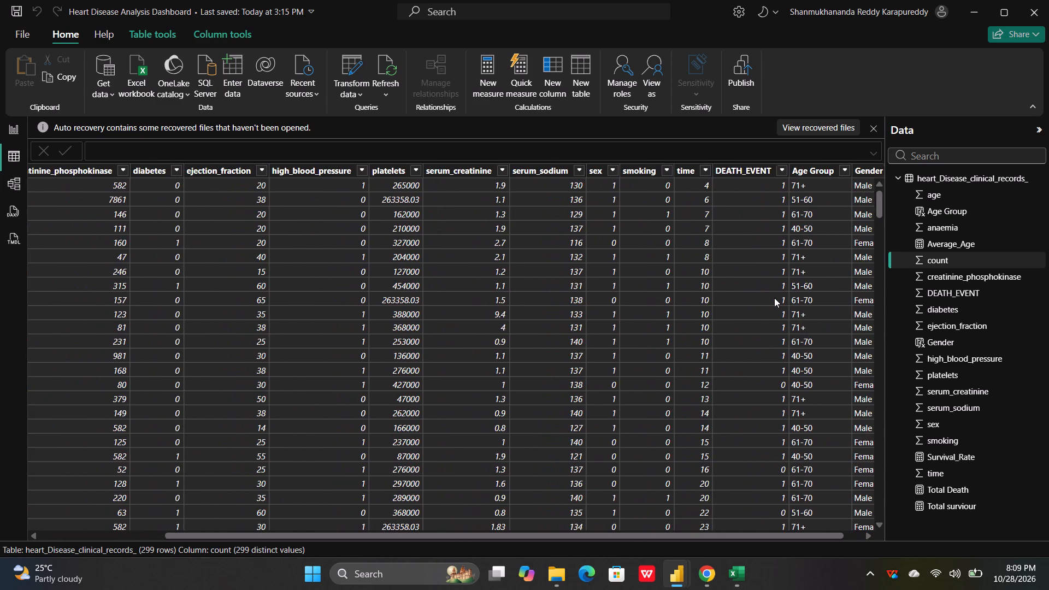
scroll(774, 298, left, 1)
Copy the whole Age Group column formula from the dashboard table and return to the new report's Power Query Editor.
click(788, 168)
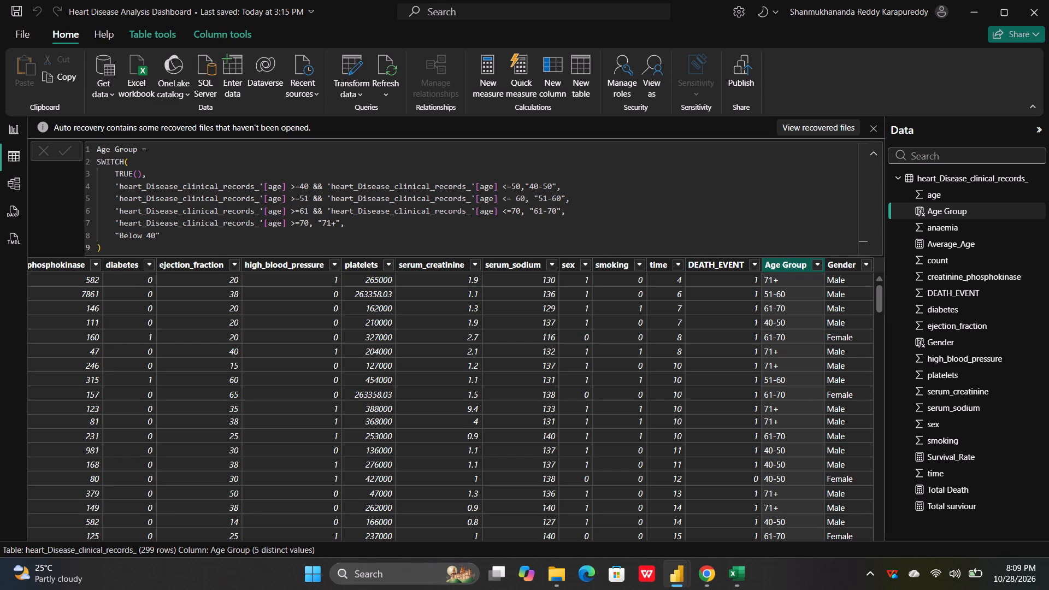
scroll(424, 232, down, 2)
click(246, 247)
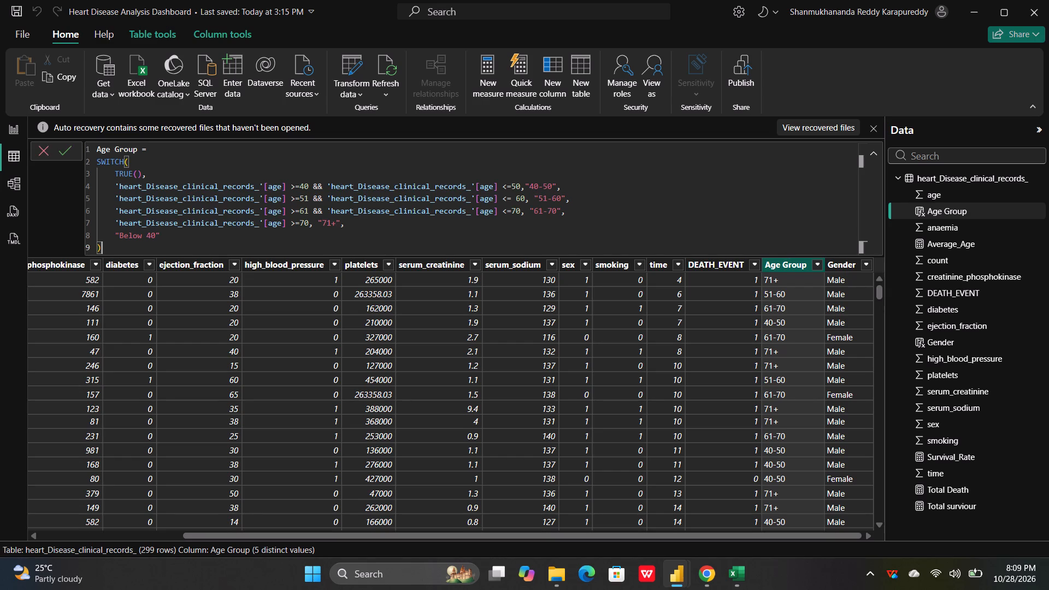
key(ctrl+a)
key(ctrl+c)
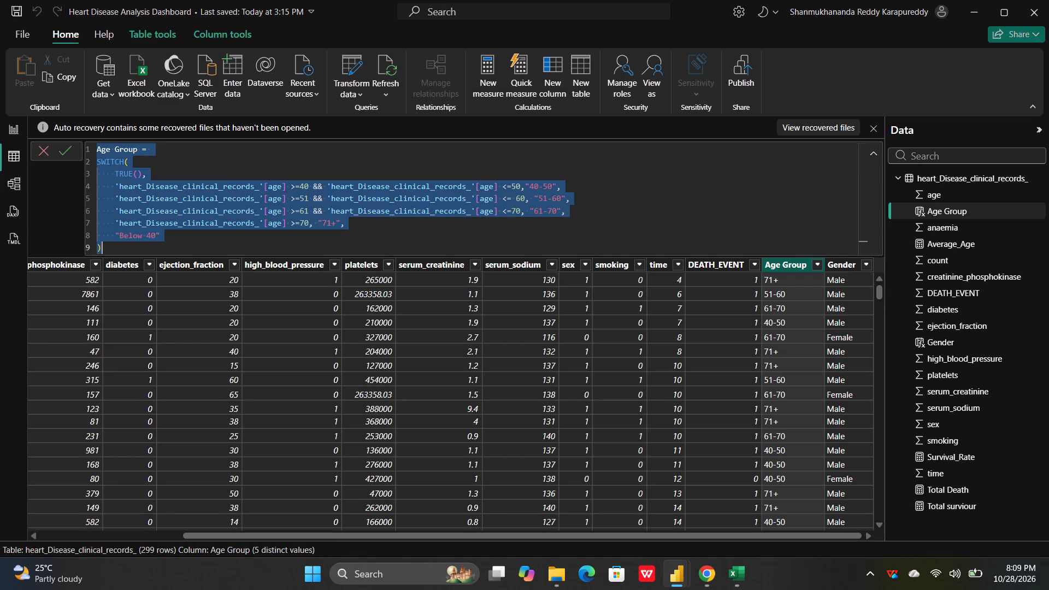
click(974, 11)
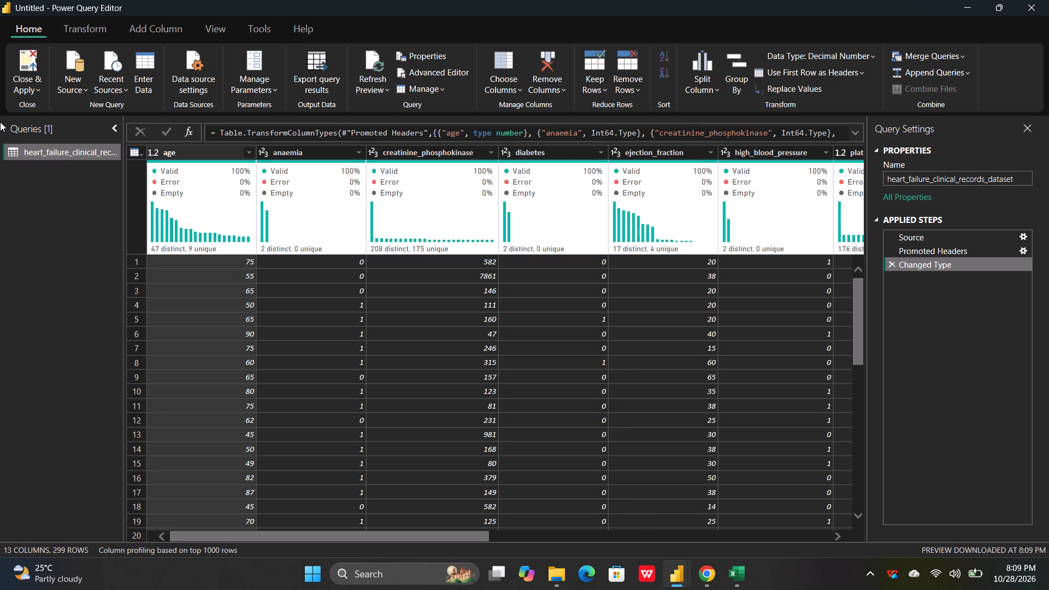
Start a custom column in the heart_failure_clinical_records_dataset query, clear its default name, and paste the copied Age Group formula.
scroll(691, 281, left, 7)
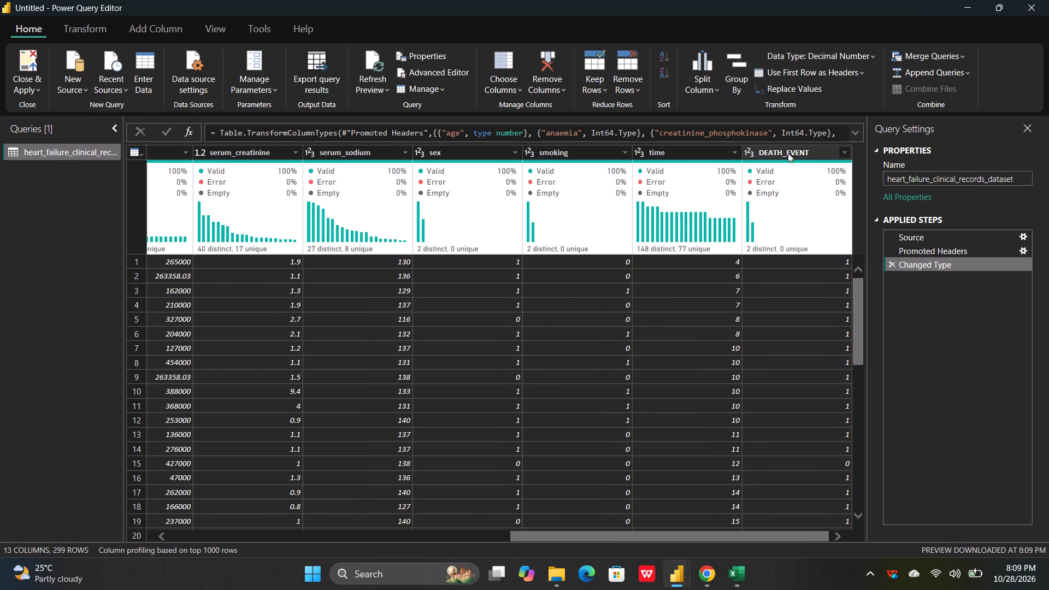
click(157, 32)
click(79, 70)
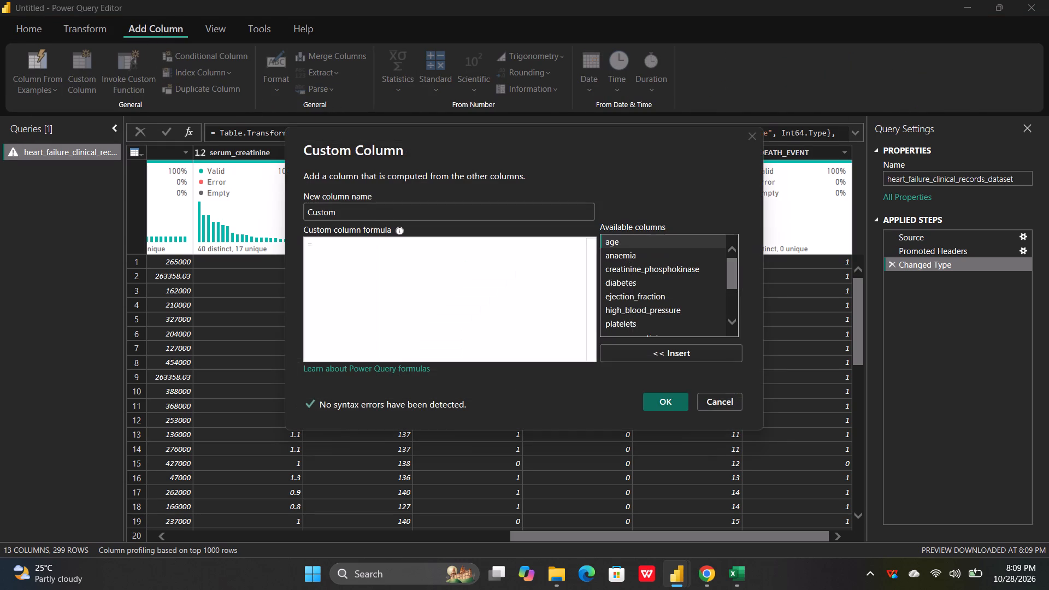
click(352, 217)
key(ctrl+a)
key(BackSpace)
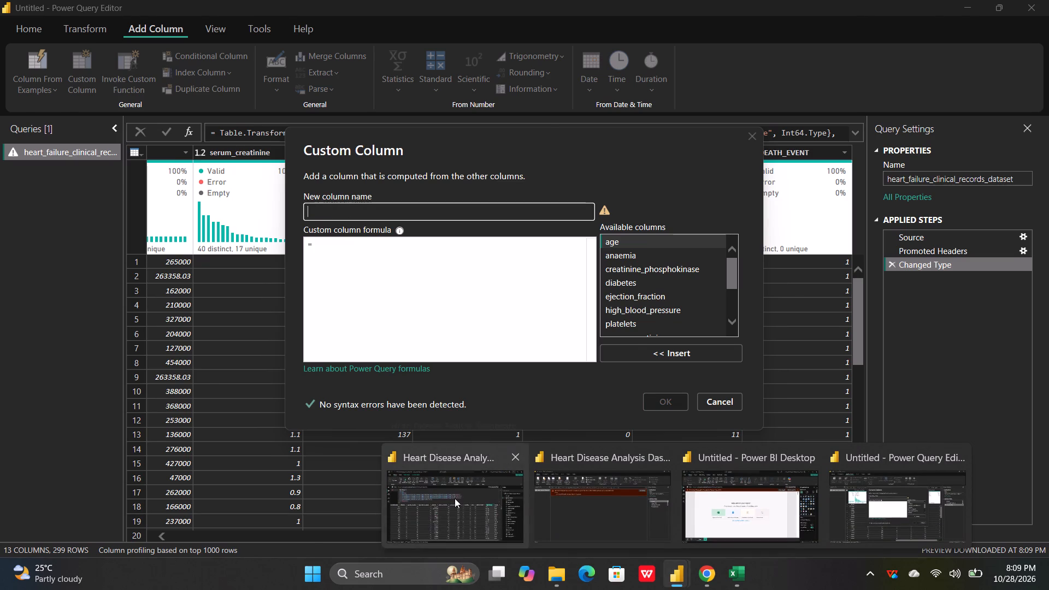
click(455, 498)
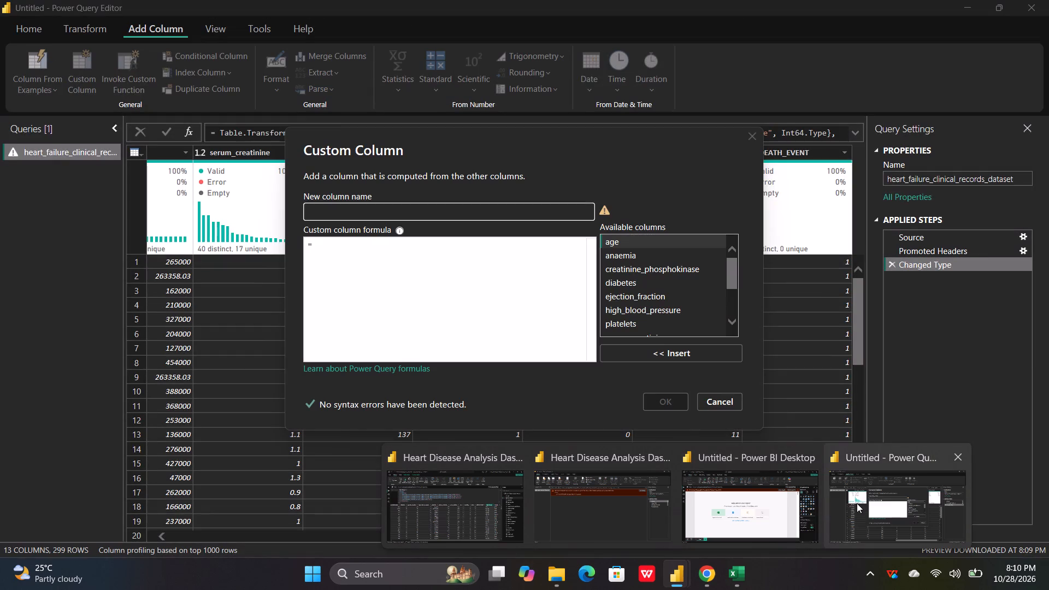
click(857, 503)
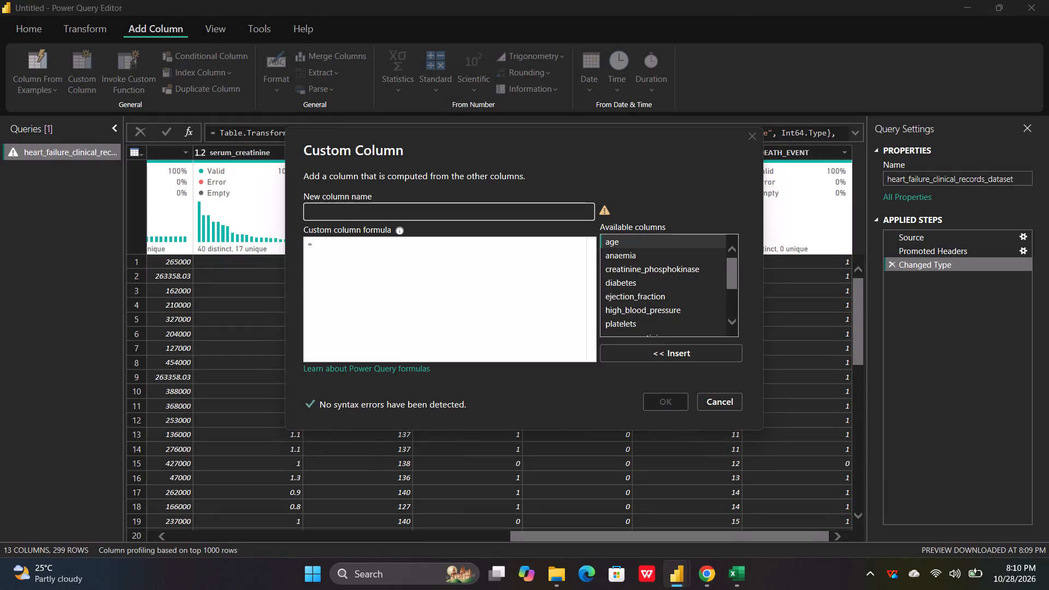
click(337, 250)
key(ctrl+v)
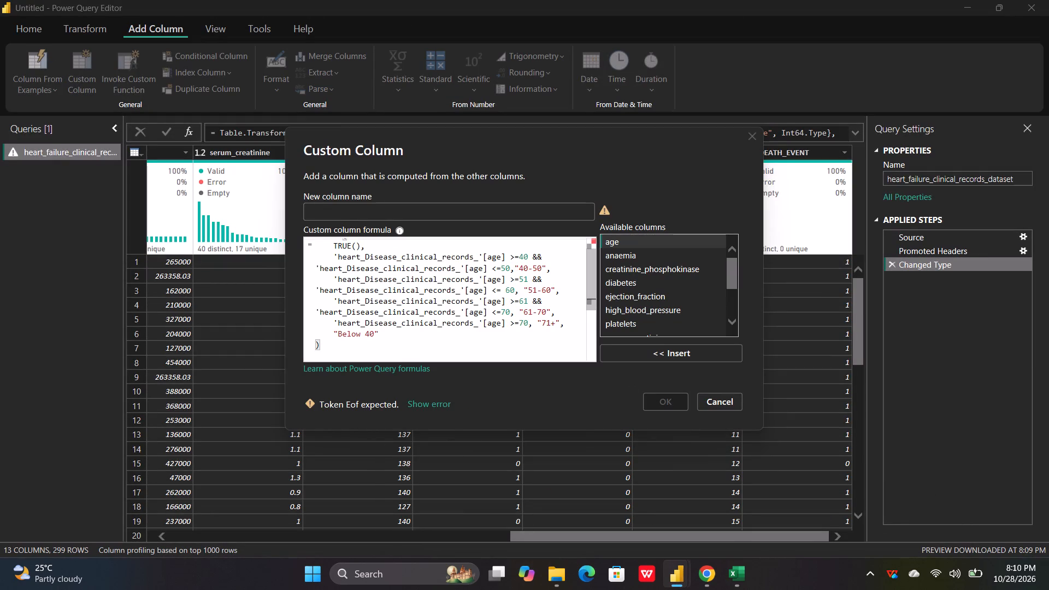
Copy the name Age Group from the pasted formula and remove the "Age Group =" line so the formula begins at SWITCH(.
scroll(394, 268, up, 4)
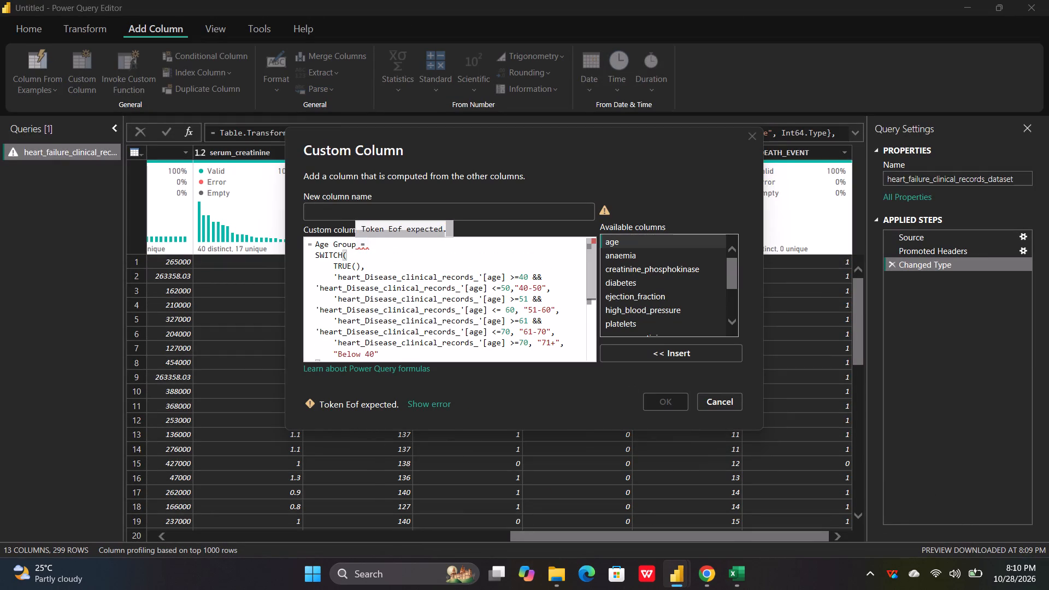
click(358, 243)
key(ctrl+a)
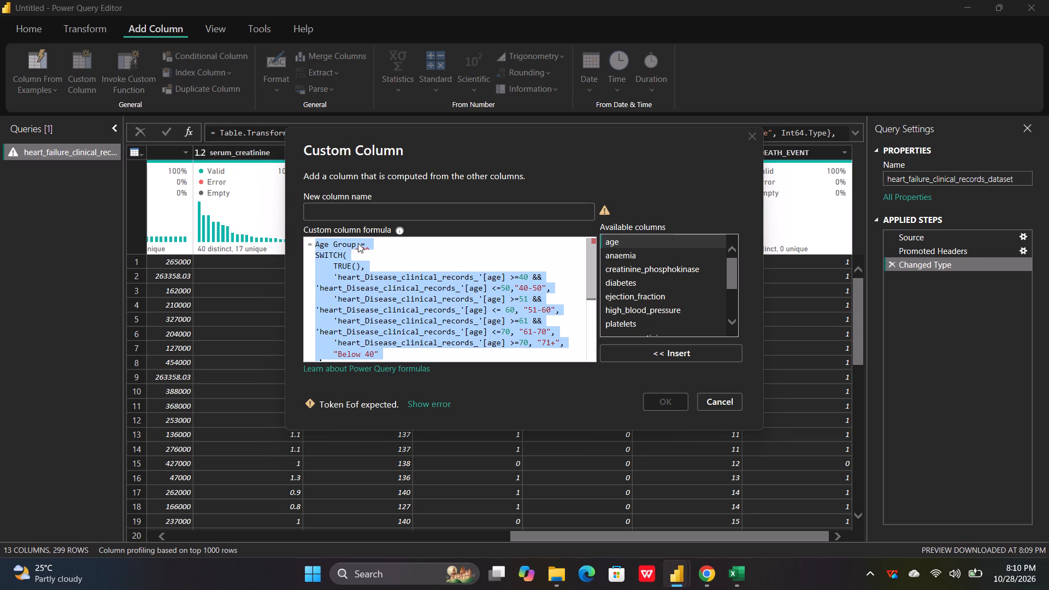
click(358, 243)
drag(358, 243, 305, 246)
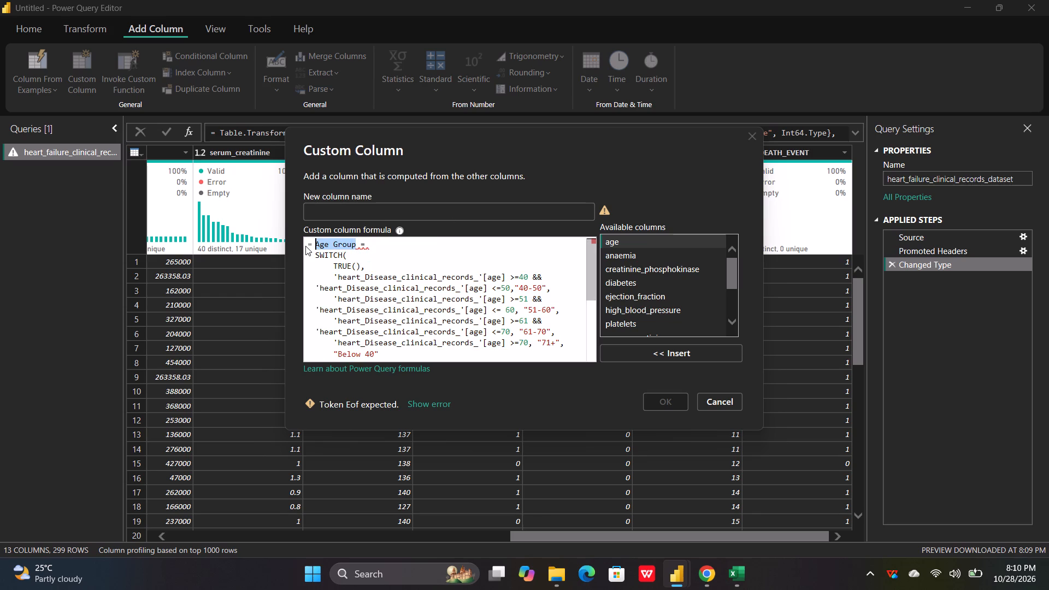
drag(305, 246, 309, 246)
key(ctrl+c)
key(BackSpace)
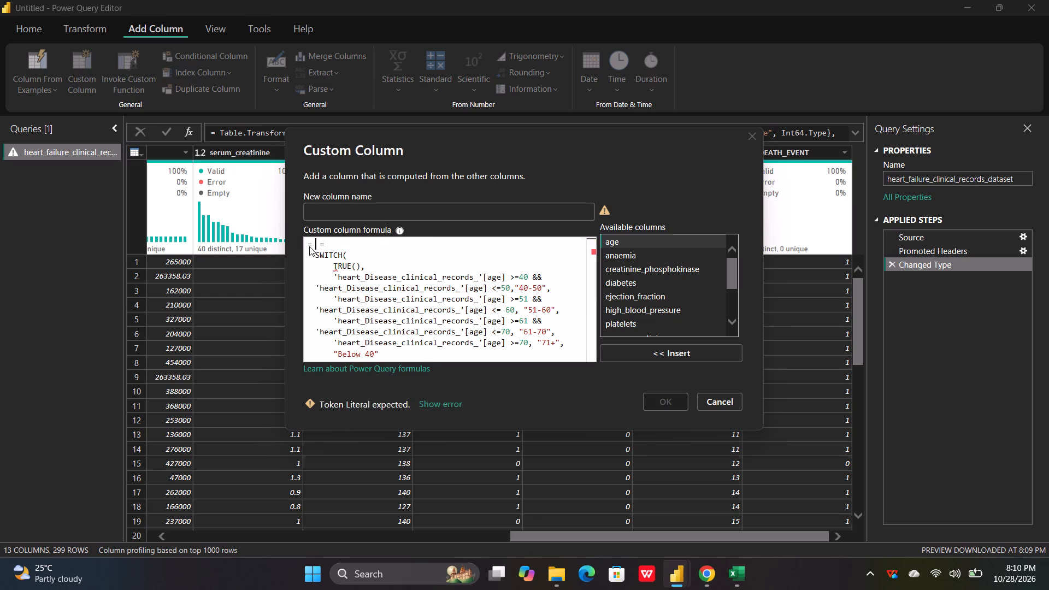
key(BackSpace)
click(328, 244)
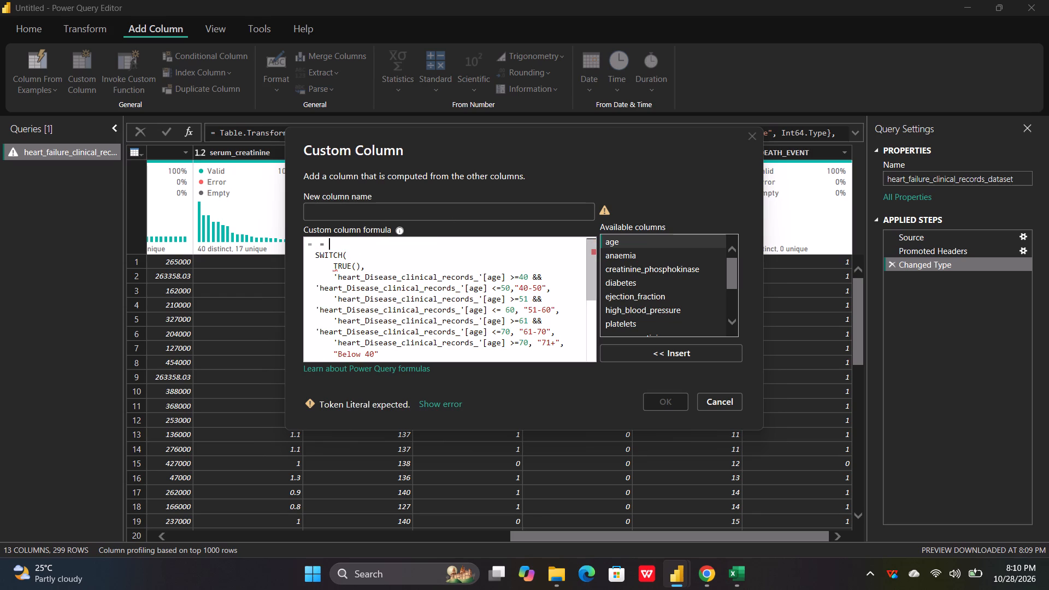
key(BackSpace)
key(BackSpace)
key(BackSpace)
key(BackSpace)
key(Down)
key(BackSpace)
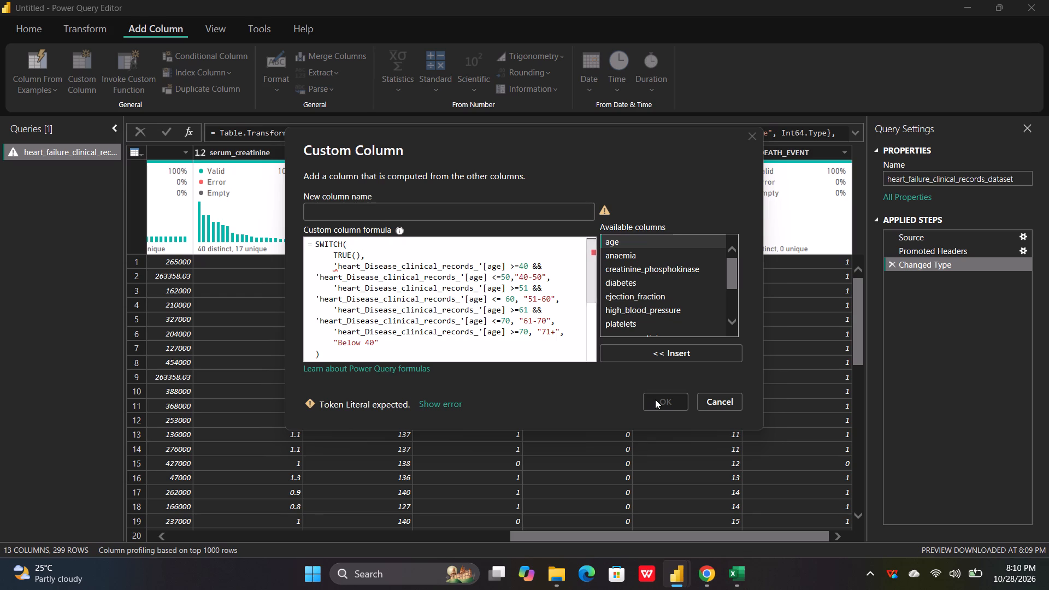
Name the custom column Age Group using the copied text and look over its formula.
scroll(381, 276, down, 2)
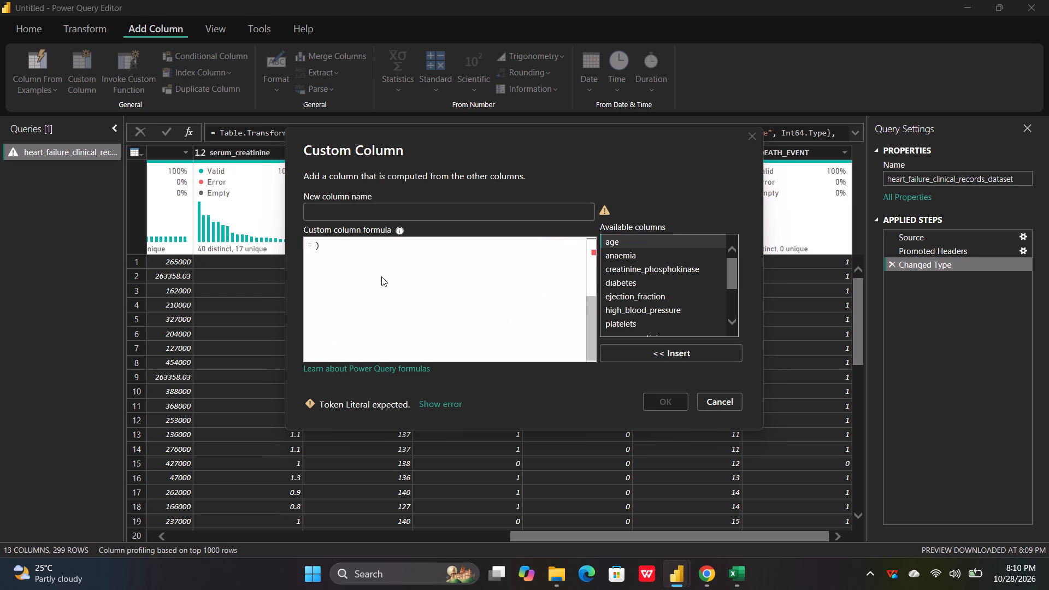
scroll(381, 276, up, 8)
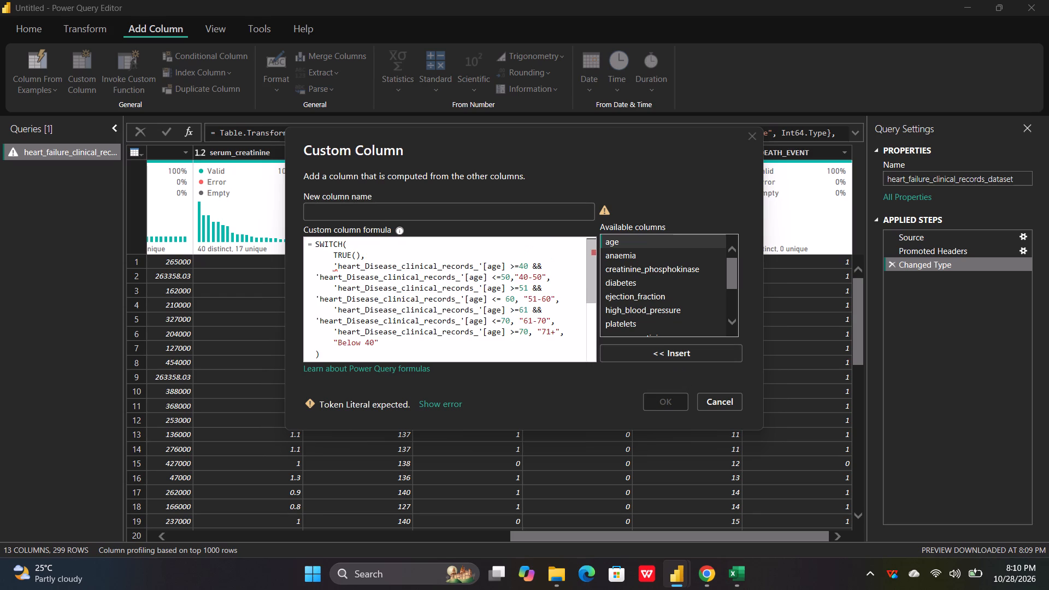
click(331, 213)
key(ctrl+v)
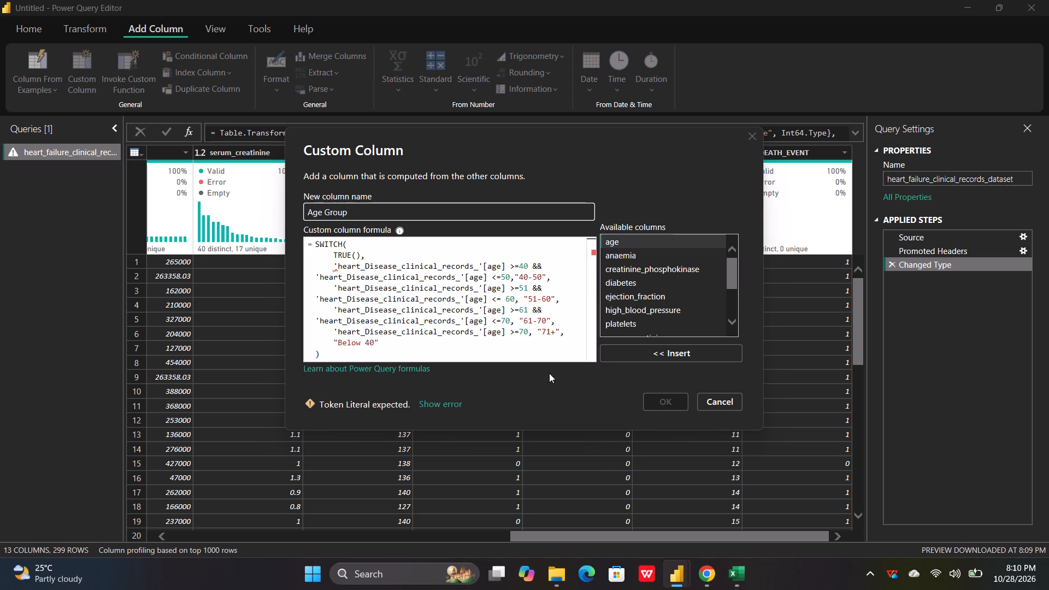
scroll(420, 283, down, 2)
scroll(420, 283, up, 6)
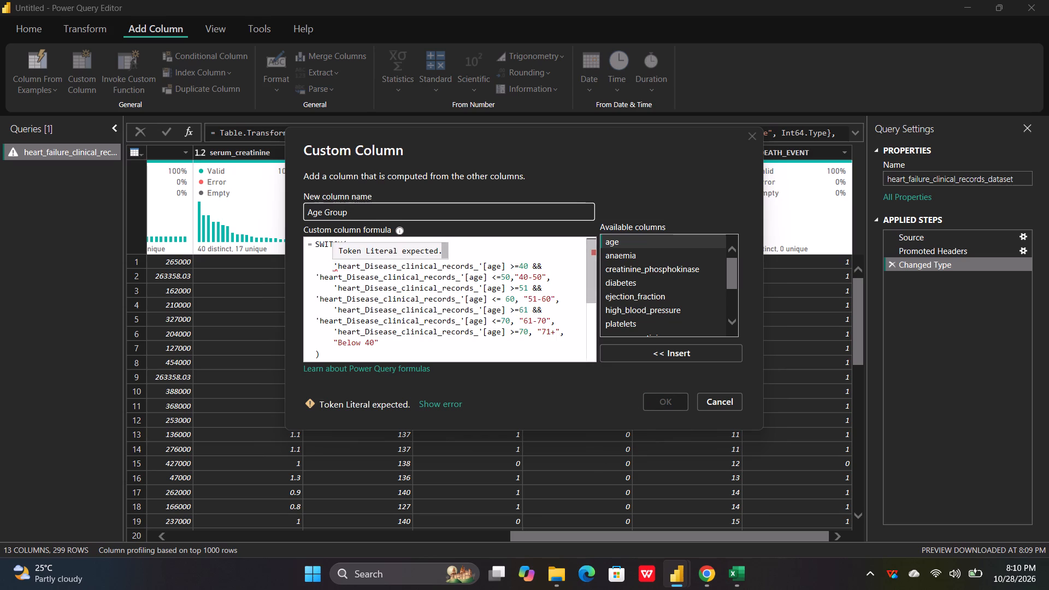
click(479, 267)
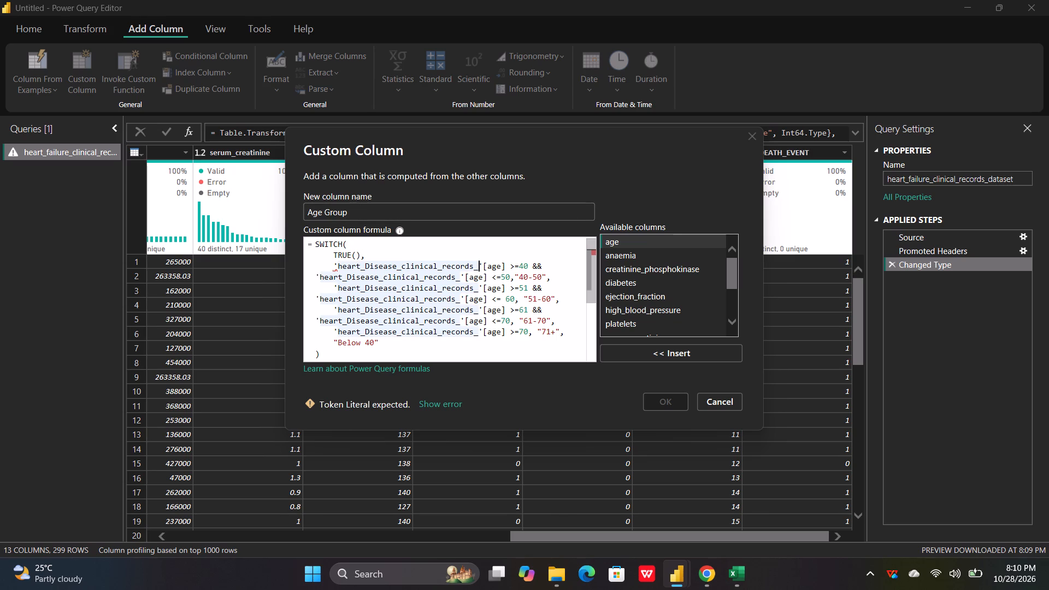
click(500, 267)
click(381, 344)
key(ctrl+a)
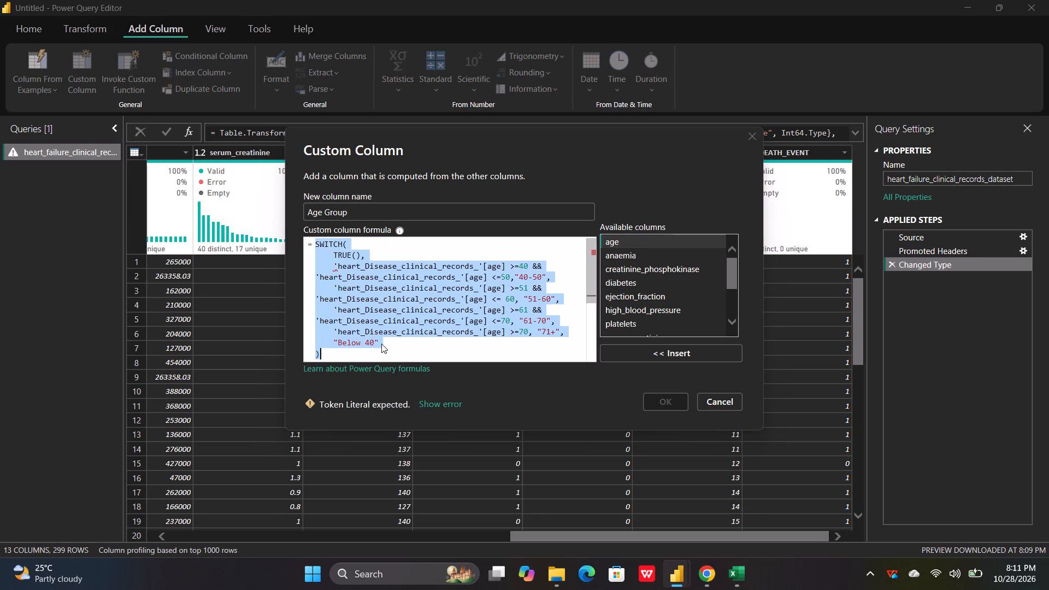
key(ctrl+c)
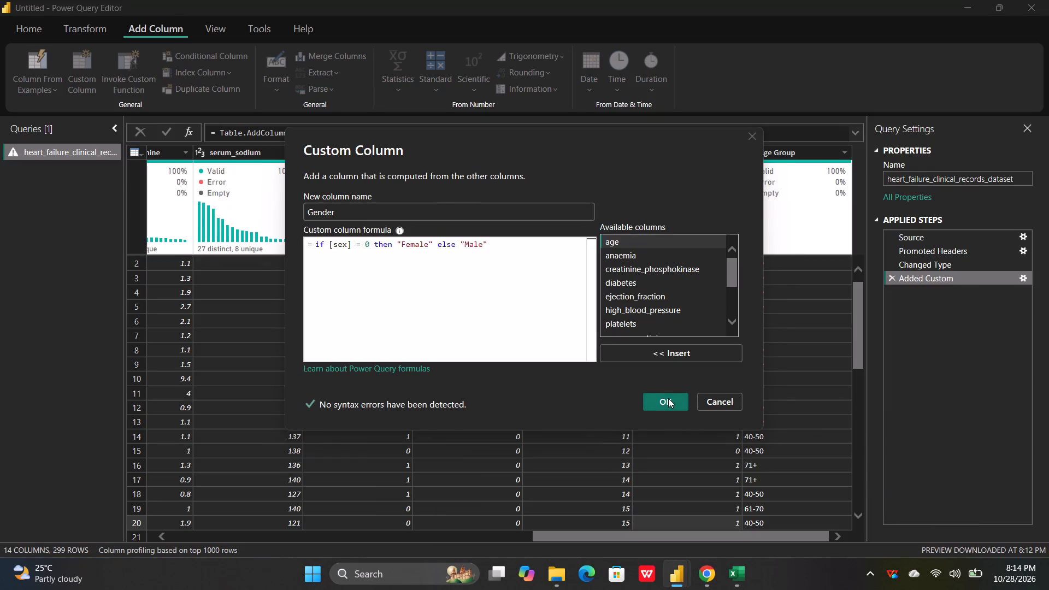
click(668, 399)
scroll(673, 363, left, 1)
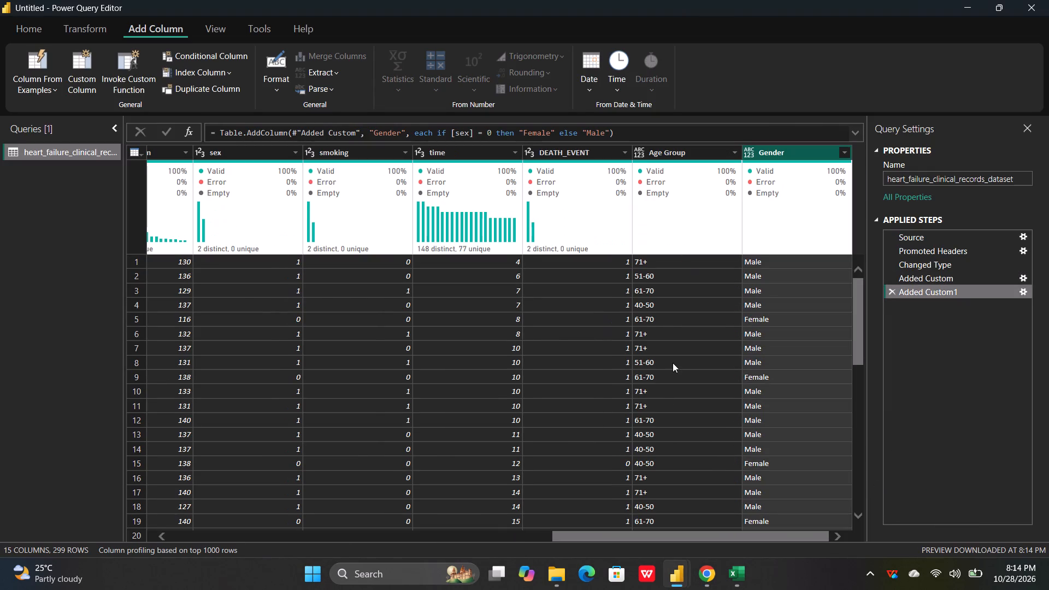
Switch to the original Heart Disease Analysis Dashboard and go through its table's columns from count to Age Group.
scroll(673, 363, left, 1)
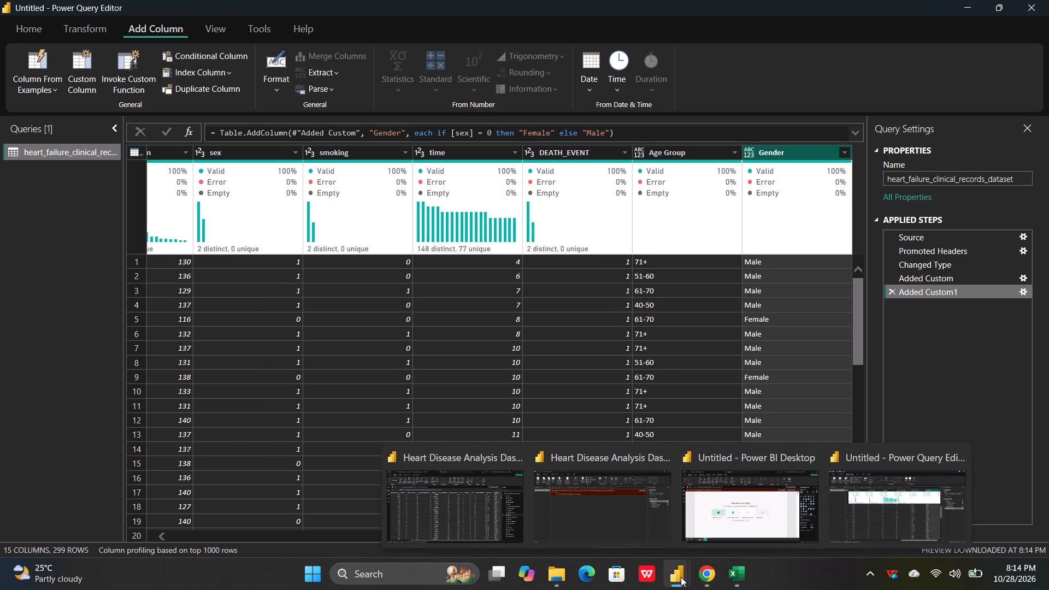
click(489, 521)
scroll(335, 354, right, 7)
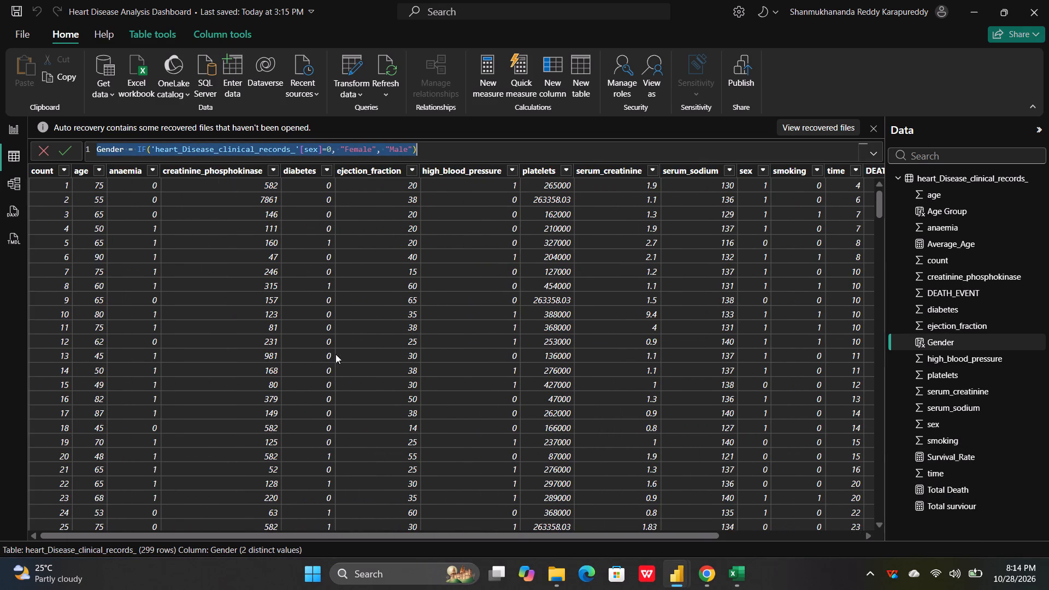
click(43, 172)
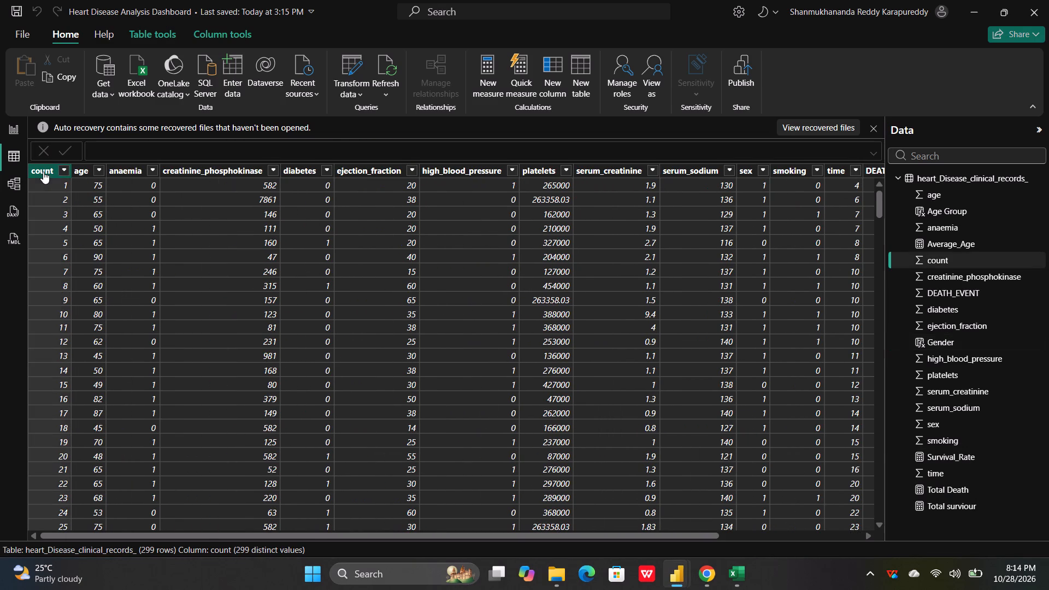
click(80, 172)
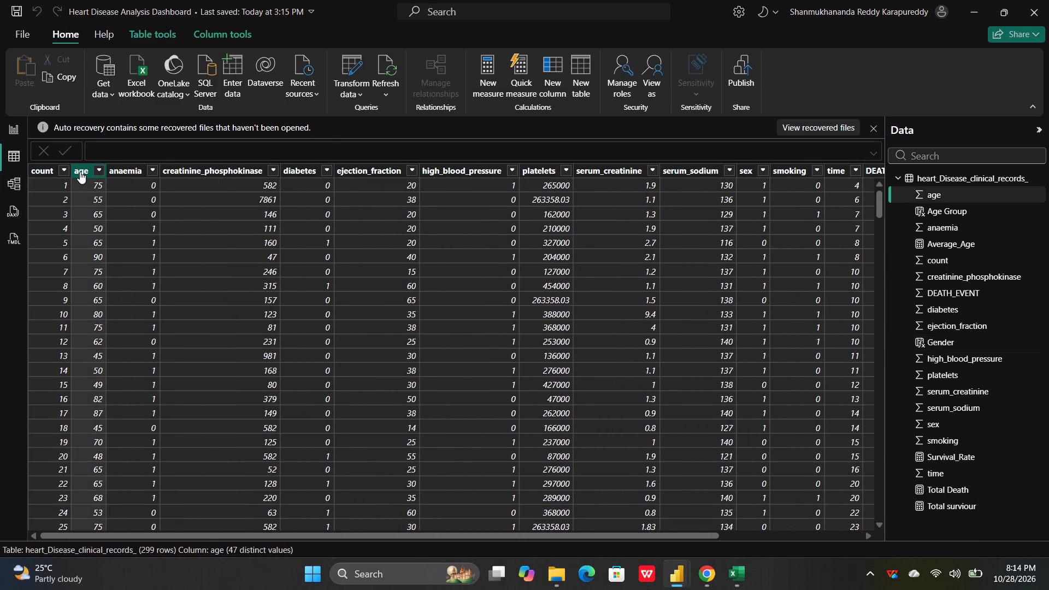
click(126, 172)
click(207, 172)
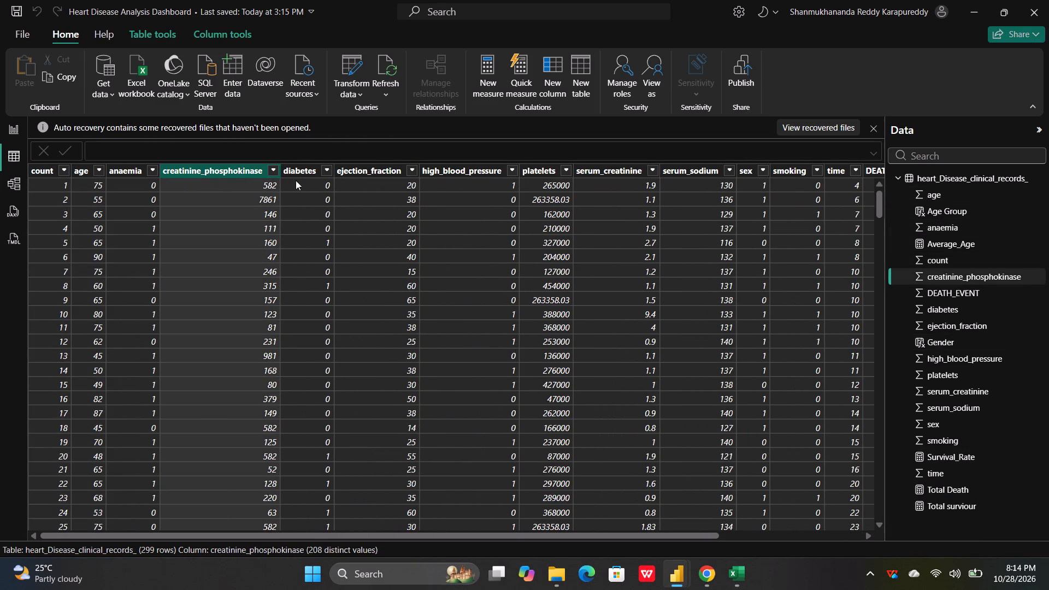
click(304, 178)
click(391, 170)
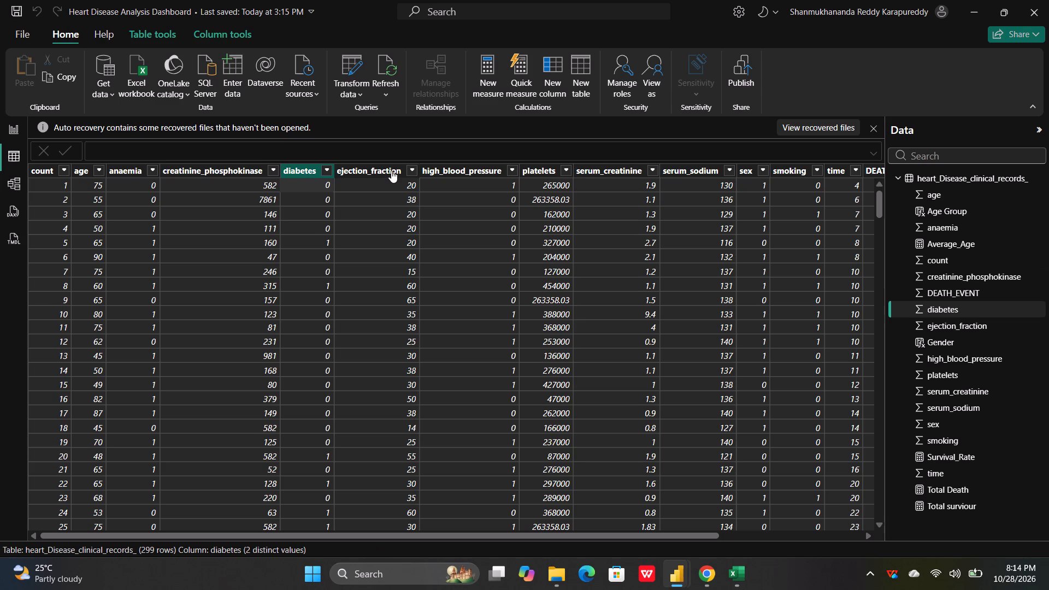
click(458, 172)
scroll(458, 172, left, 2)
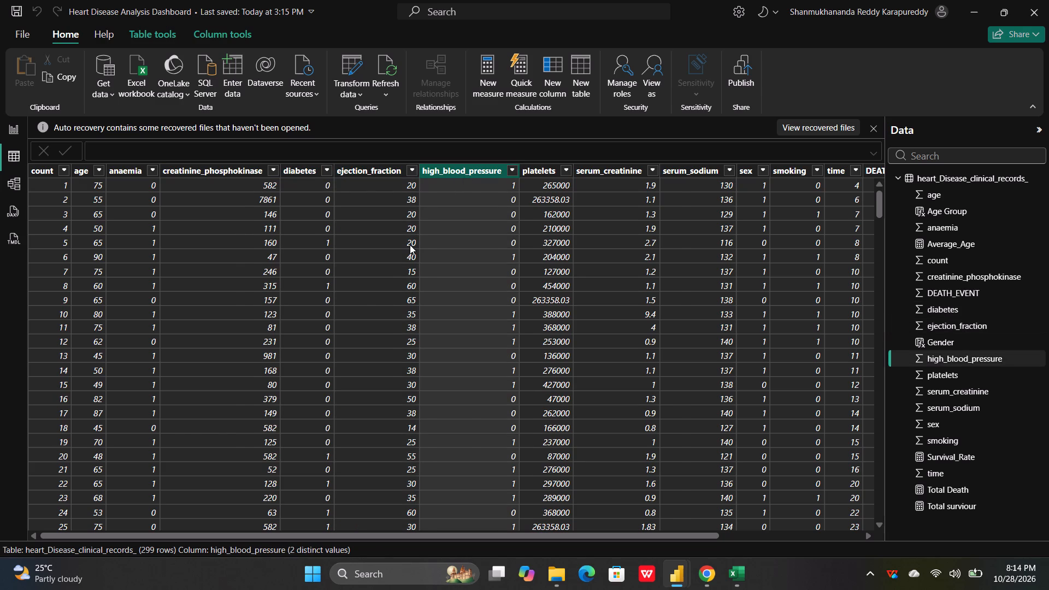
scroll(410, 245, left, 1)
click(458, 174)
scroll(458, 174, left, 1)
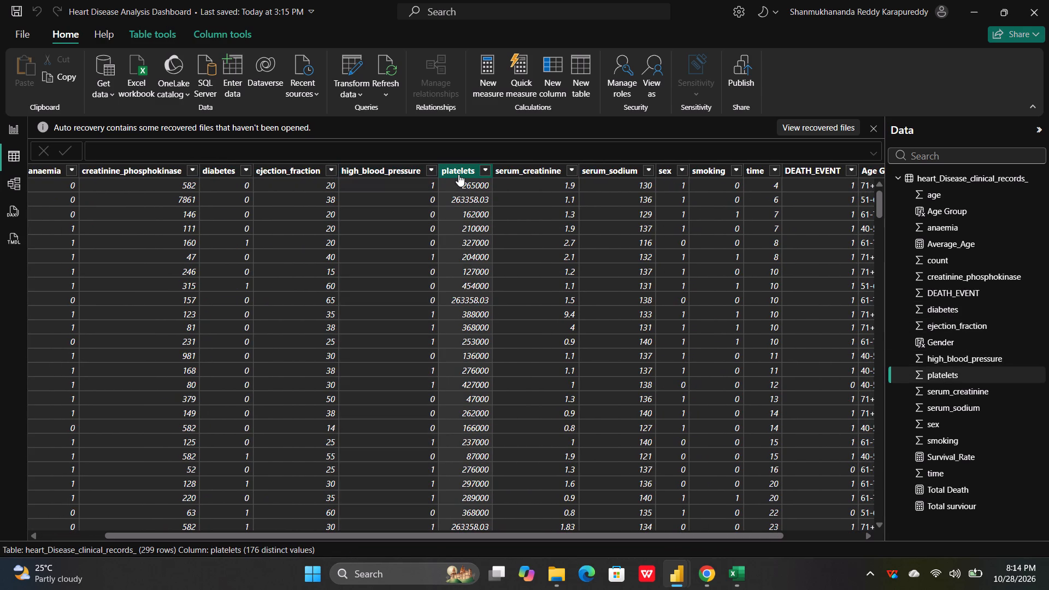
scroll(458, 174, left, 1)
click(532, 173)
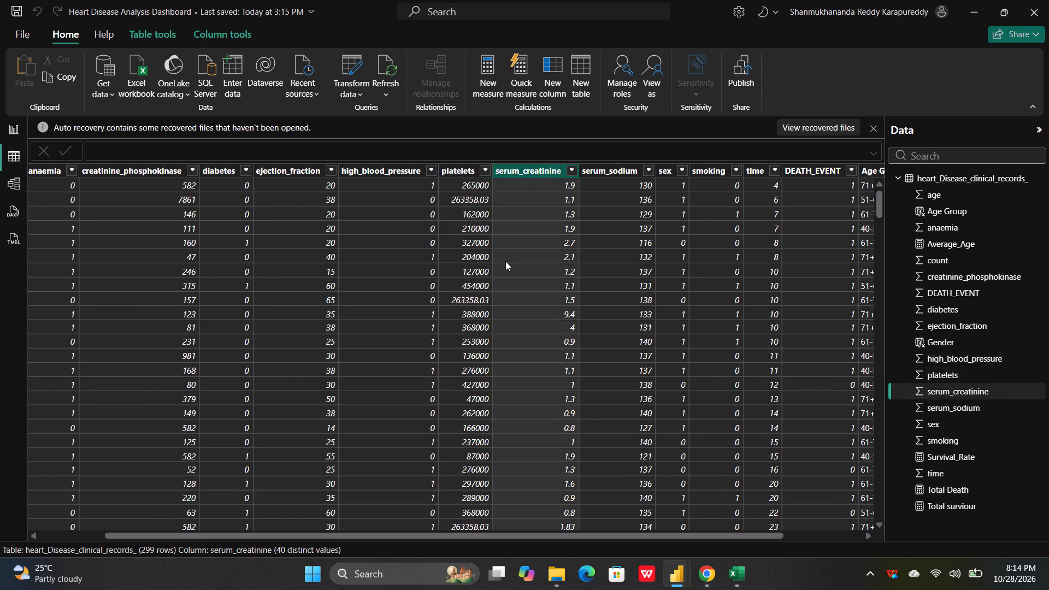
scroll(505, 261, left, 2)
click(516, 174)
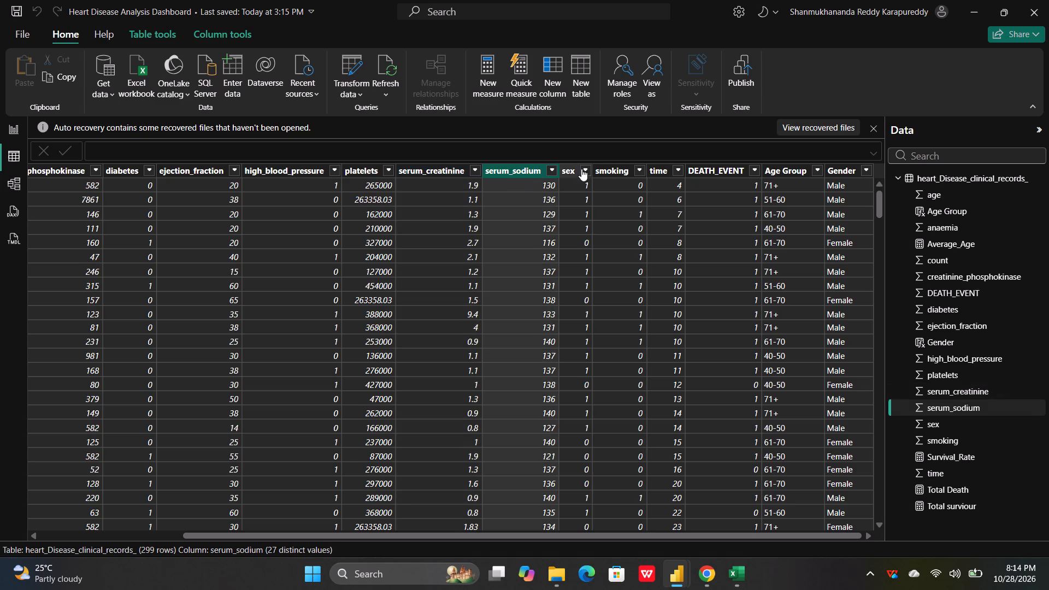
click(569, 169)
click(611, 170)
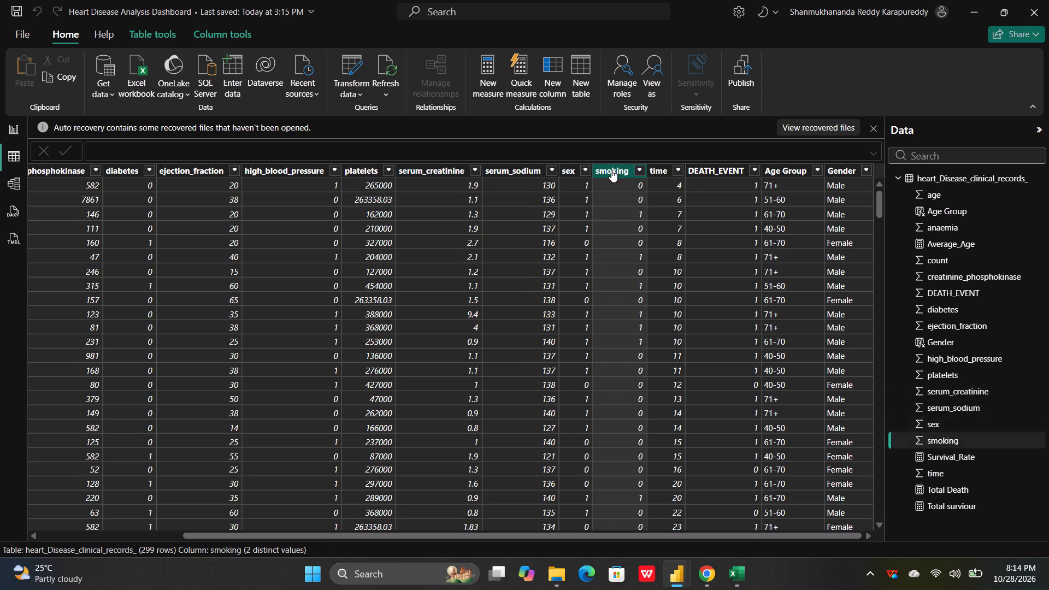
click(658, 166)
click(711, 166)
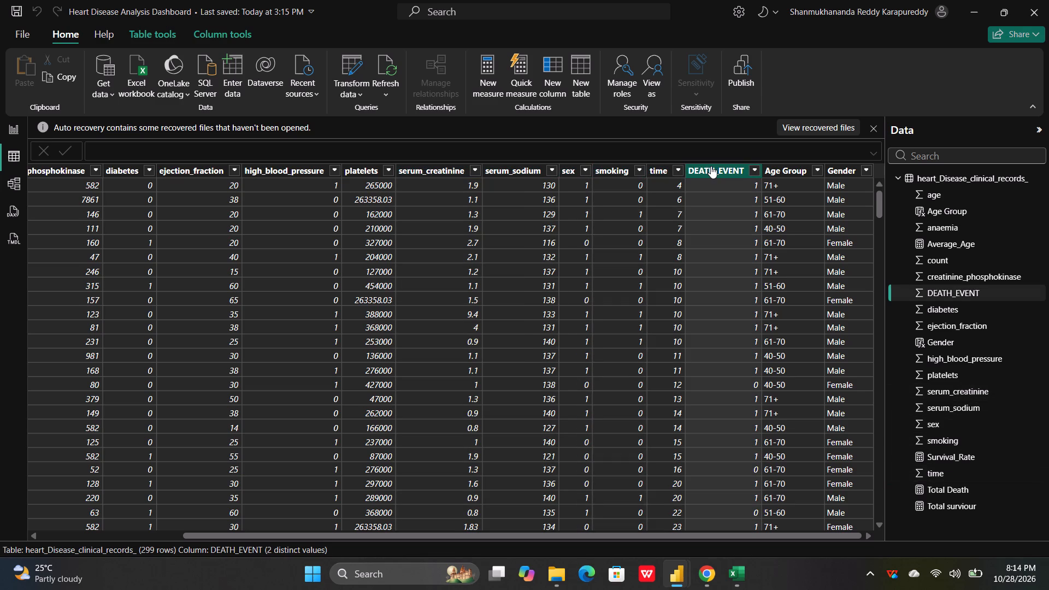
click(780, 167)
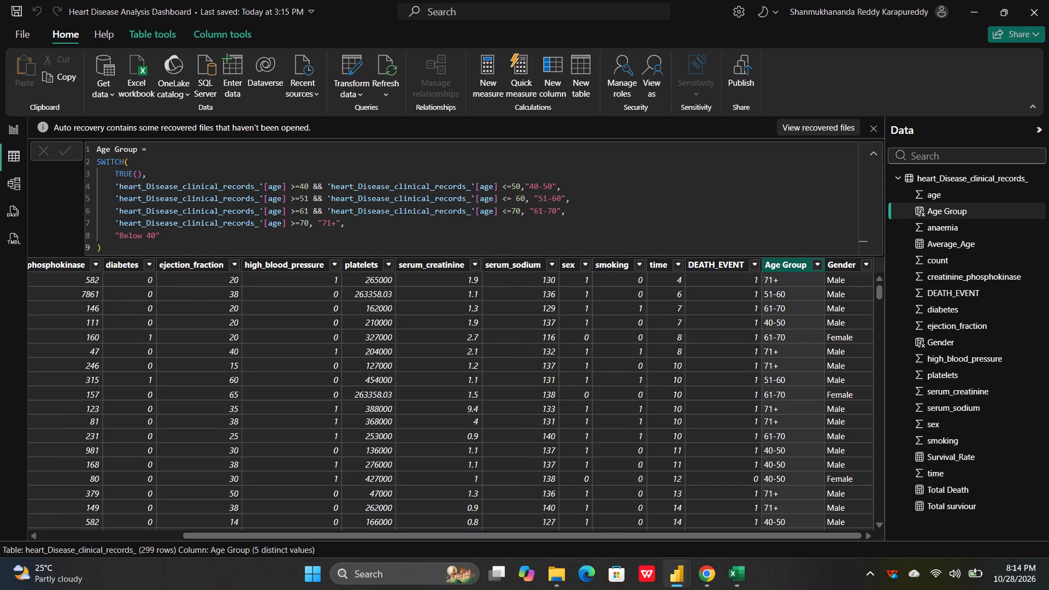
click(874, 155)
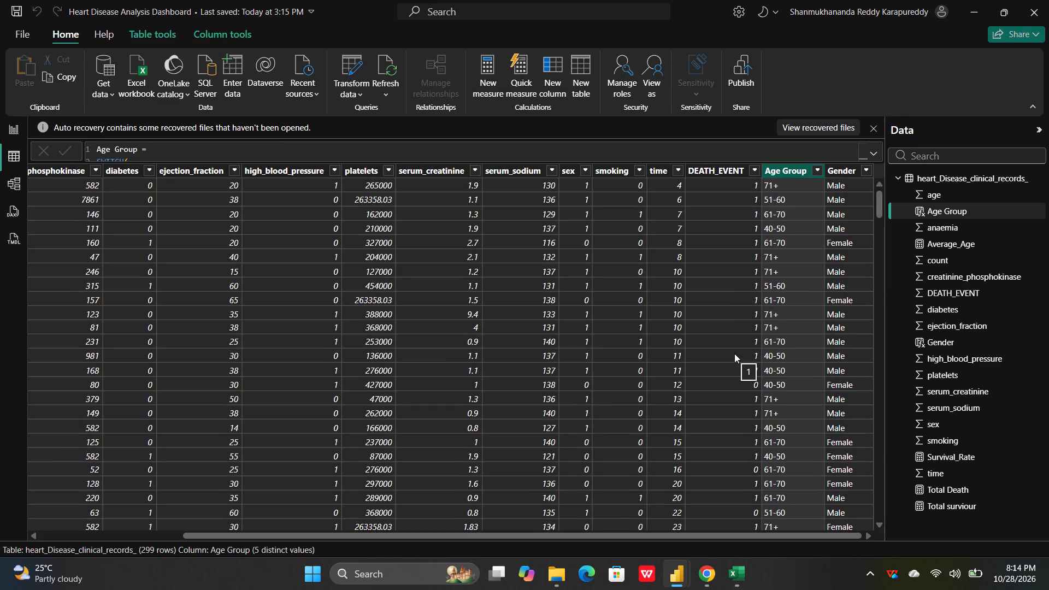
Examine the full DAX formula of the Average_Age measure in the original dashboard.
click(958, 237)
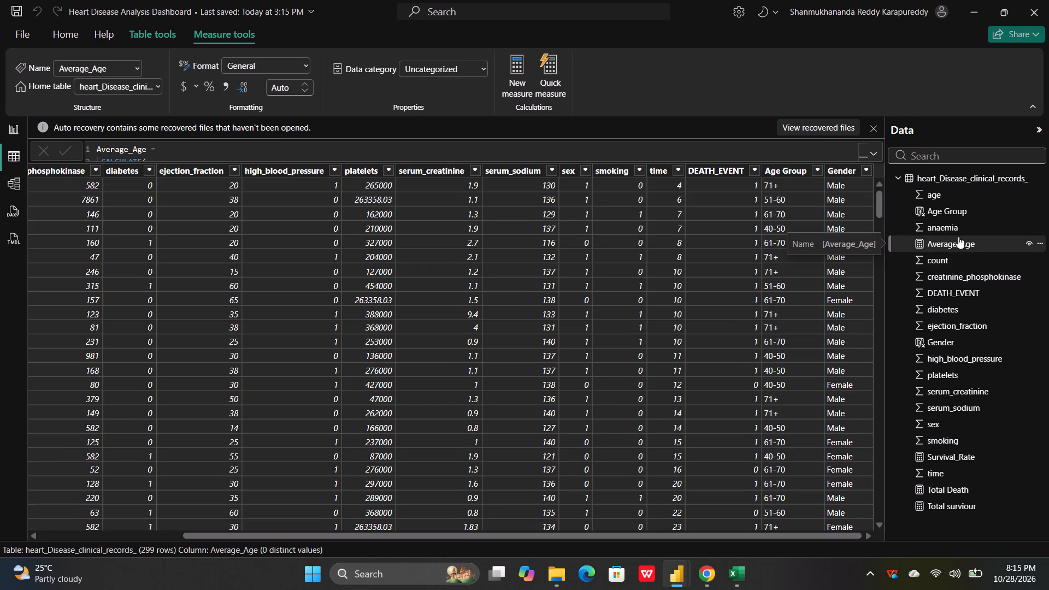
click(876, 156)
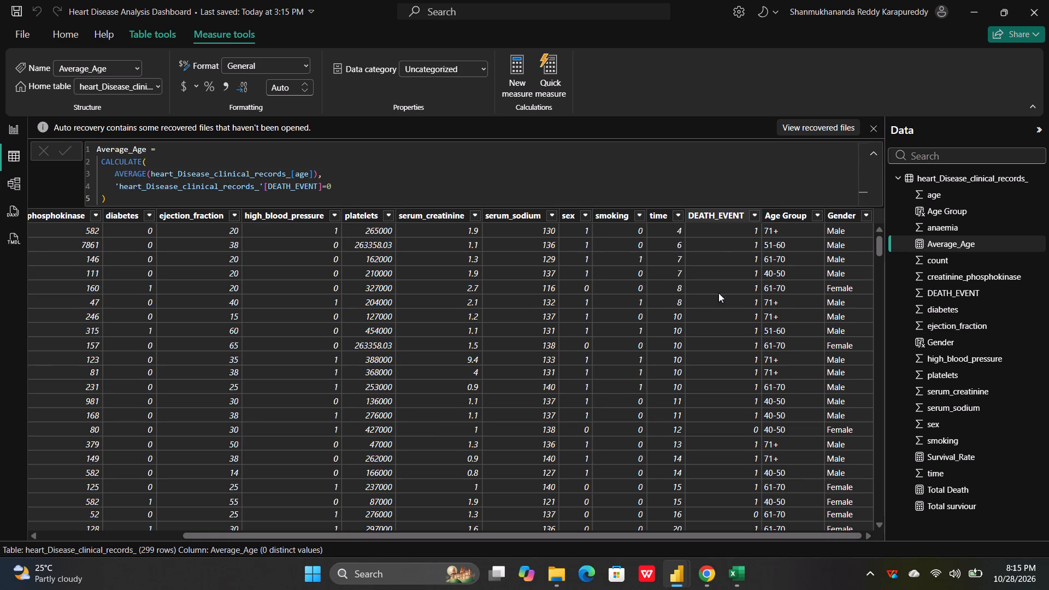
scroll(713, 314, left, 3)
scroll(626, 285, left, 3)
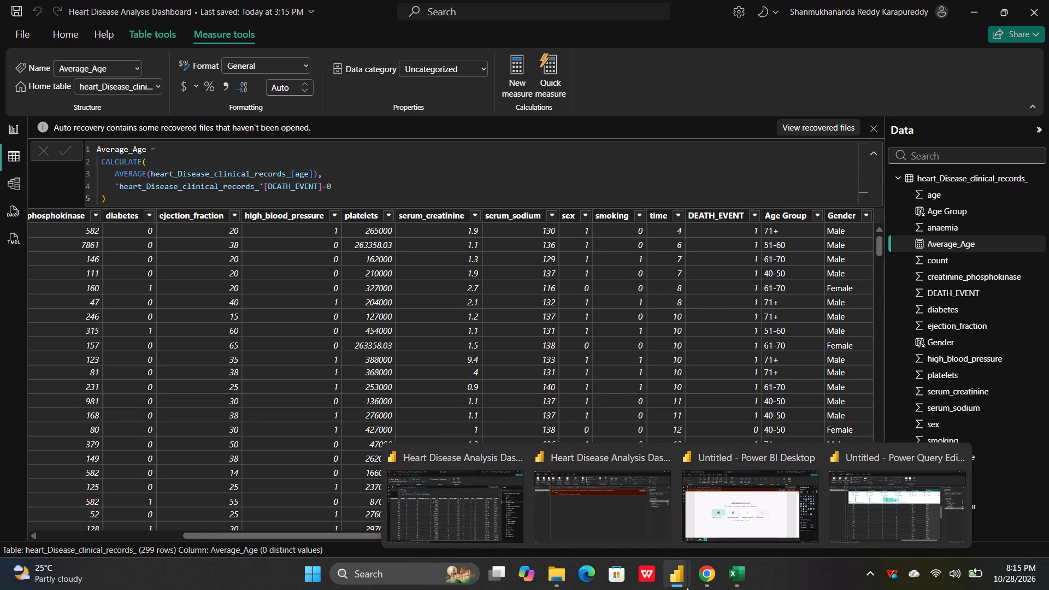
Arrange the original dashboard and the Untitled Power Query Editor windows side by side, with the query list collapsed.
click(898, 498)
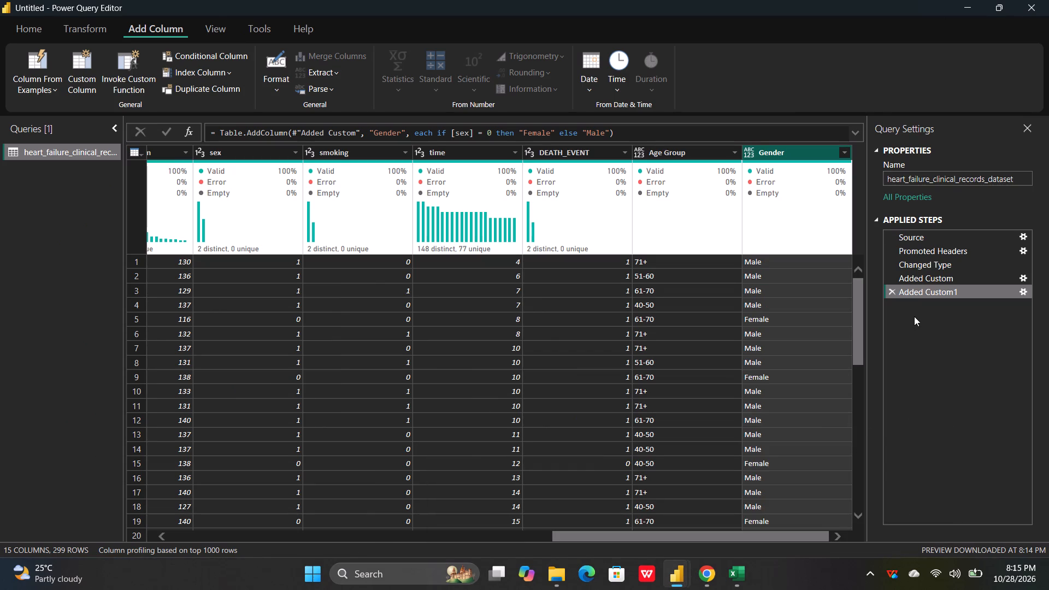
scroll(708, 303, left, 3)
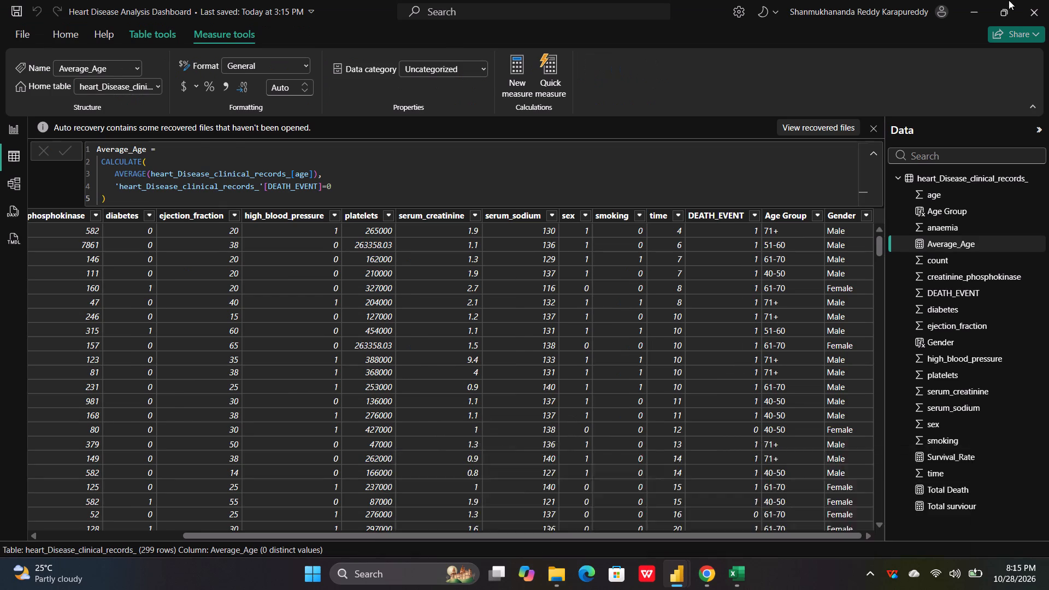
click(909, 50)
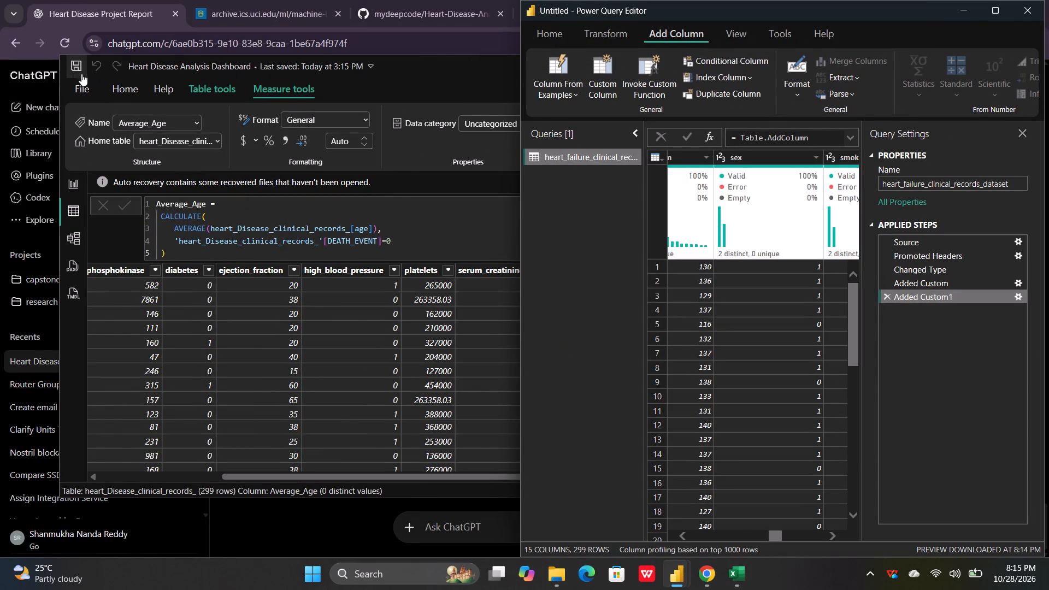
drag(458, 63, 311, 80)
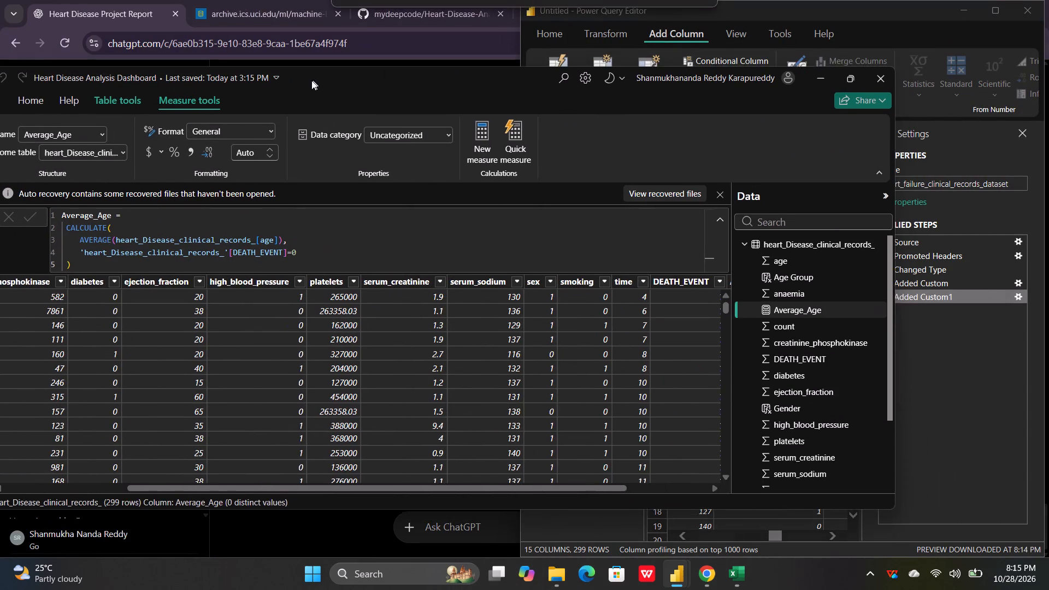
drag(311, 80, 233, 76)
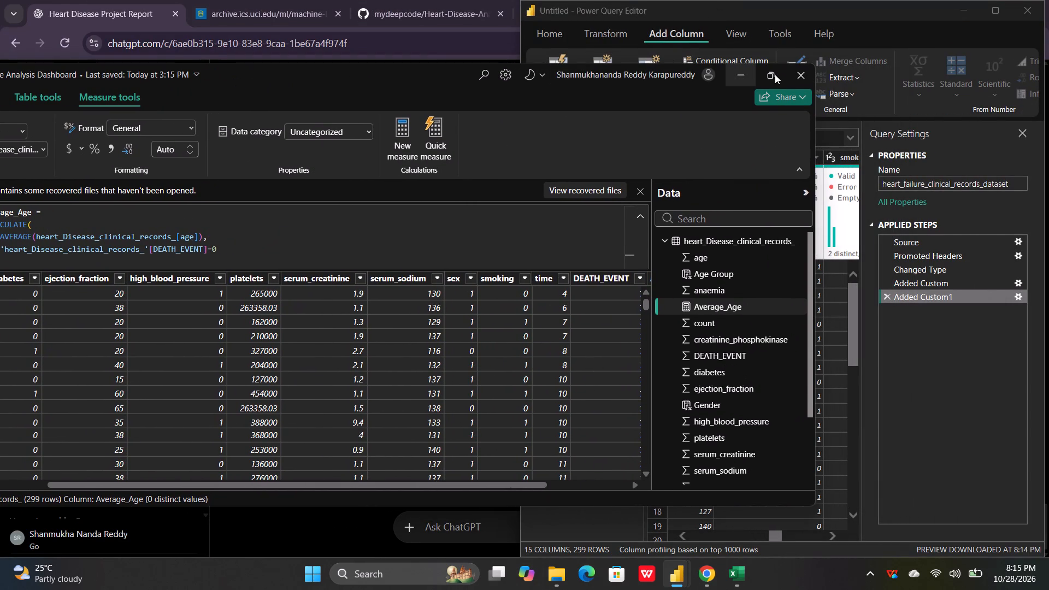
click(729, 111)
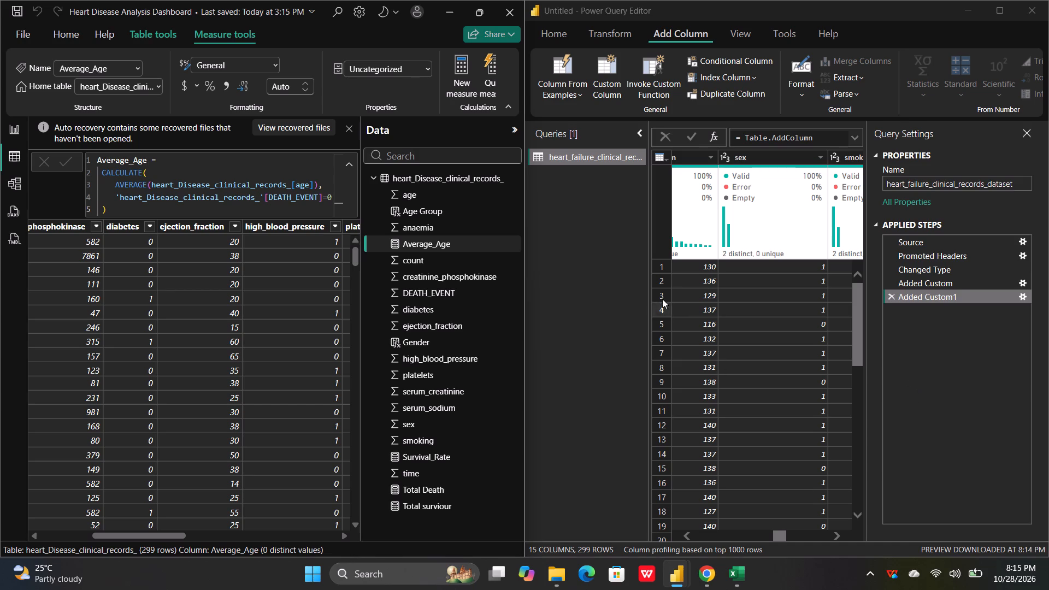
click(636, 134)
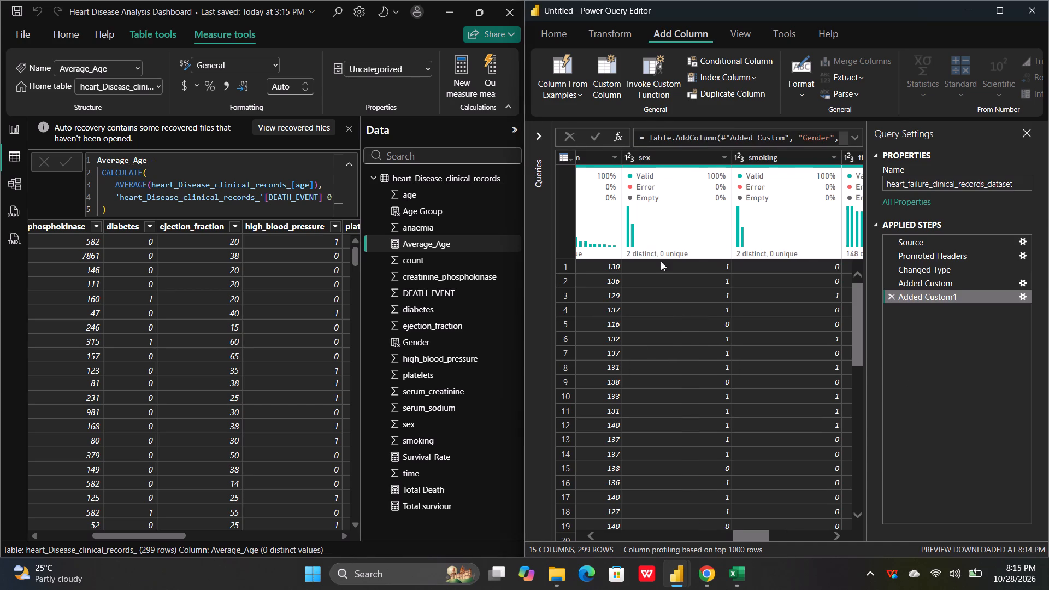
Look through all columns of the heart_failure_clinical_records_dataset query, from age to Gender, to compare them with the original table.
scroll(687, 343, right, 20)
scroll(687, 343, right, 10)
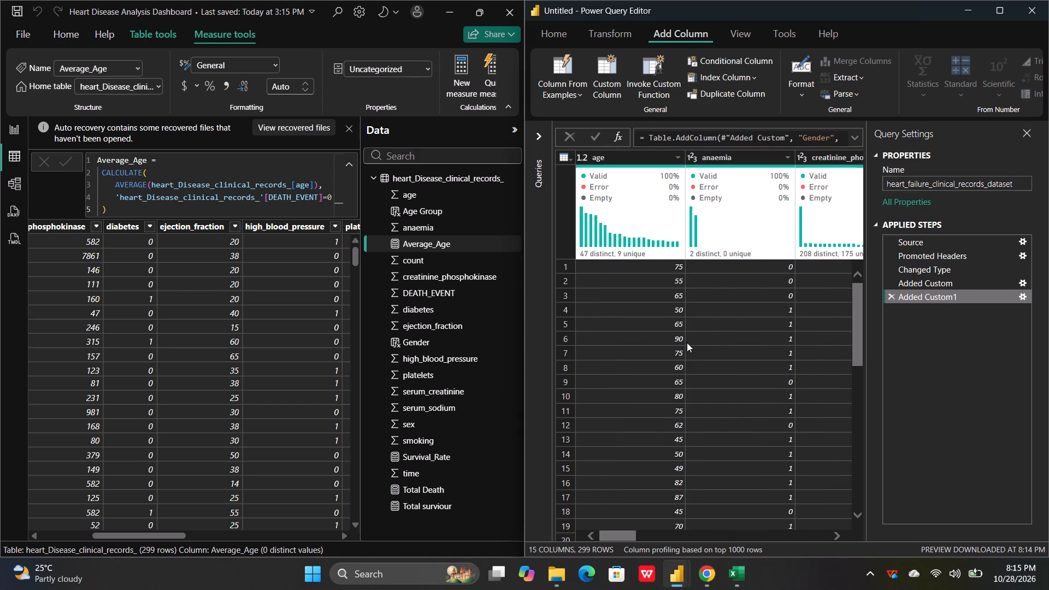
scroll(687, 343, left, 1)
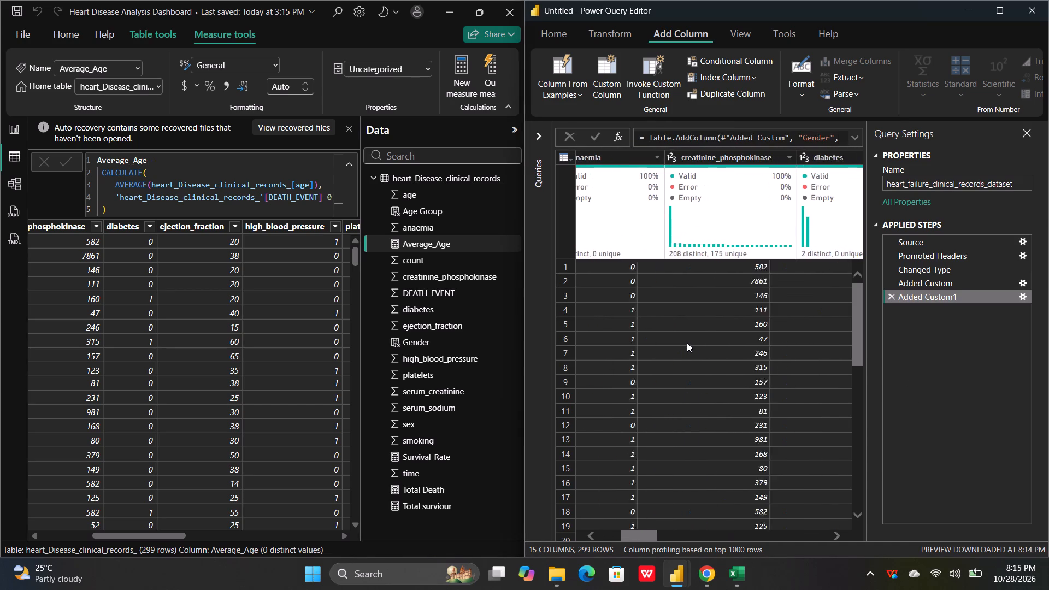
scroll(687, 343, left, 4)
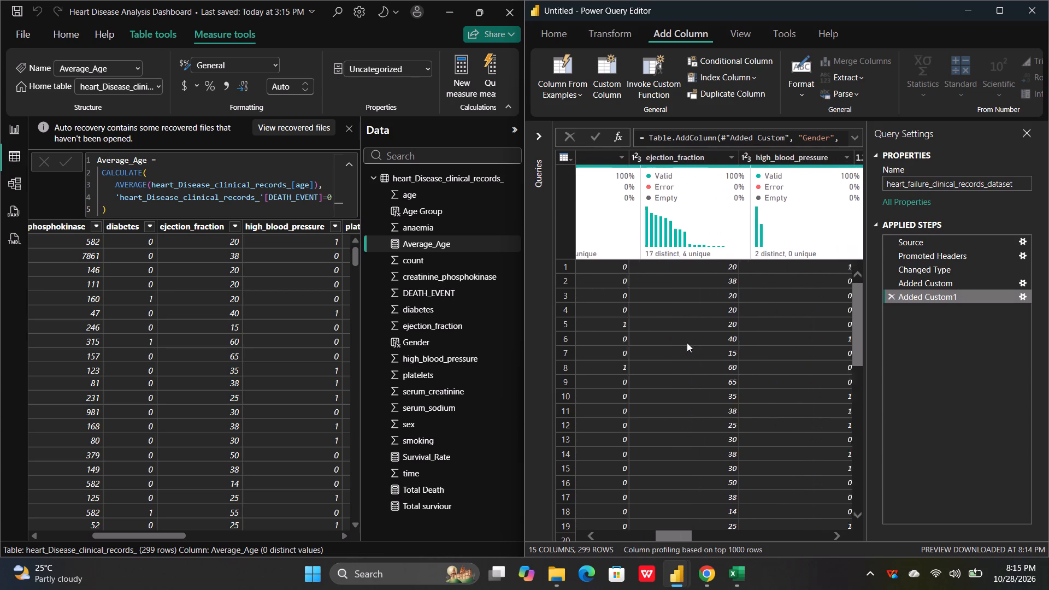
scroll(687, 343, left, 3)
scroll(687, 343, right, 1)
scroll(687, 343, left, 2)
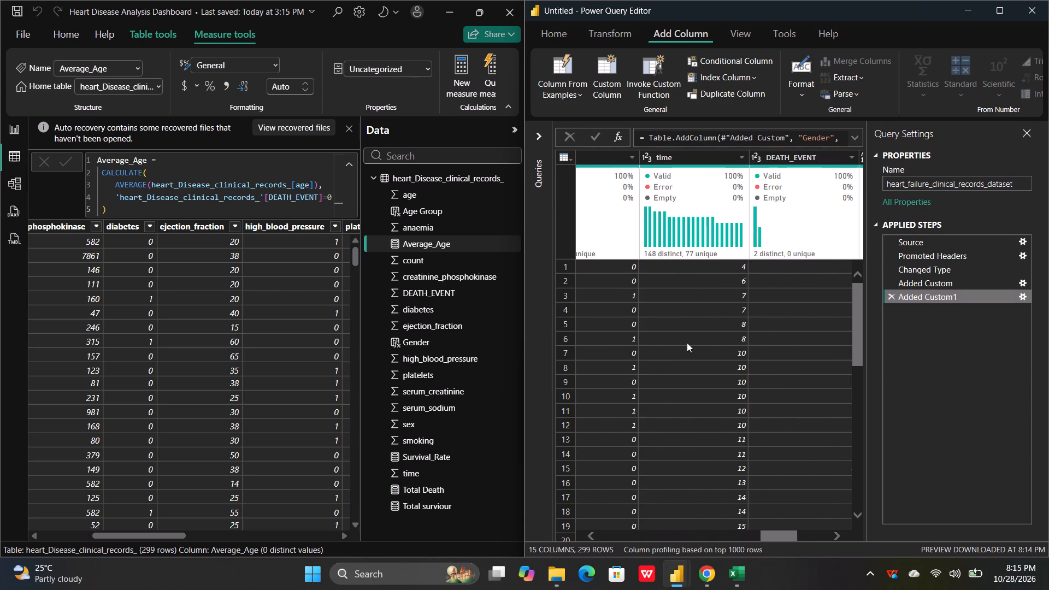
scroll(687, 343, left, 3)
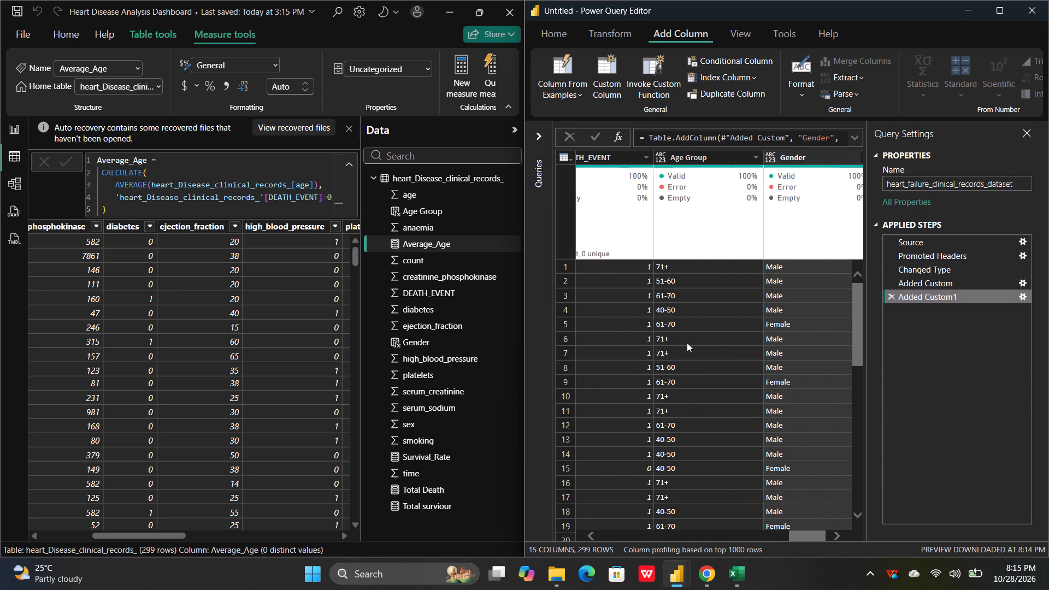
scroll(687, 343, left, 4)
scroll(687, 343, right, 20)
scroll(687, 343, right, 6)
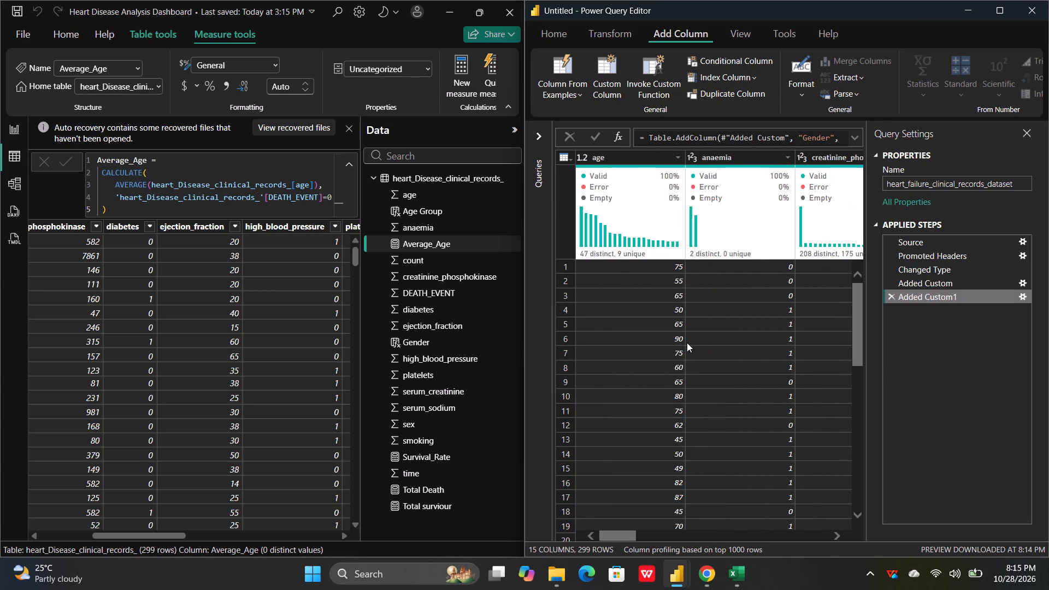
scroll(687, 343, right, 7)
Add an index column starting from 1 to the heart failure query.
click(743, 74)
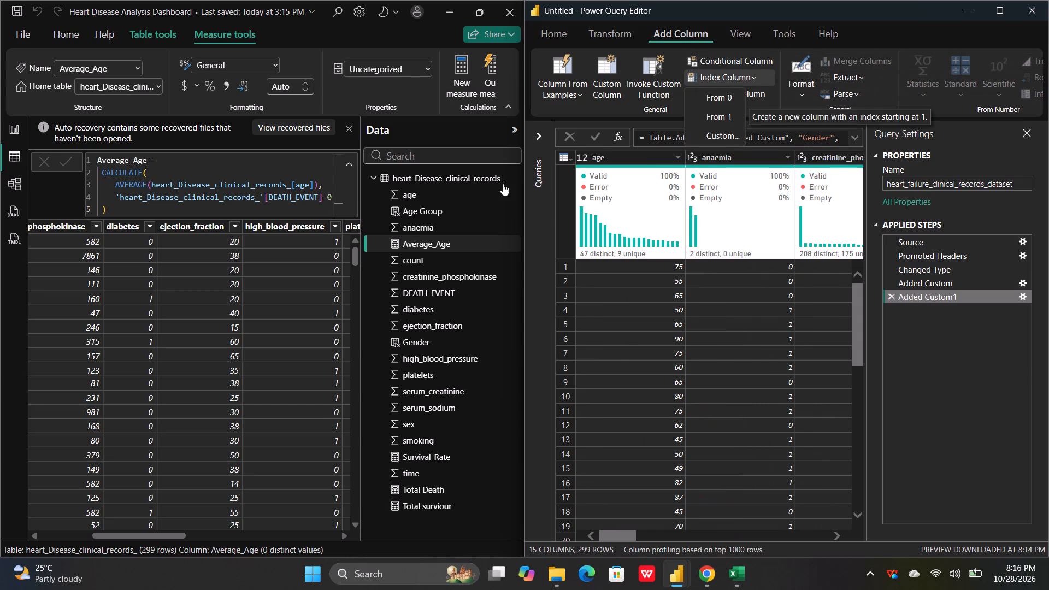
click(719, 116)
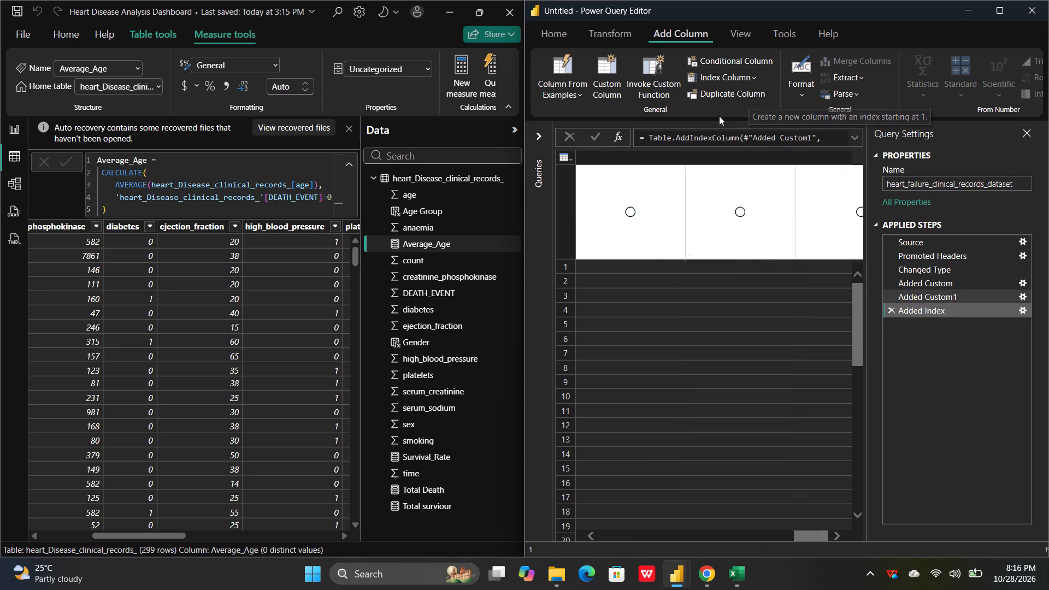
Move the Index column to the start of the heart failure query, ahead of the age column.
scroll(638, 335, left, 1)
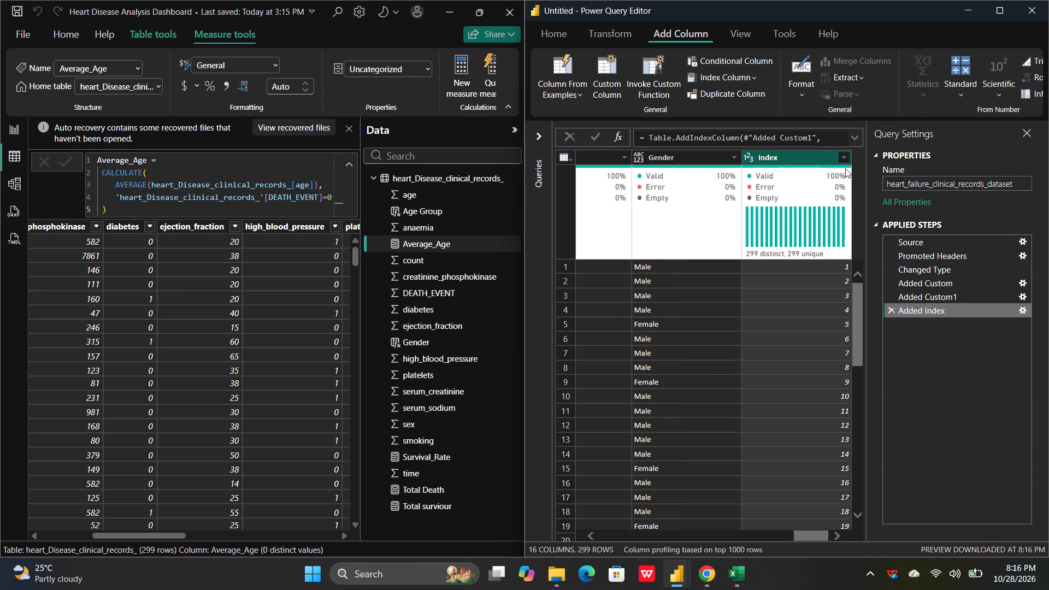
drag(805, 158, 712, 167)
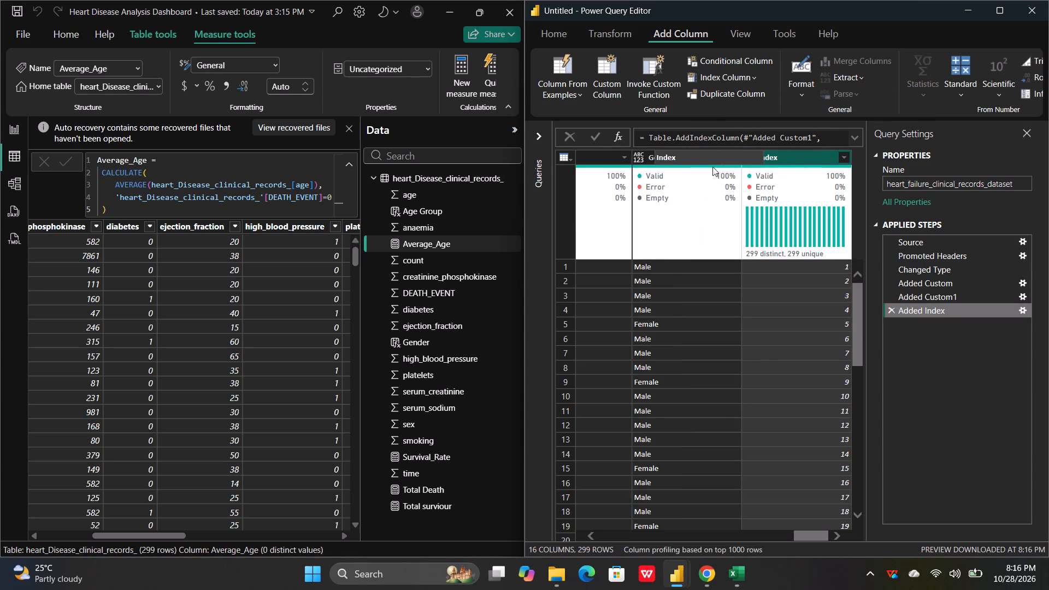
drag(712, 167, 452, 162)
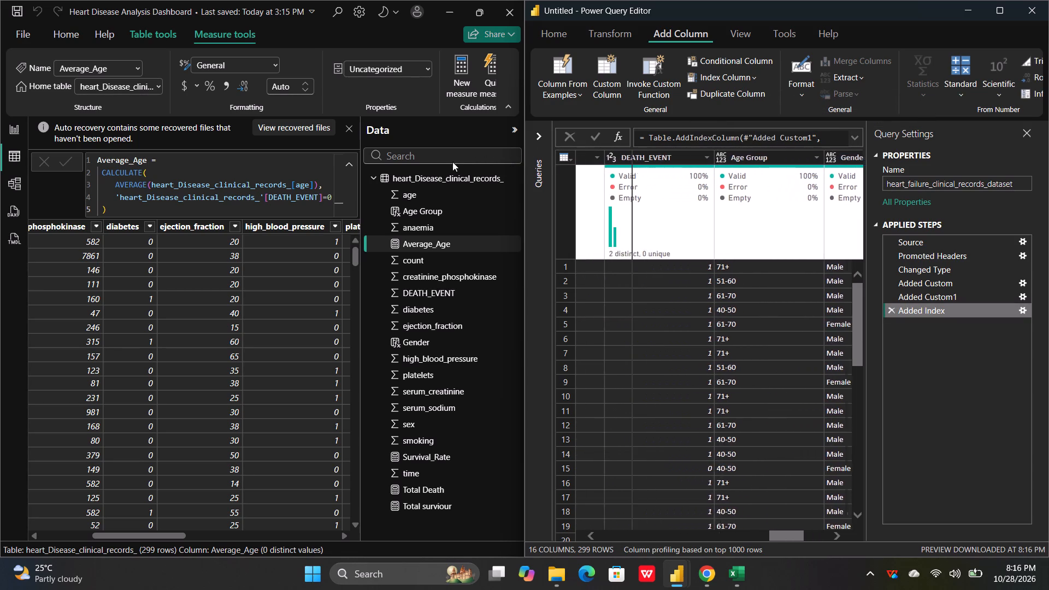
drag(452, 162, 580, 158)
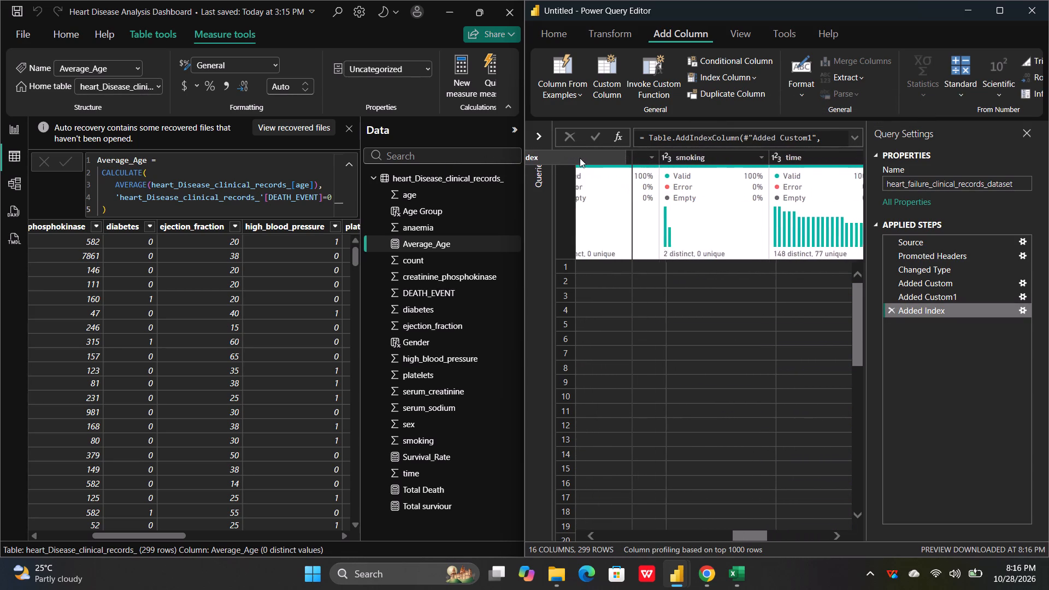
drag(580, 158, 579, 158)
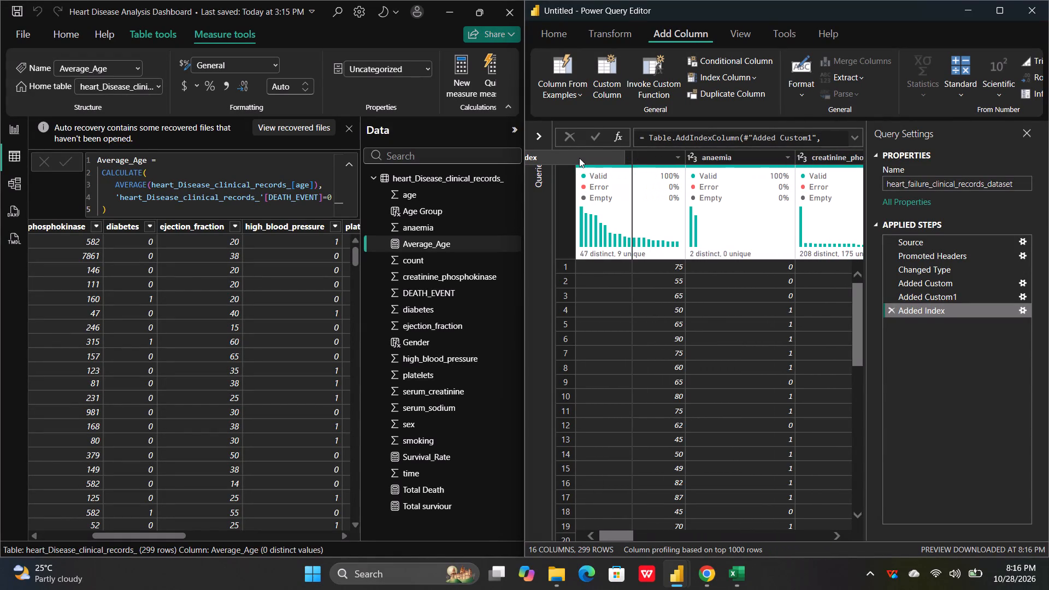
drag(579, 158, 620, 194)
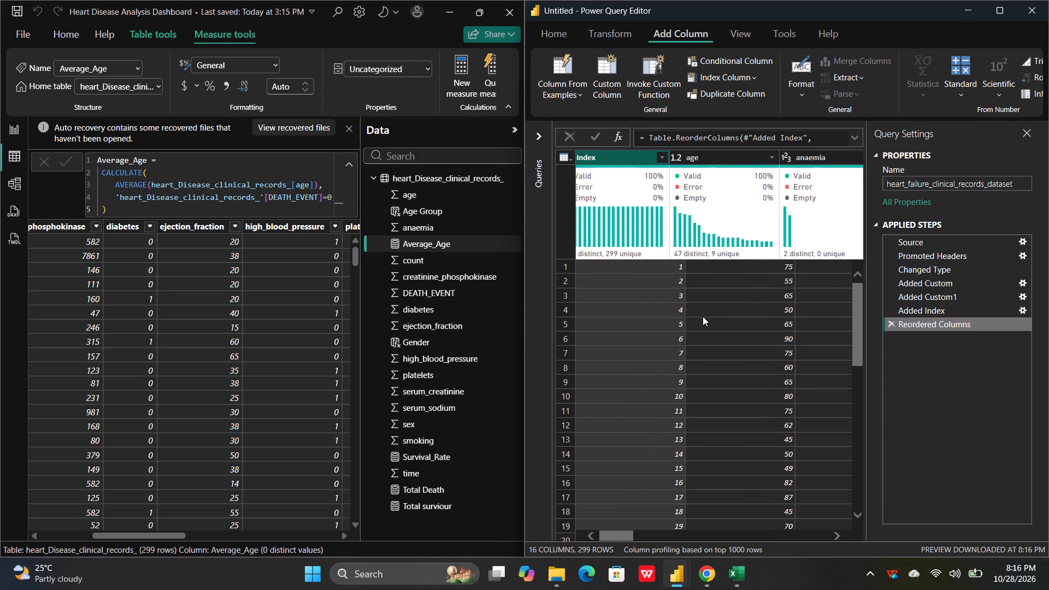
Rename the Index column as Count, matching the first column of the original dashboard's table.
scroll(166, 304, right, 13)
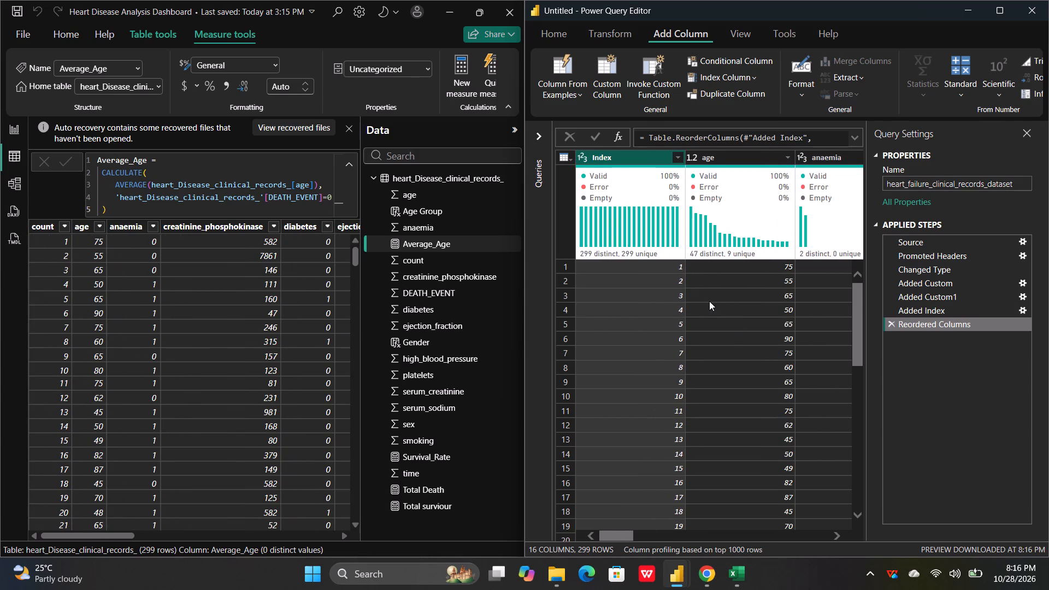
click(614, 157)
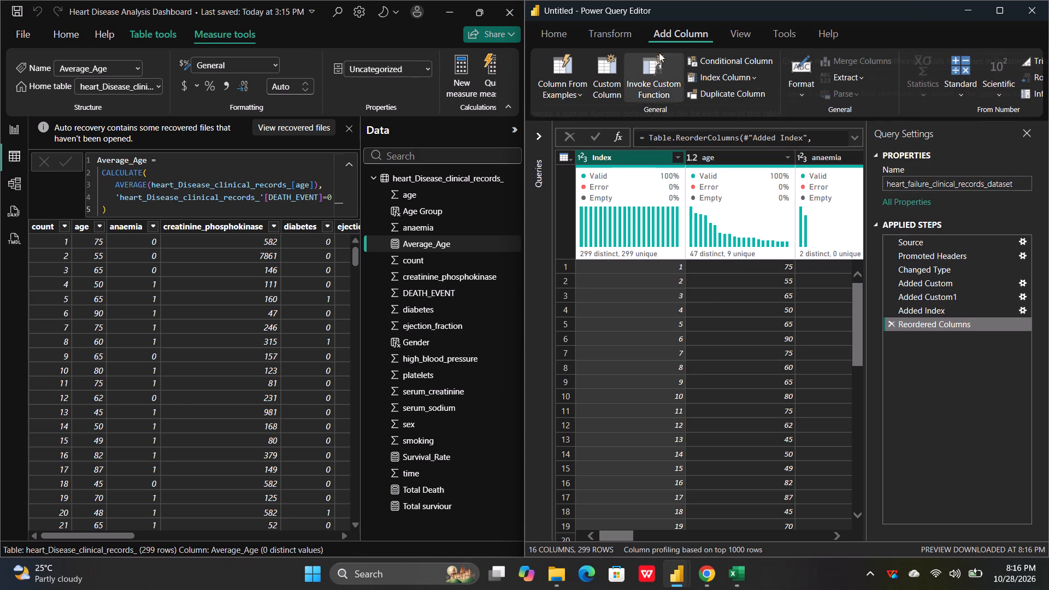
click(623, 38)
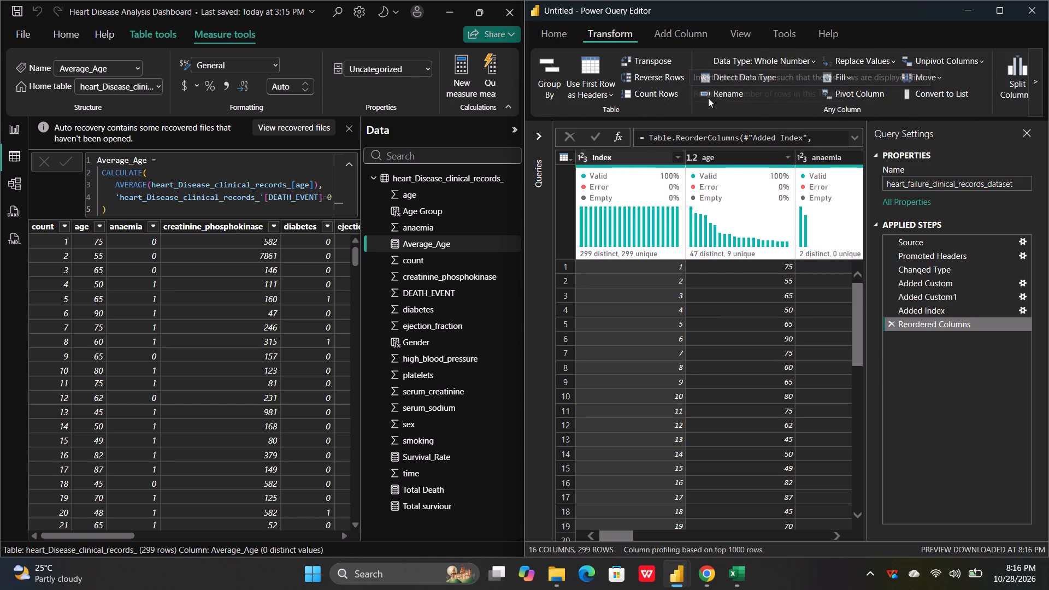
click(720, 96)
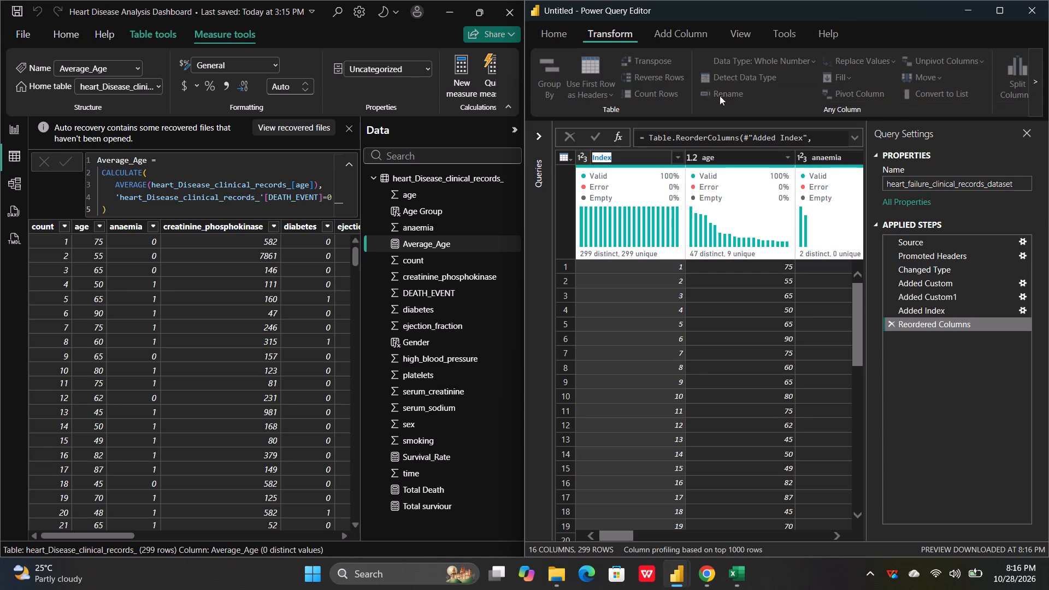
text(Count)
key(Return)
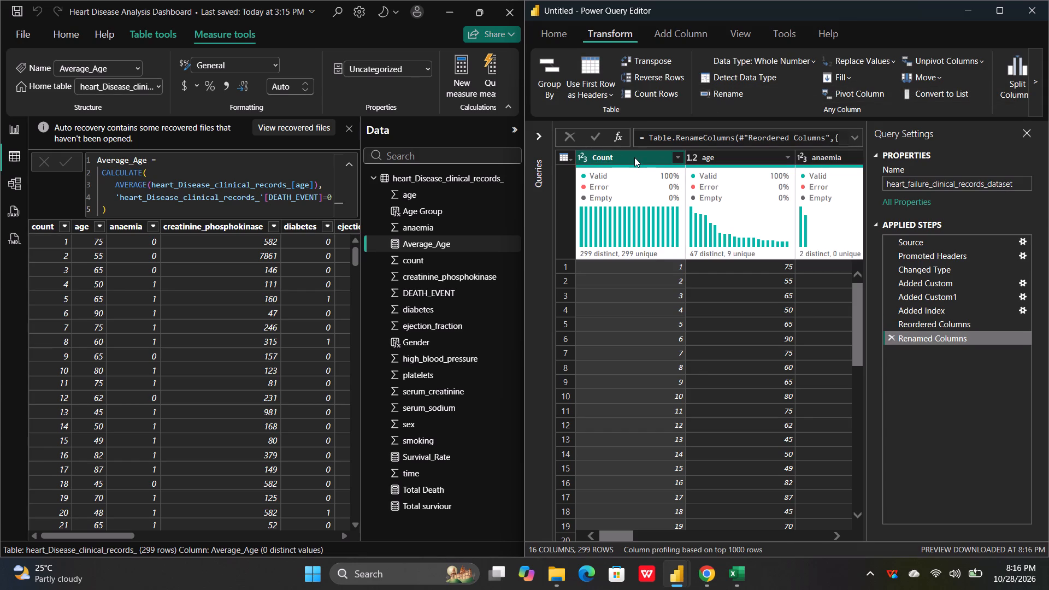
Check the query's last columns against the original dashboard's field list and bring up its Average_Age measure formula again.
scroll(683, 323, left, 14)
scroll(683, 323, left, 14)
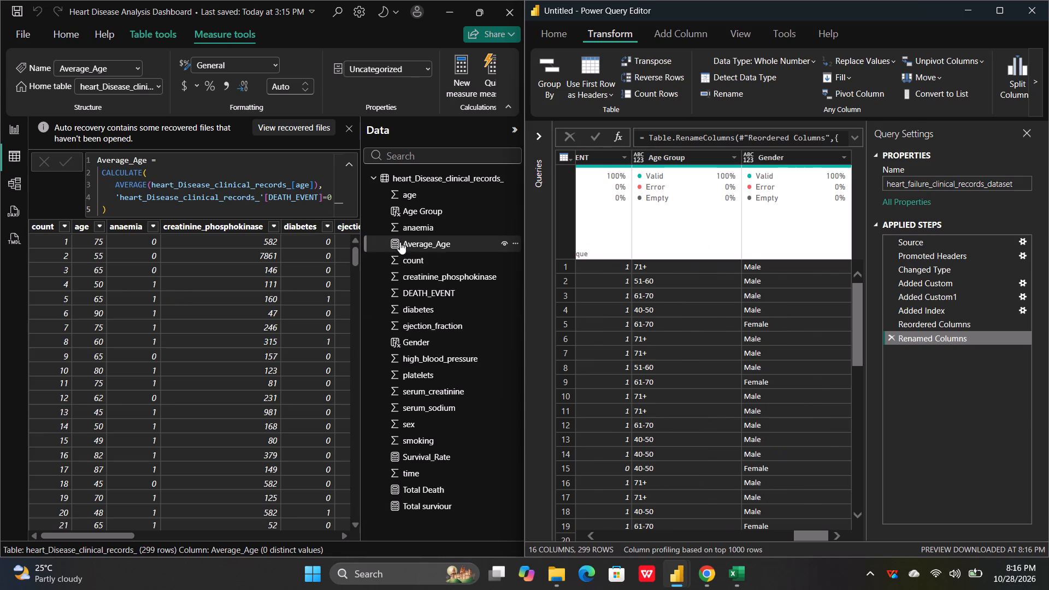
click(515, 244)
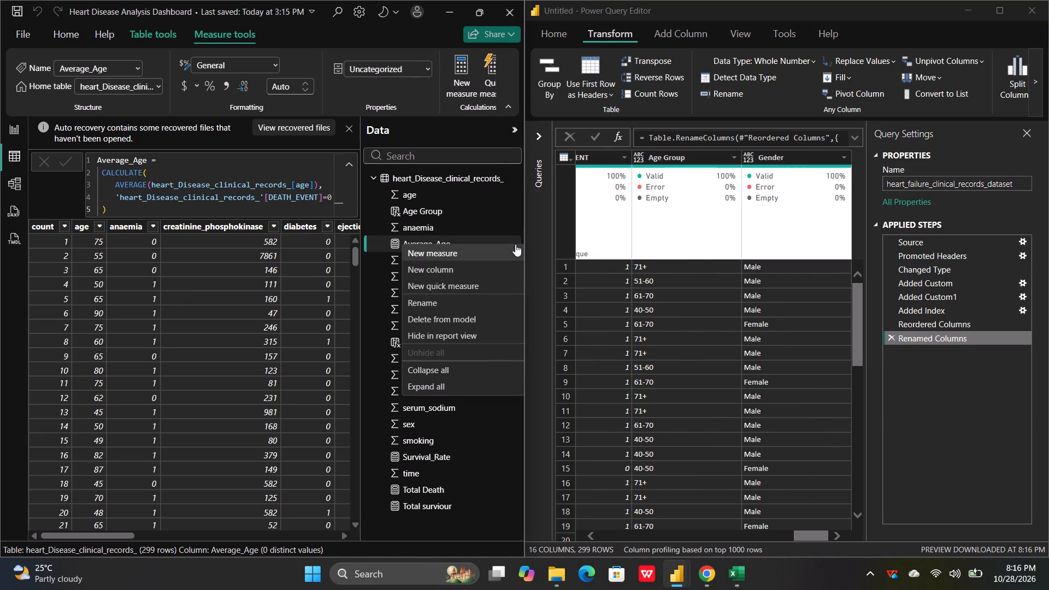
click(537, 278)
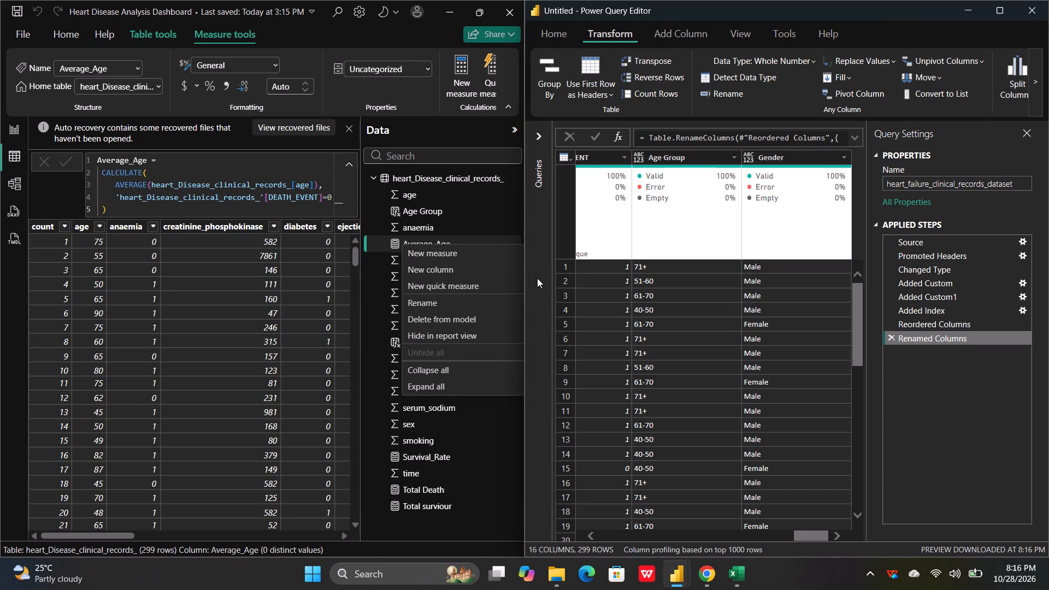
click(372, 371)
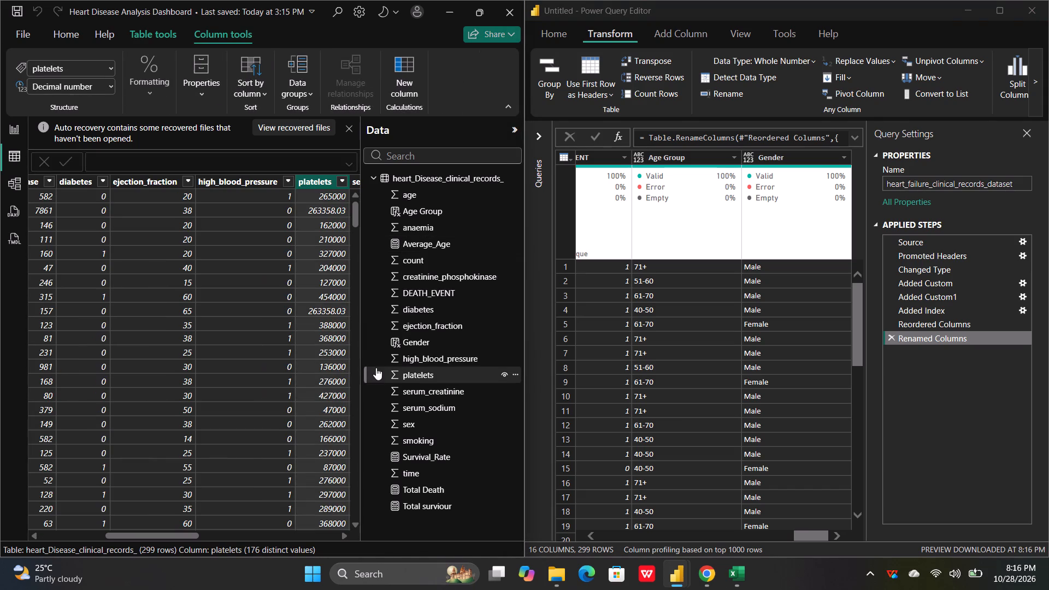
click(423, 244)
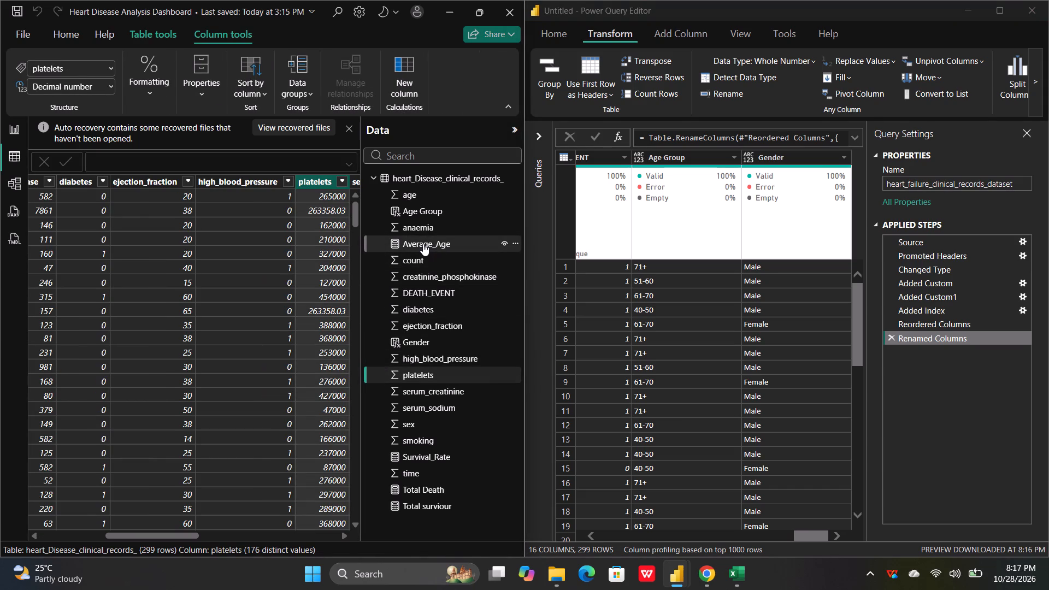
click(928, 388)
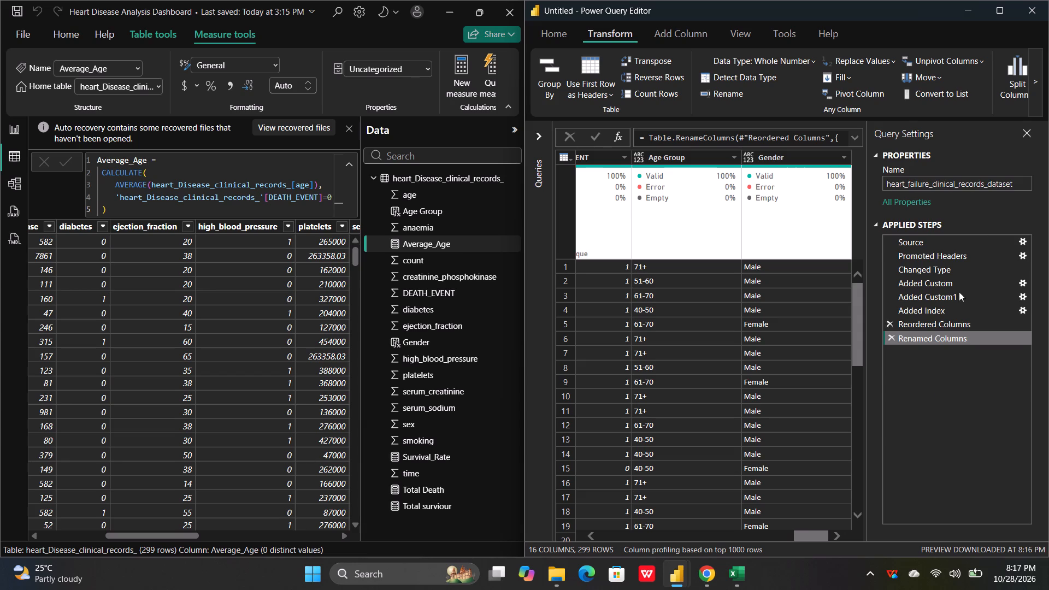
Maximize the Power Query Editor and close it, applying the query changes to the Untitled report.
click(1002, 10)
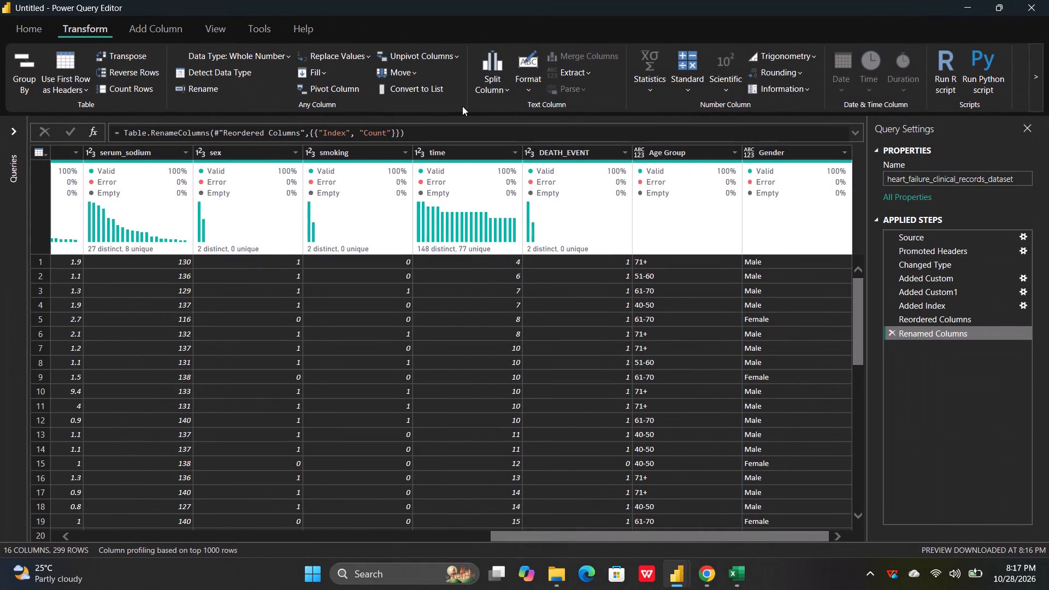
click(25, 28)
click(26, 81)
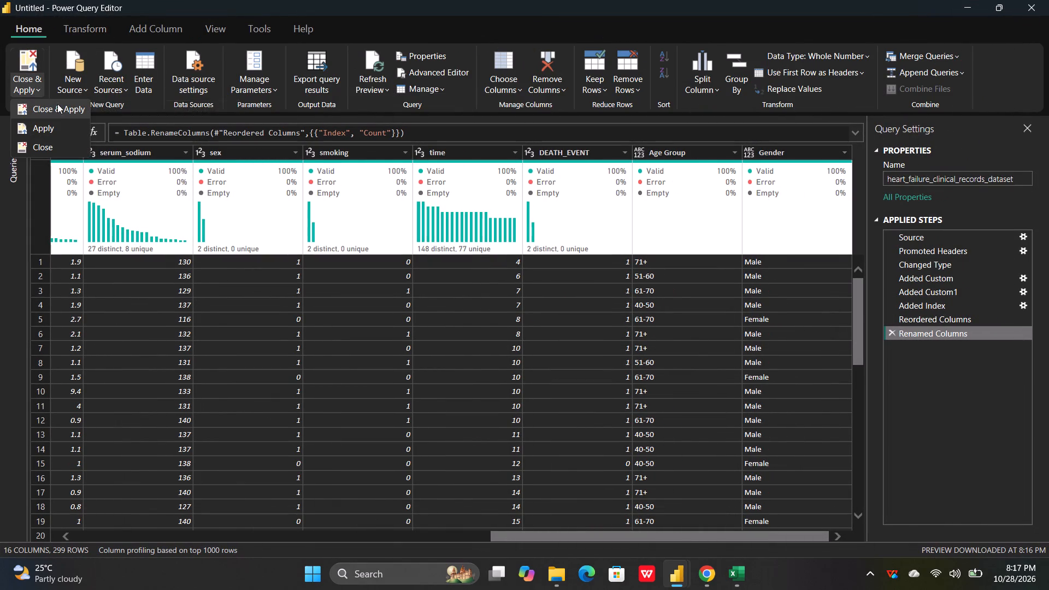
click(63, 111)
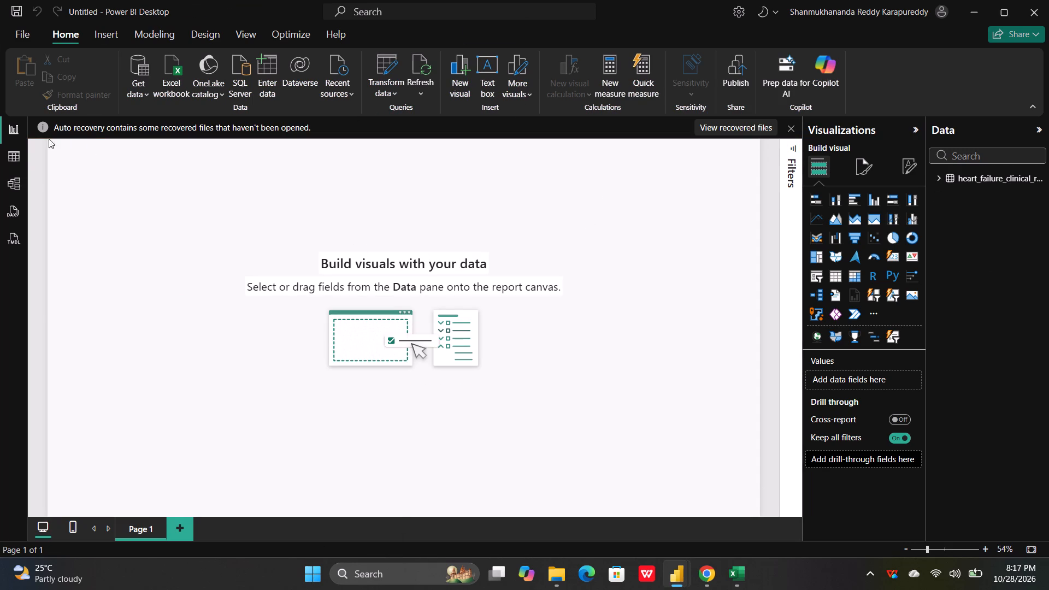
Show the loaded heart_failure_clinical_records_dataset in Table view and look through its columns from Count to Gender.
click(3, 157)
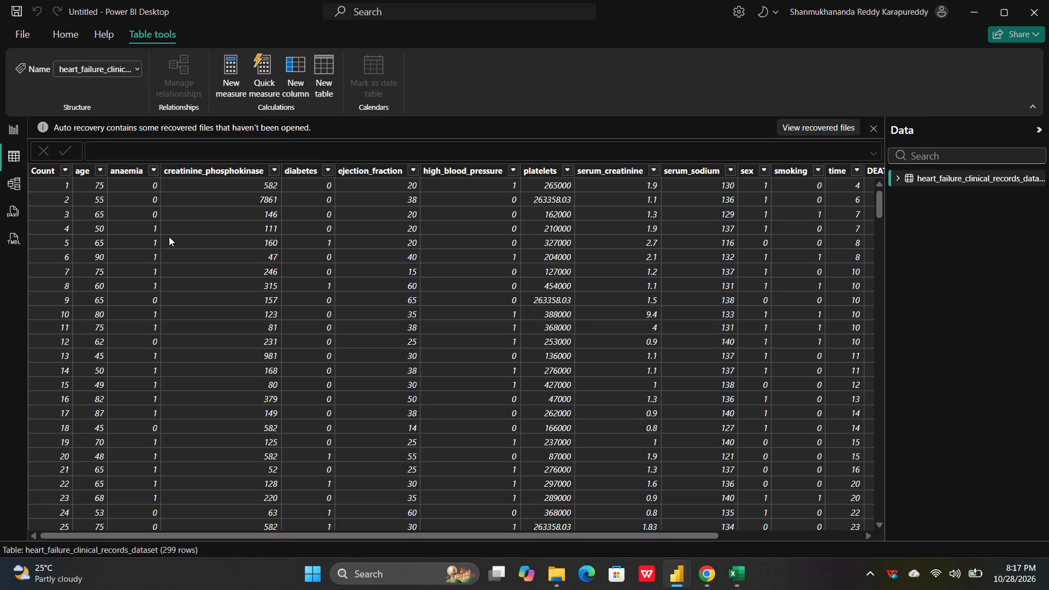
scroll(169, 237, right, 1)
scroll(169, 237, left, 8)
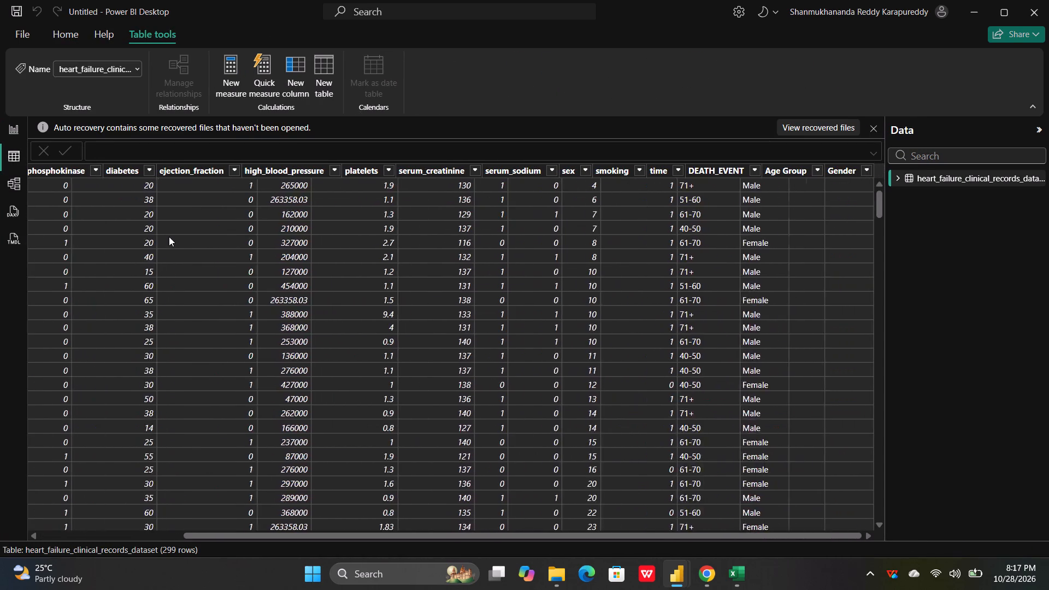
scroll(169, 237, right, 8)
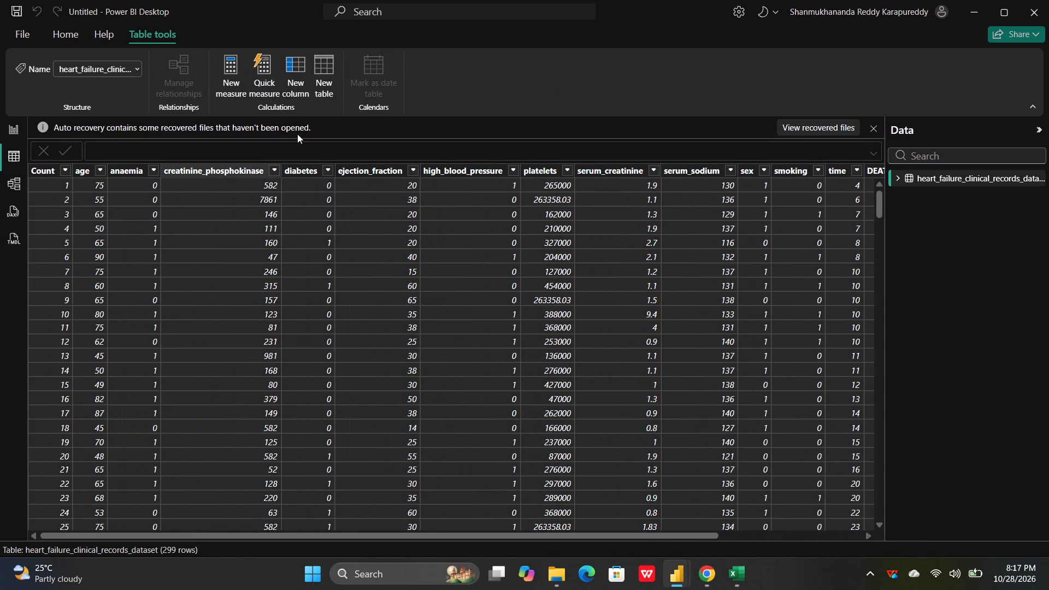
Start a quick measure for the heart failure table and dismiss the Copilot suggestion.
click(263, 66)
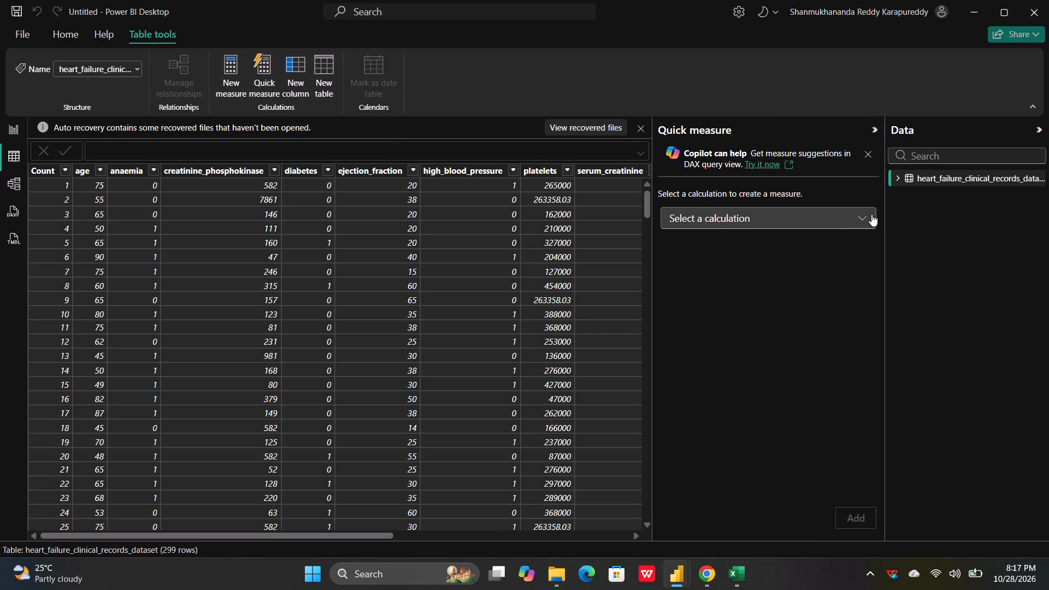
click(870, 152)
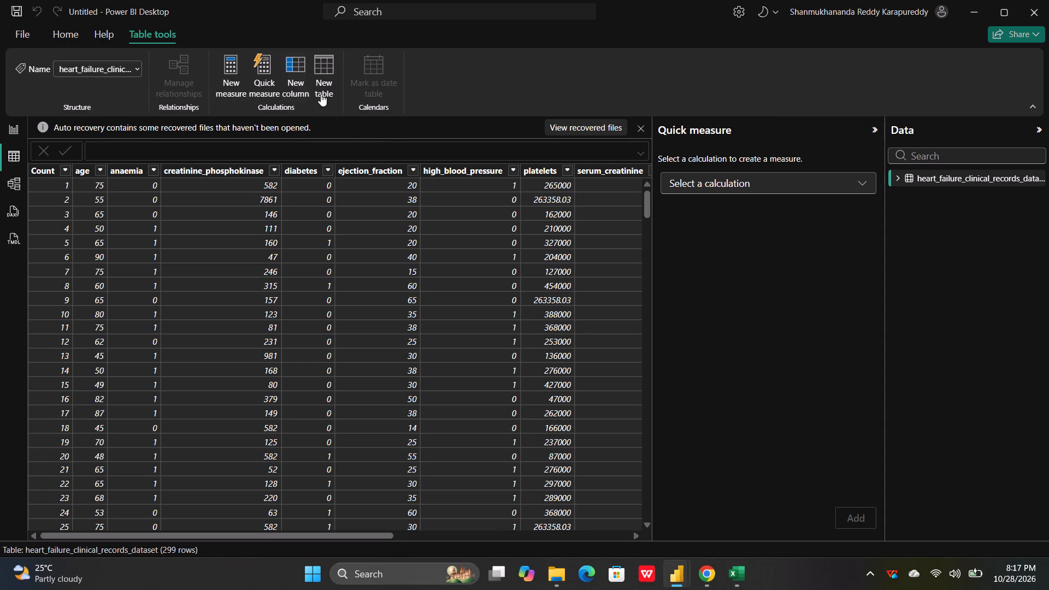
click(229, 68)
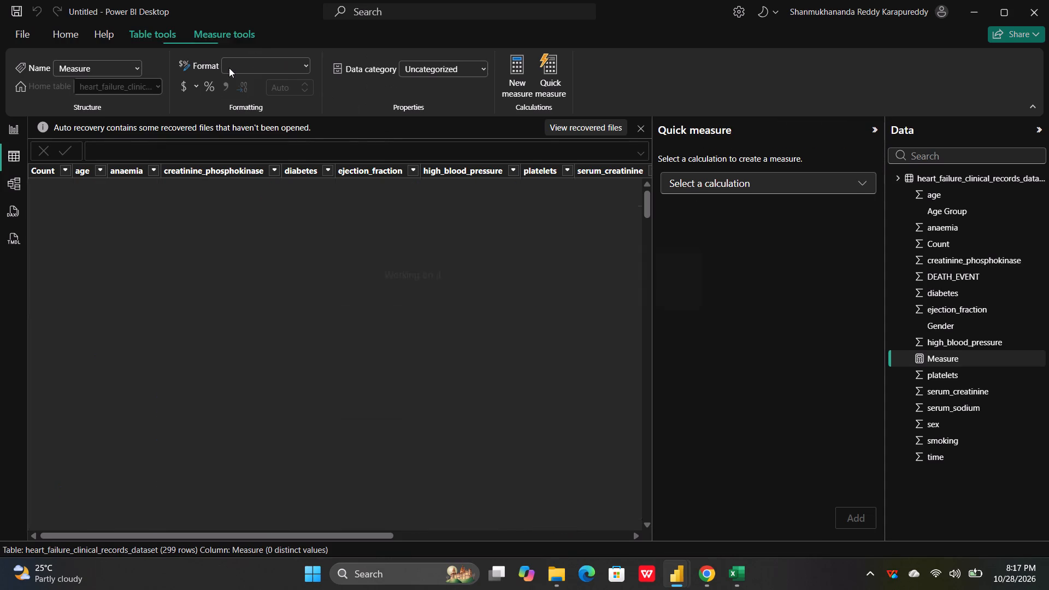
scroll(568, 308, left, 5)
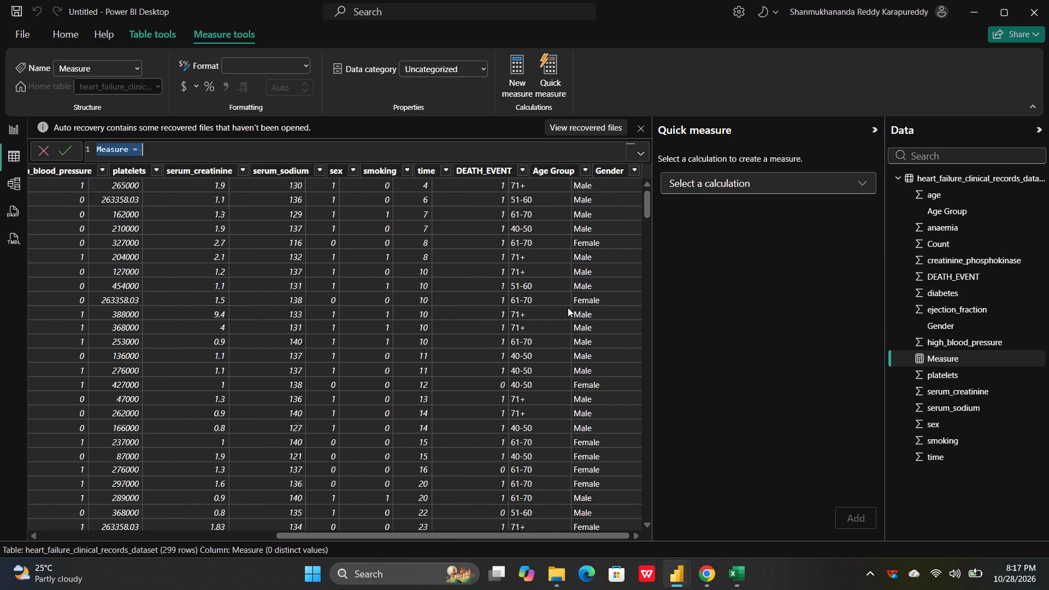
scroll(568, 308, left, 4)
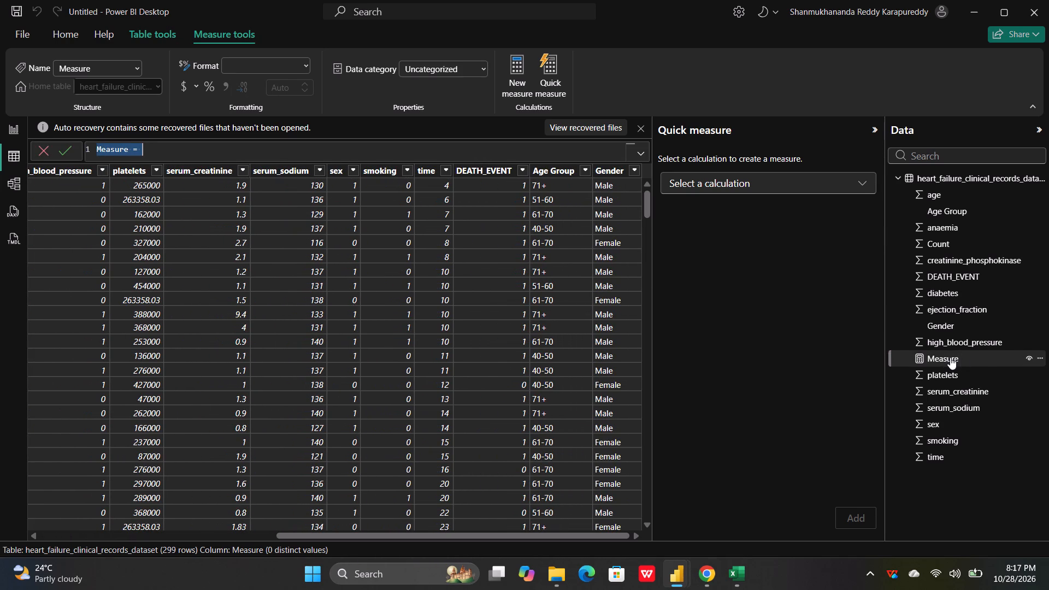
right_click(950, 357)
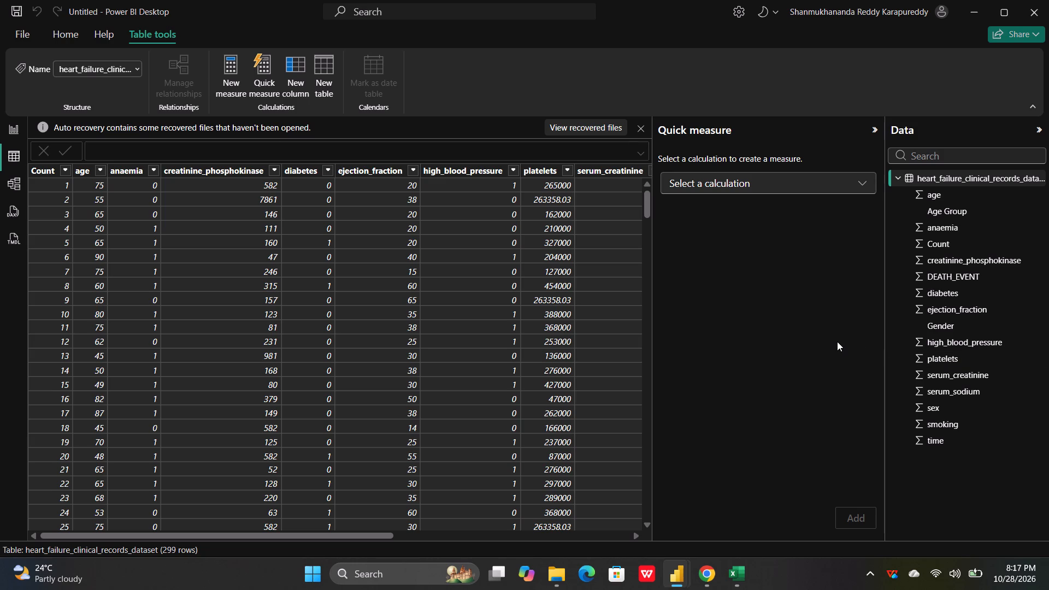
Look through the table's columns again and bring up the available quick measure calculations.
scroll(589, 260, left, 4)
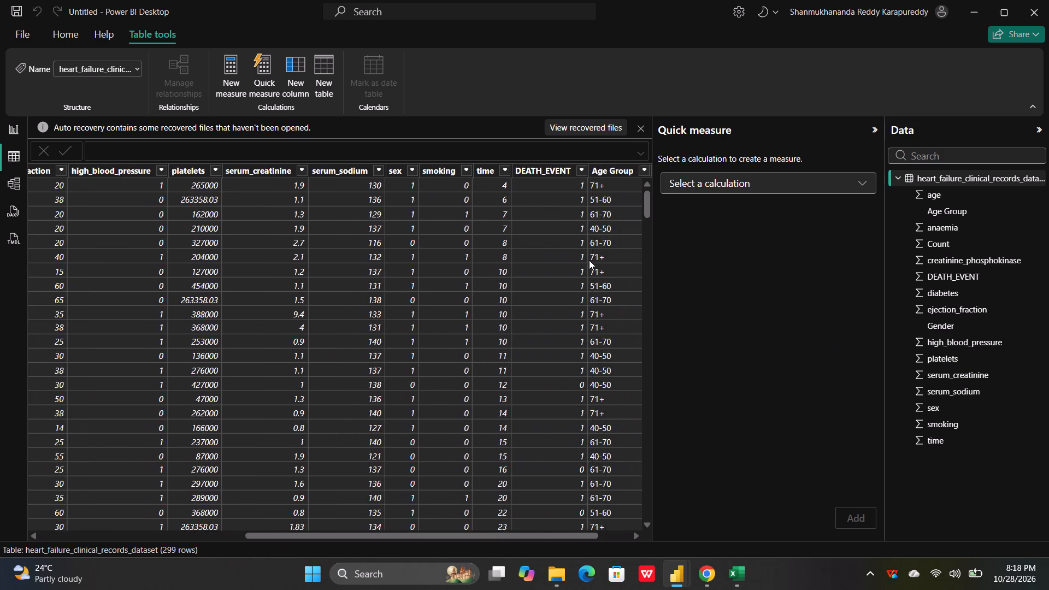
scroll(589, 260, left, 7)
scroll(589, 260, right, 15)
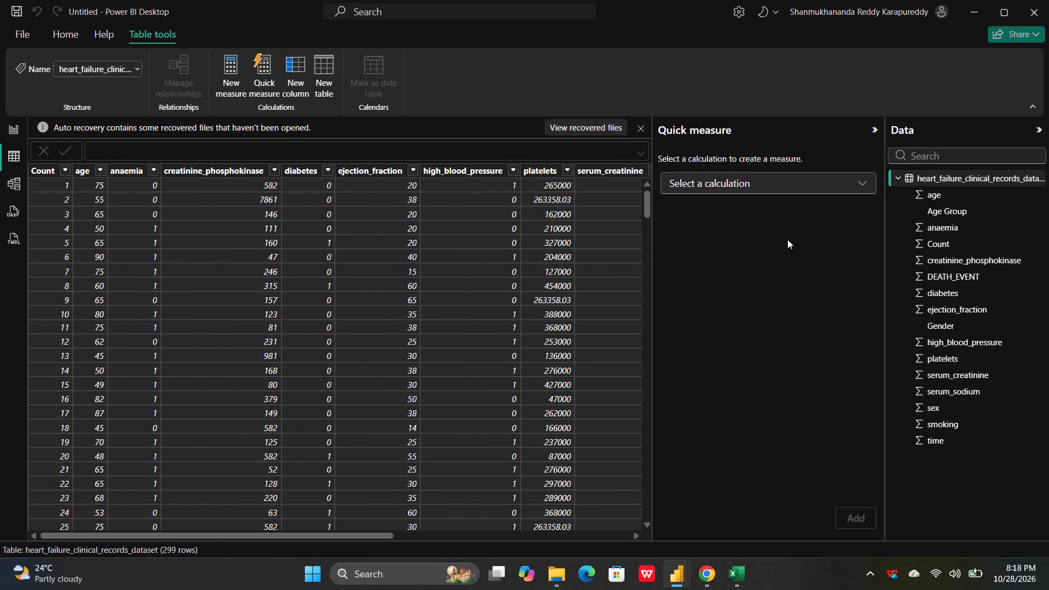
click(817, 180)
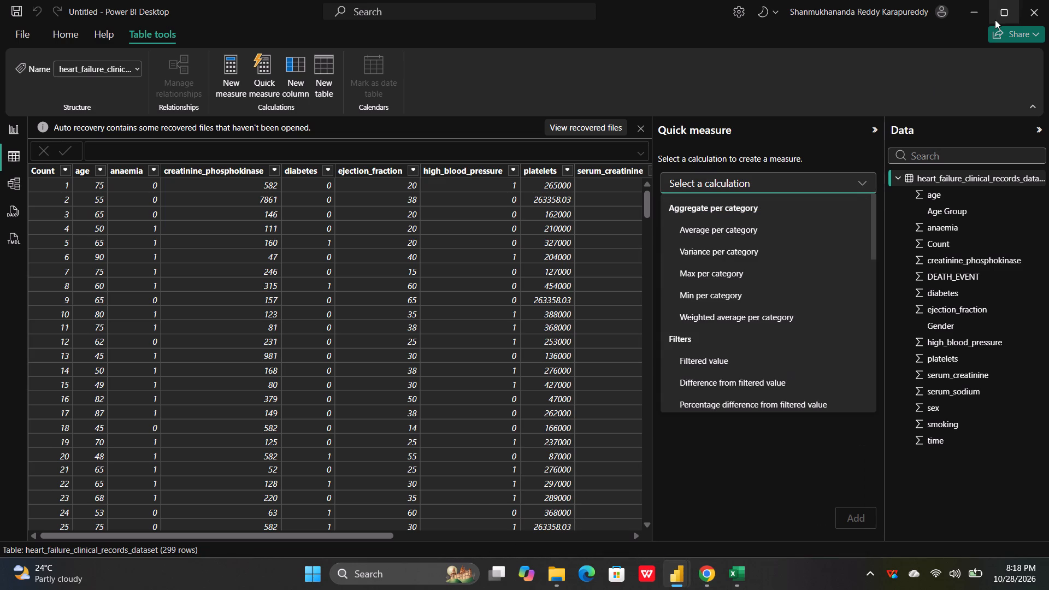
View the Untitled report side by side with the original dashboard's Average_Age measure, and restore the Untitled report to full size.
click(917, 45)
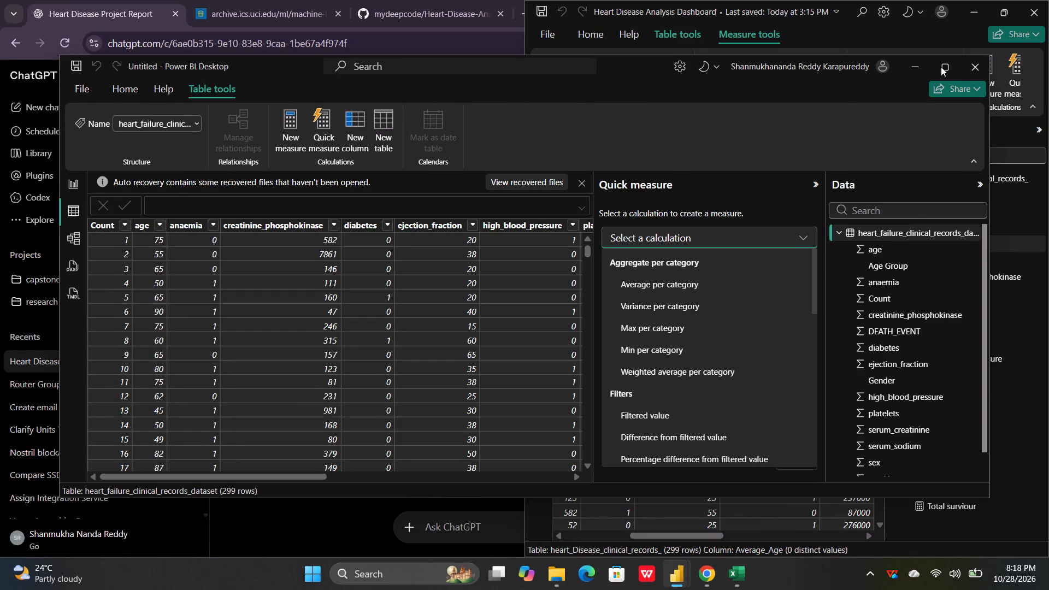
click(886, 101)
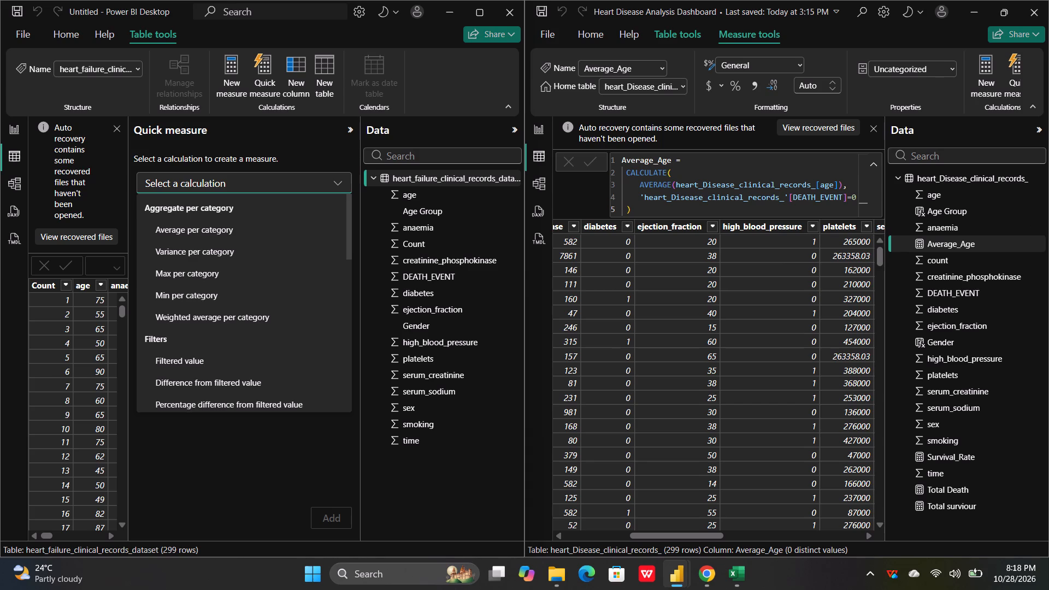
scroll(682, 209, left, 3)
click(472, 9)
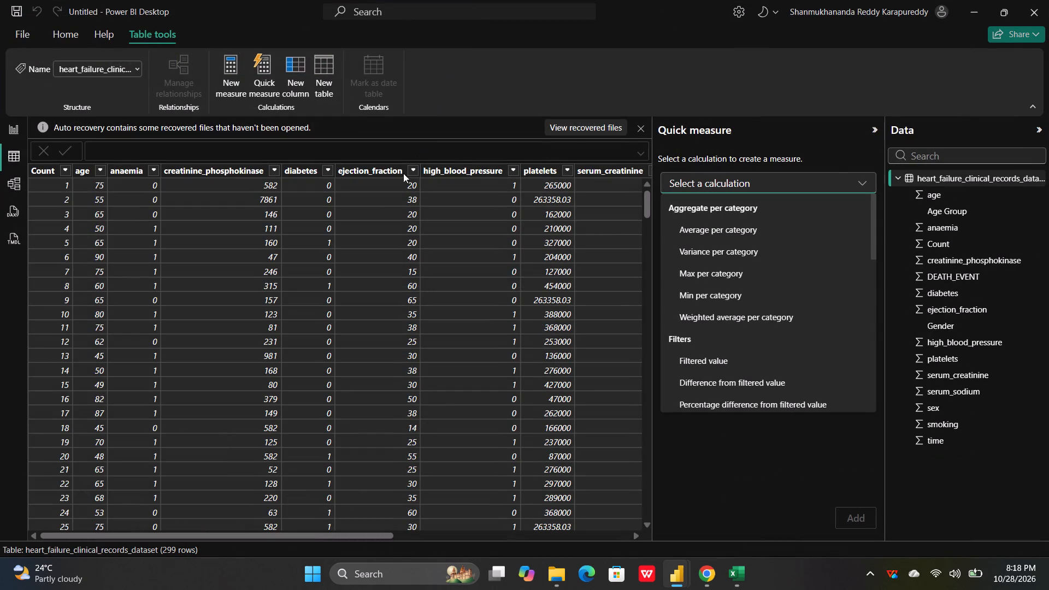
Collapse the Quick measure pane and dismiss the auto recovery notice, choosing to view the recovered files later.
click(874, 129)
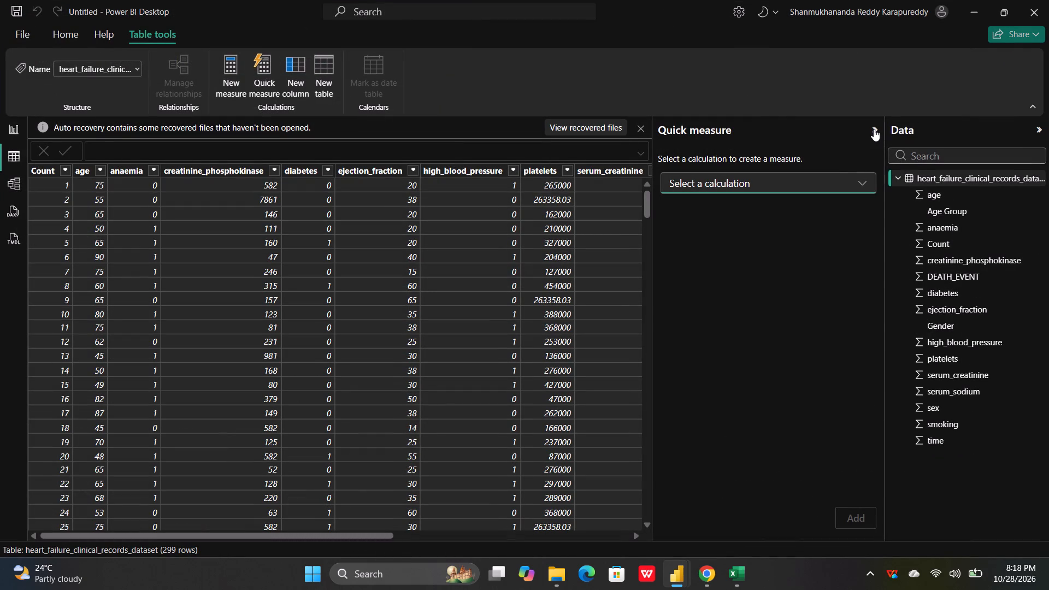
click(874, 129)
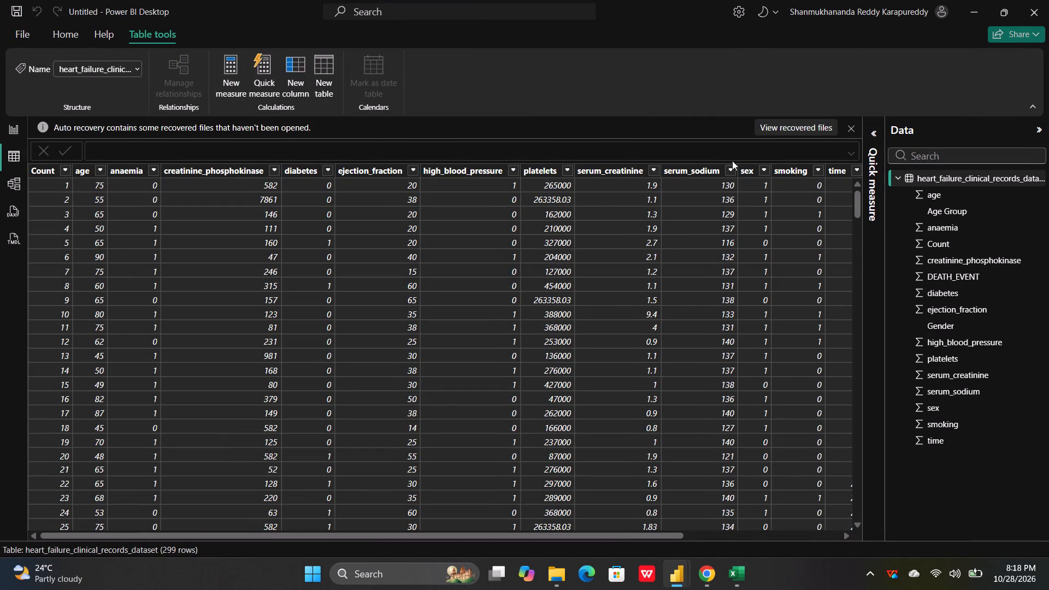
click(851, 124)
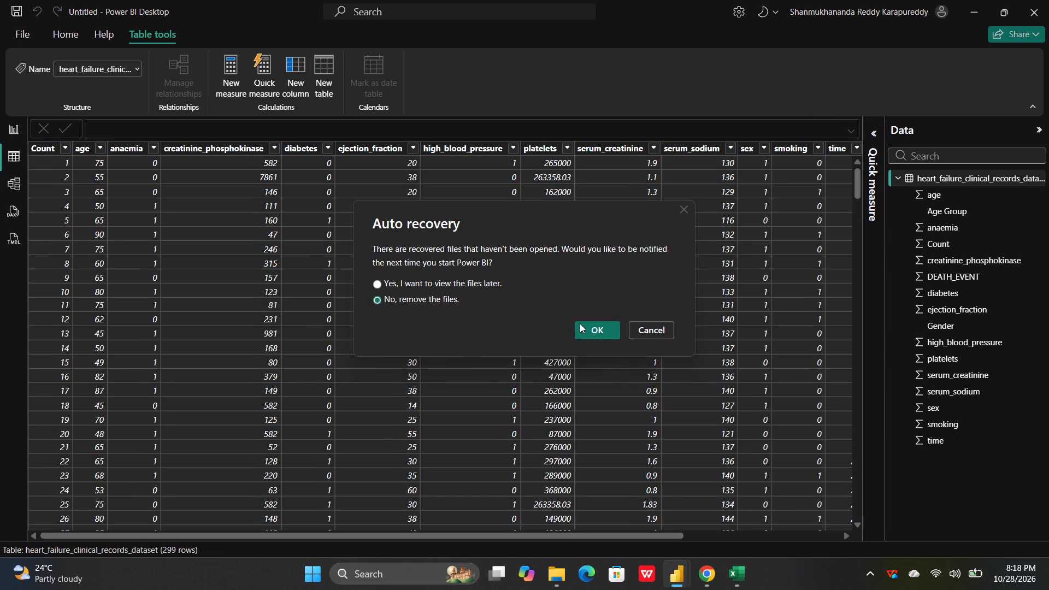
click(376, 283)
click(601, 324)
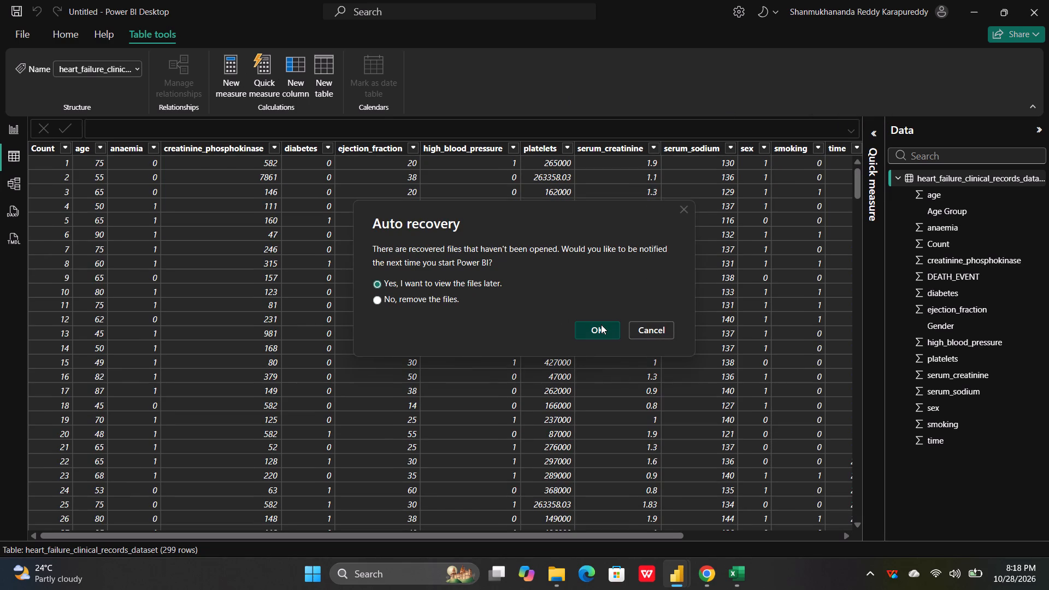
Create a new measure in the heart failure table, replacing its default text with the Average_Age formula copied from the original dashboard.
click(233, 69)
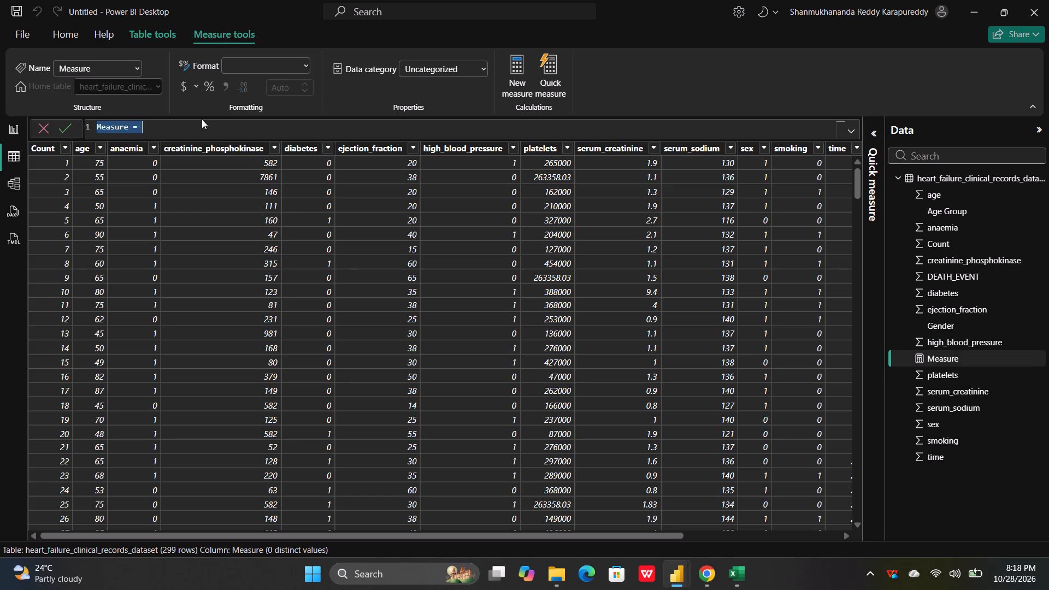
click(174, 126)
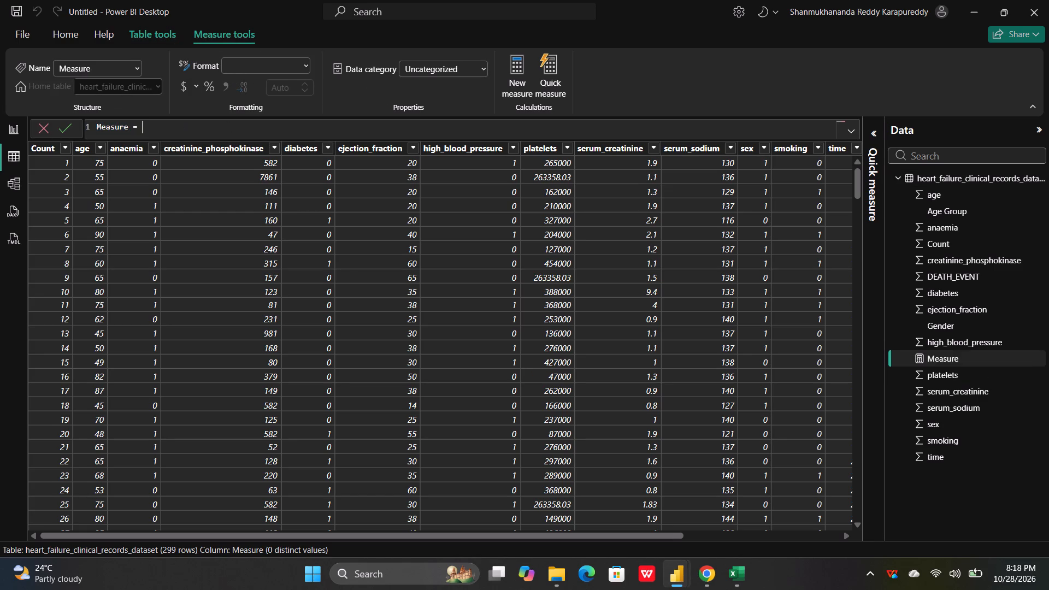
key(backslash)
key(backslash)
key(BackSpace)
key(BackSpace)
key(BackSpace)
key(BackSpace)
key(BackSpace)
key(BackSpace)
key(BackSpace)
key(BackSpace)
key(BackSpace)
key(BackSpace)
key(BackSpace)
key(BackSpace)
key(BackSpace)
key(BackSpace)
key(BackSpace)
key(BackSpace)
key(BackSpace)
key(BackSpace)
key(BackSpace)
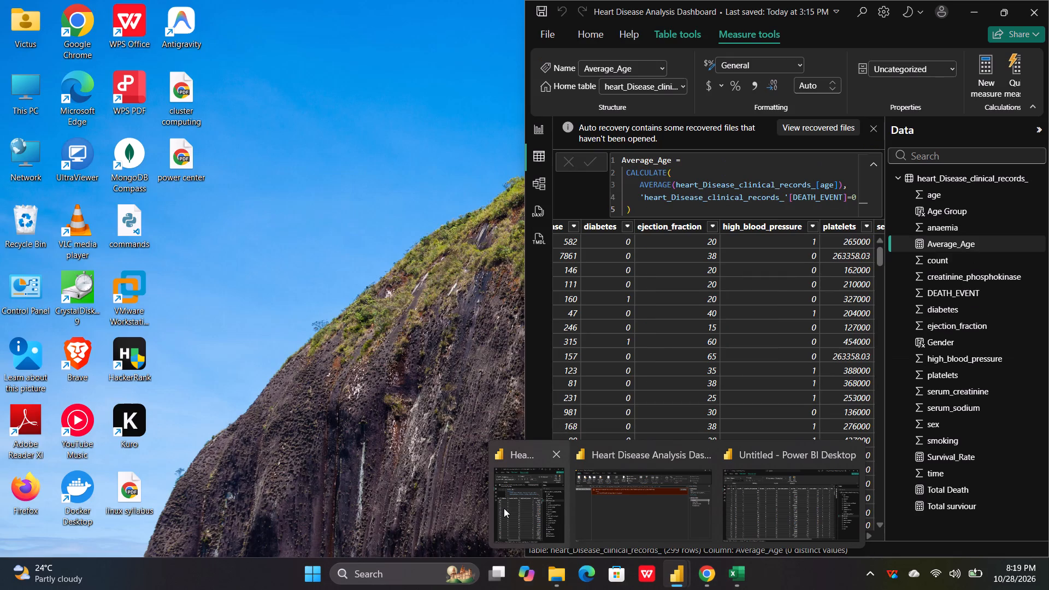
click(504, 508)
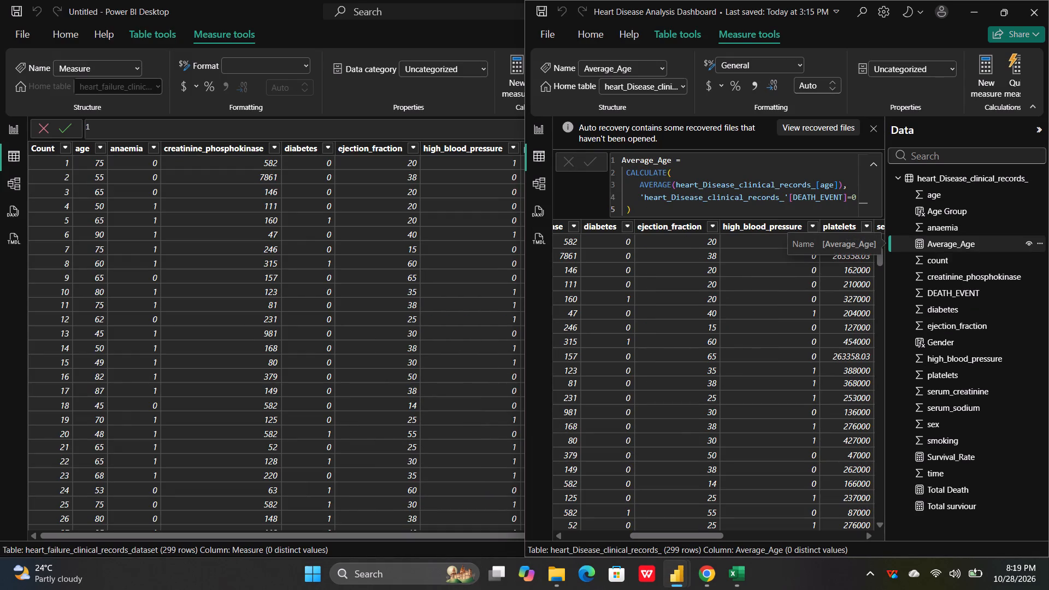
click(669, 210)
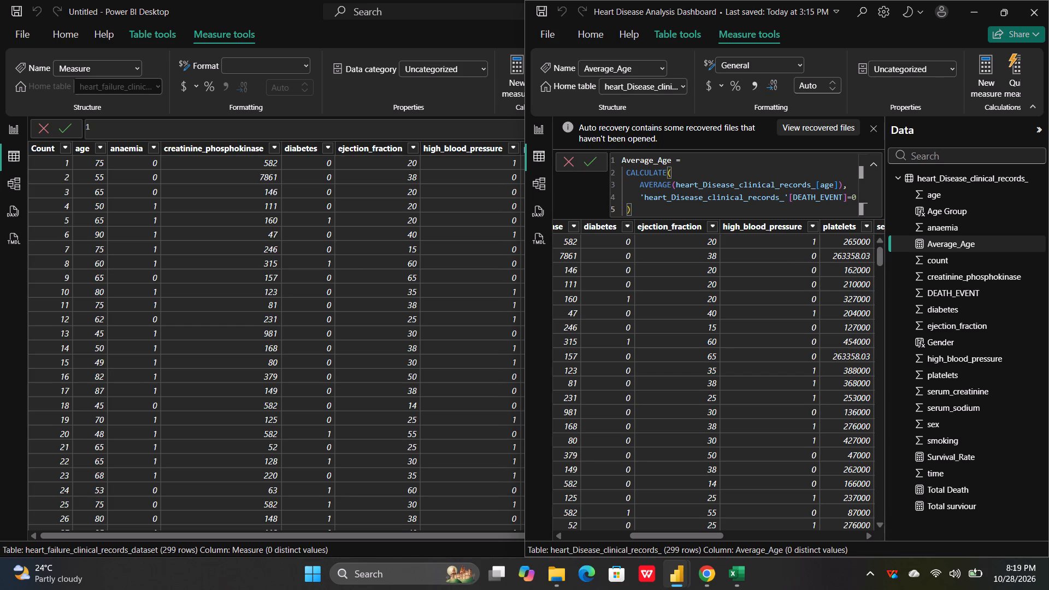
scroll(683, 182, left, 1)
click(658, 208)
key(ctrl+a)
key(ctrl+c)
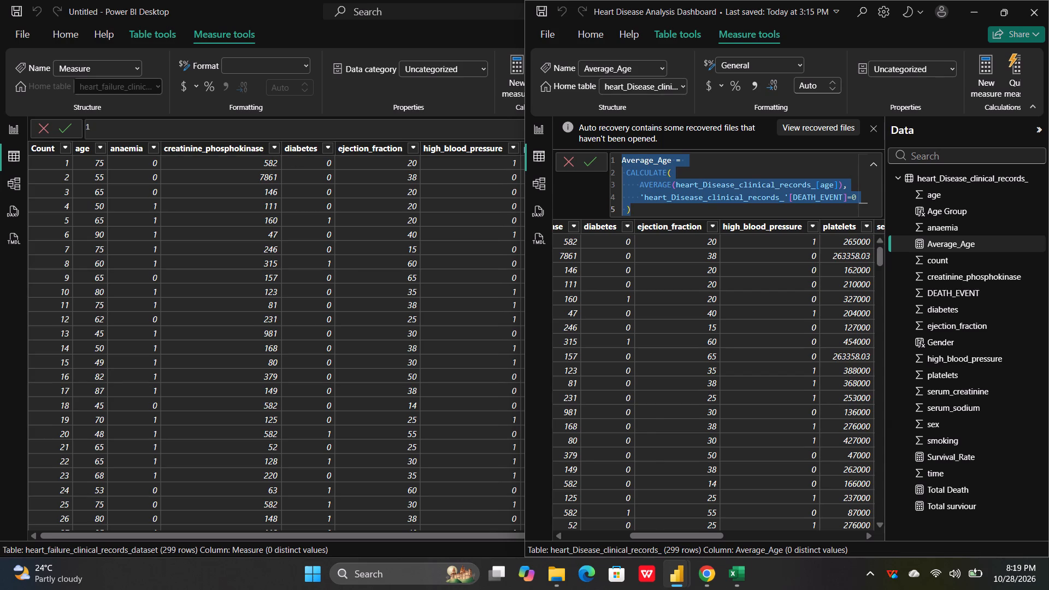
click(184, 128)
key(ctrl+v)
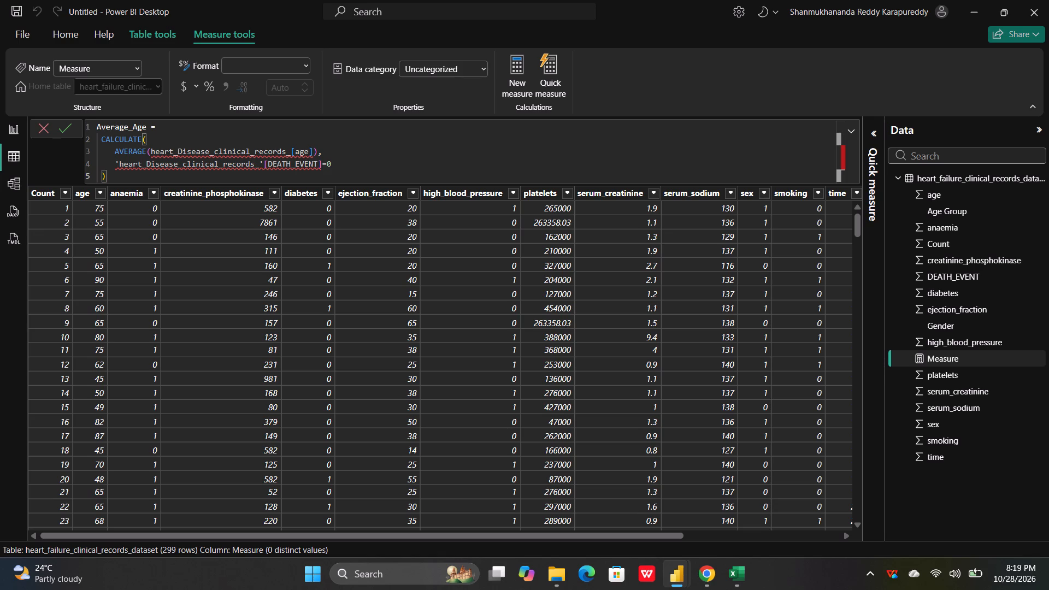
Replace the AVERAGE argument in the pasted formula with heart_failure_clinical_records_dataset[age].
click(290, 155)
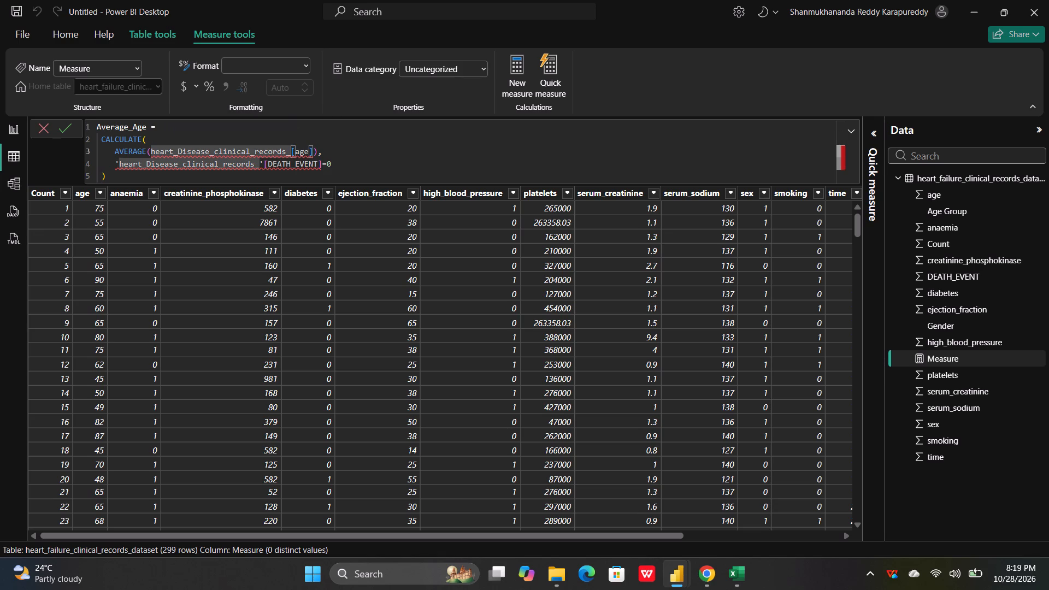
key(BackSpace)
key(BackSpace)
key(BackSpace)
key(BackSpace)
key(BackSpace)
key(BackSpace)
key(BackSpace)
key(BackSpace)
key(BackSpace)
key(BackSpace)
key(BackSpace)
key(BackSpace)
key(BackSpace)
key(BackSpace)
key(BackSpace)
key(BackSpace)
key(BackSpace)
key(BackSpace)
key(BackSpace)
key(BackSpace)
key(BackSpace)
key(BackSpace)
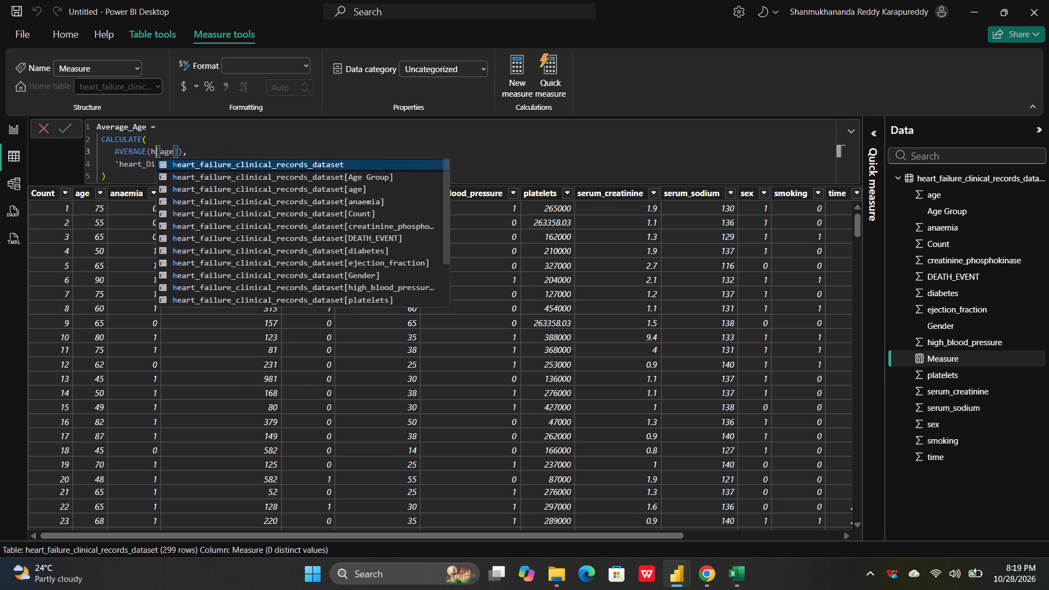
key(BackSpace)
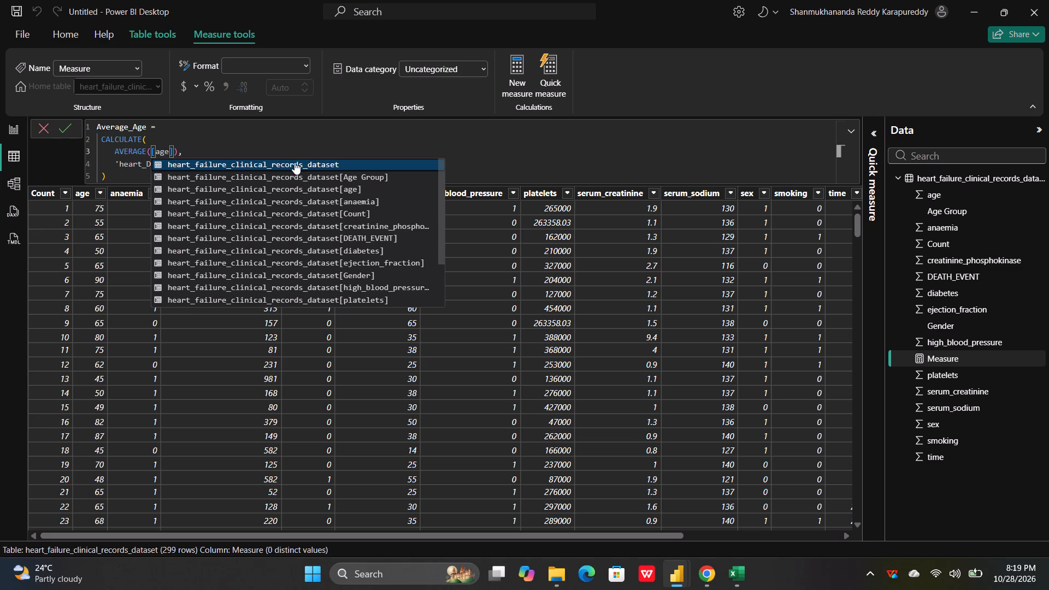
click(172, 149)
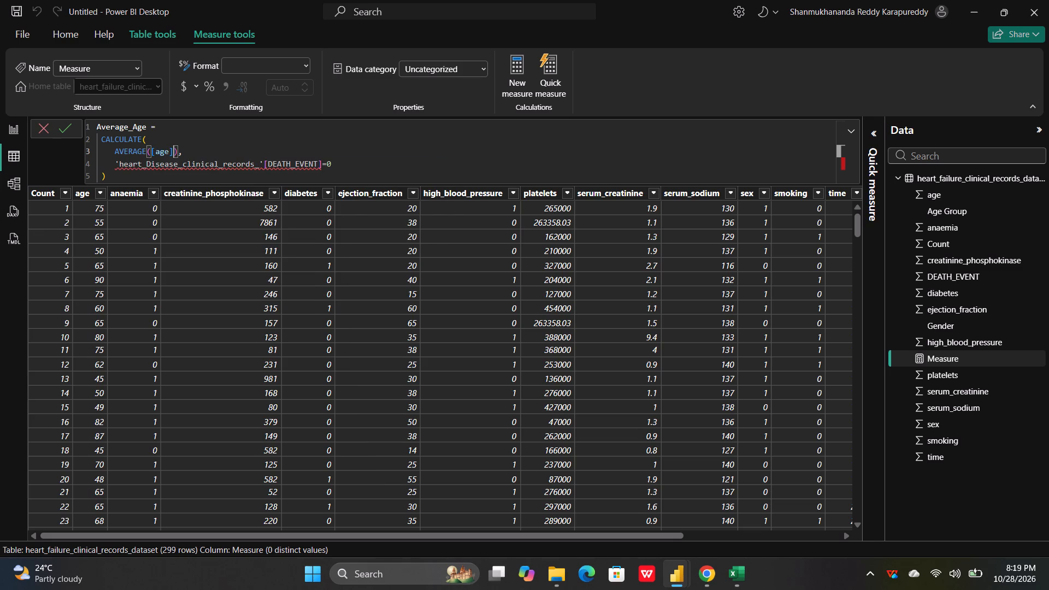
key(BackSpace)
key(BackSpace)
key(BackSpace)
key(BackSpace)
key(BackSpace)
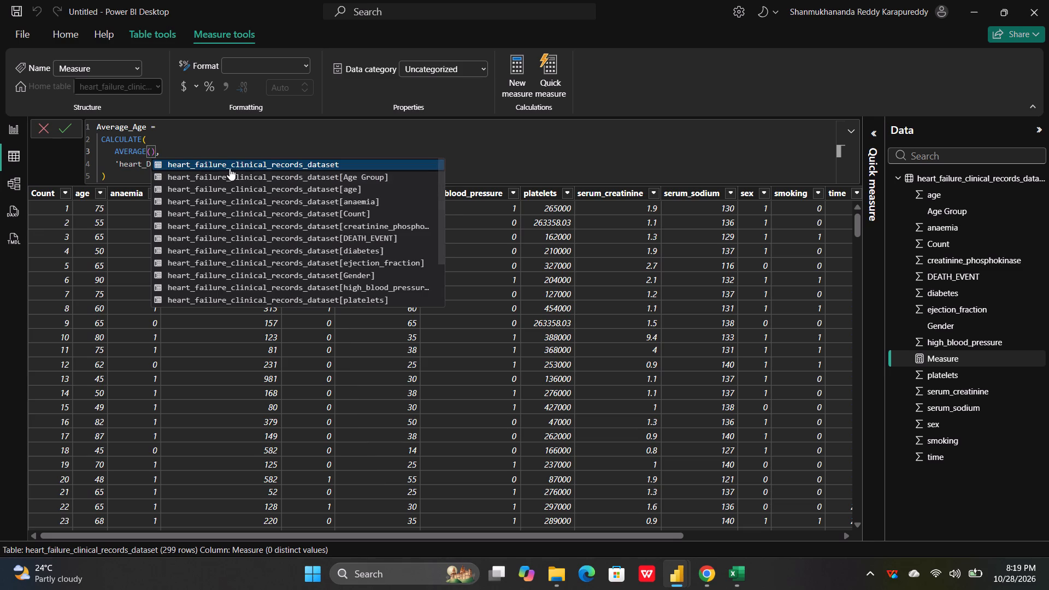
click(304, 190)
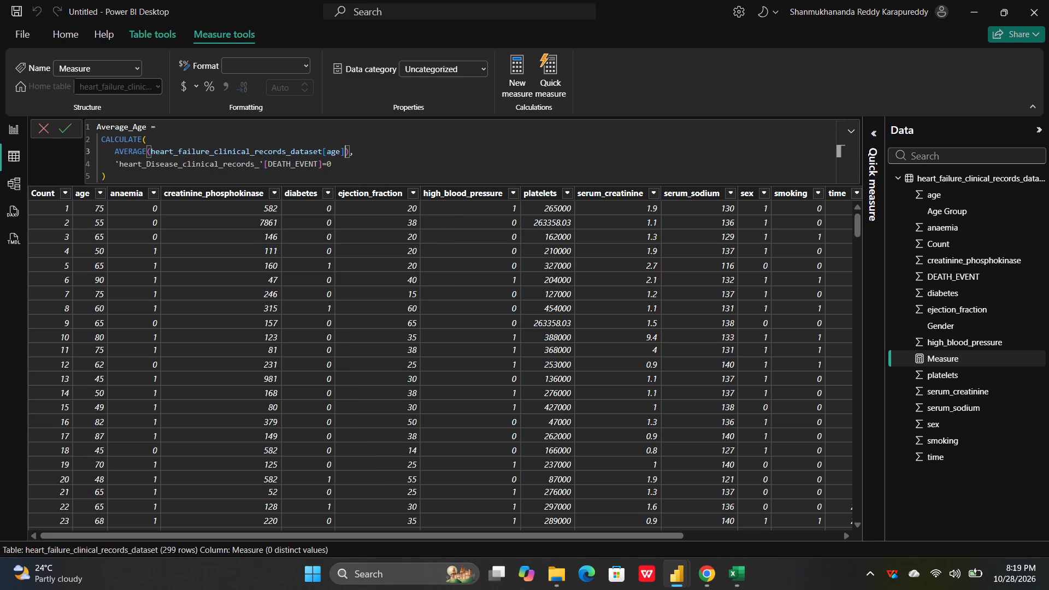
Change the formula's filter column to 'heart_failure_clinical_records_dataset'[DEATH_EVENT], keeping =0, and commit the Average_Age measure.
click(322, 164)
key(BackSpace)
key(BackSpace)
key(BackSpace)
key(BackSpace)
key(BackSpace)
key(BackSpace)
key(BackSpace)
key(BackSpace)
key(BackSpace)
key(BackSpace)
key(BackSpace)
key(BackSpace)
key(BackSpace)
key(BackSpace)
key(BackSpace)
key(BackSpace)
key(BackSpace)
key(BackSpace)
key(BackSpace)
key(BackSpace)
key(BackSpace)
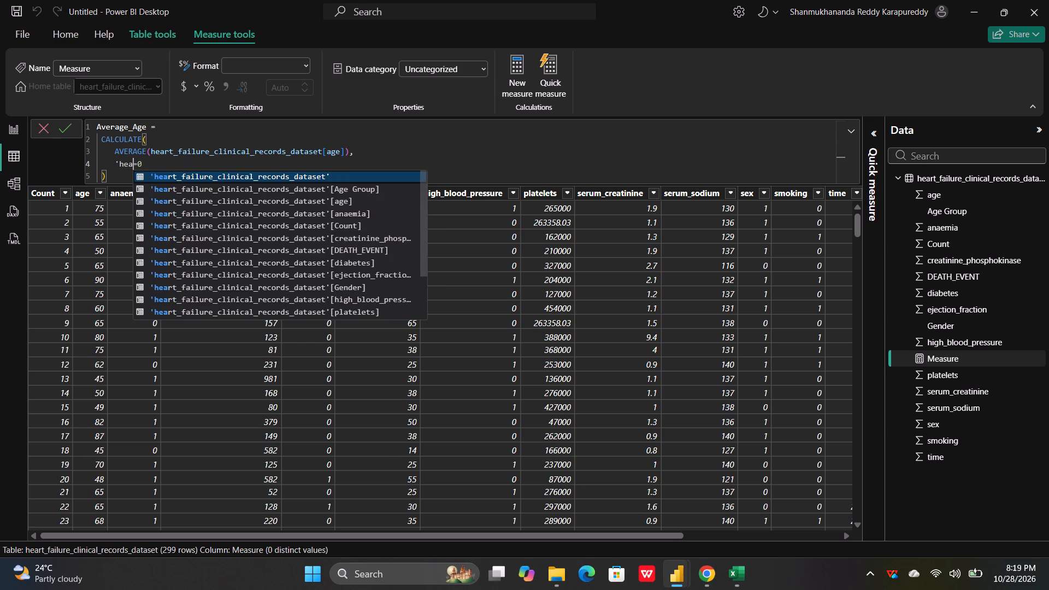
key(BackSpace)
key(BackSpace)
key(BackSpace)
key(BackSpace)
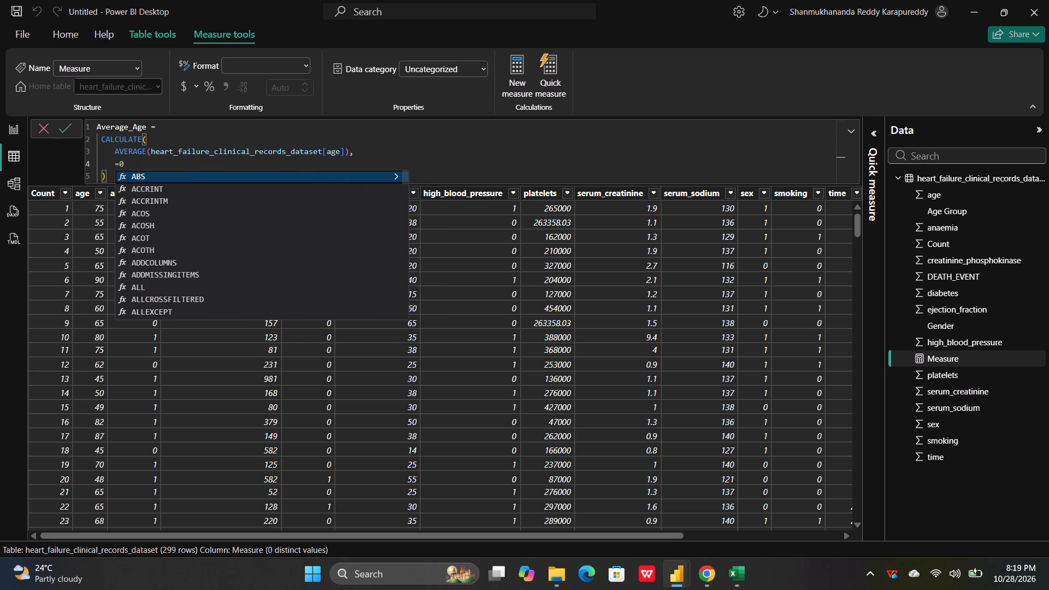
key(apostrophe)
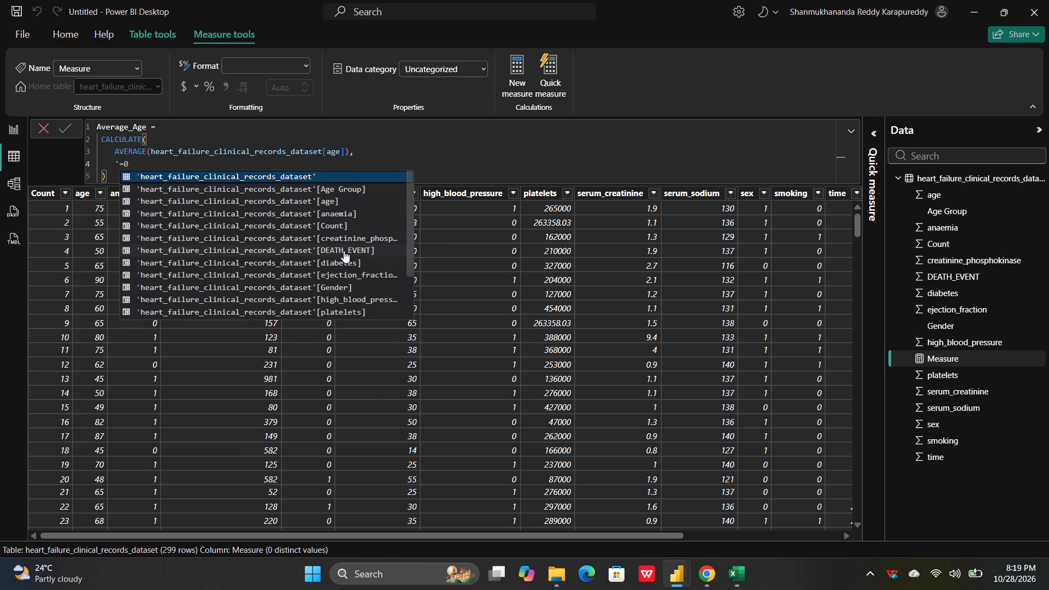
click(344, 251)
click(379, 163)
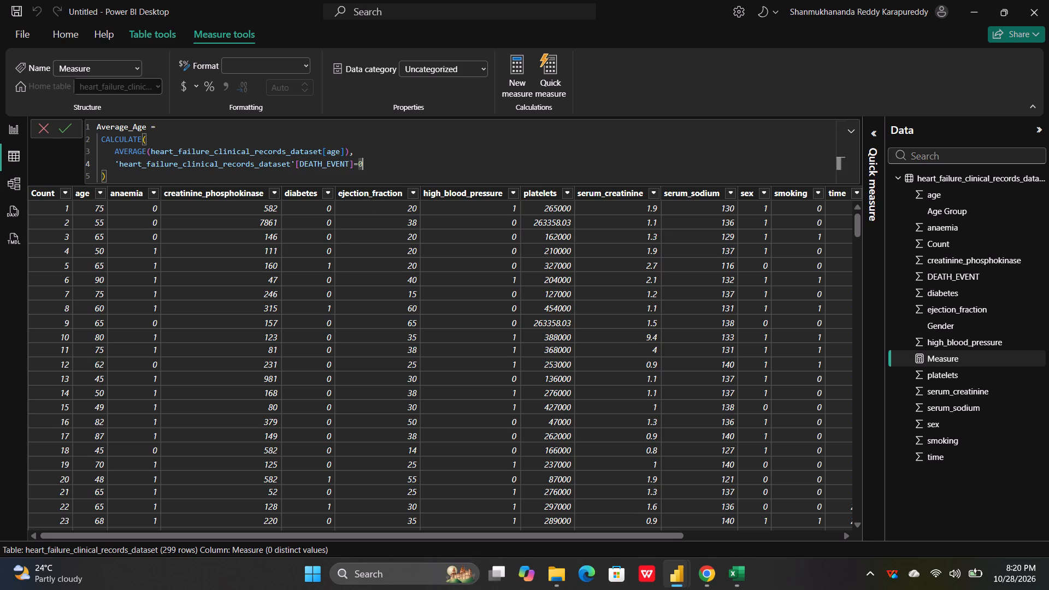
key(Return)
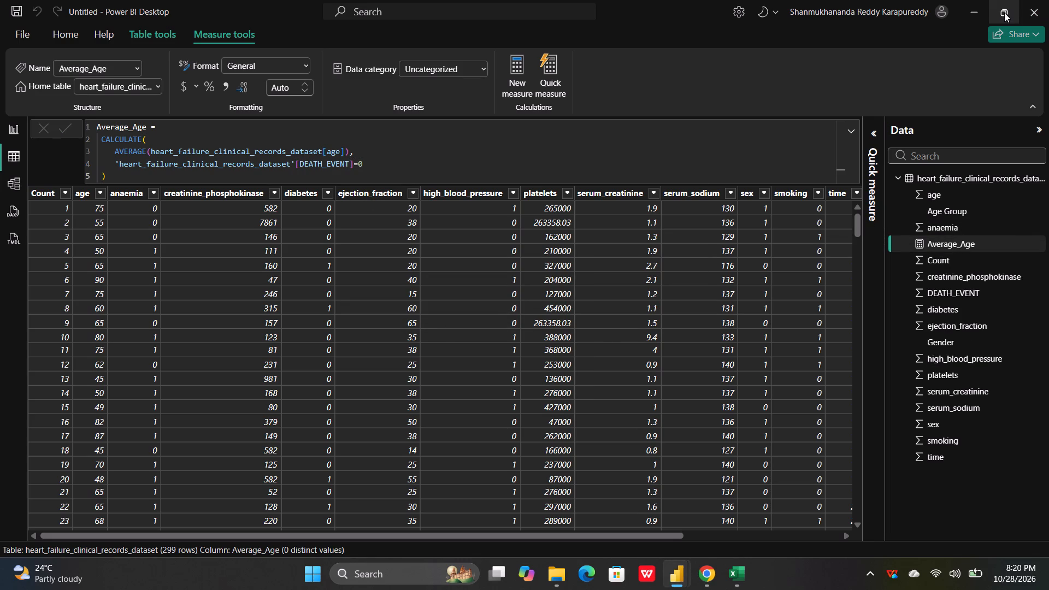
Create a new measure in the heart failure table, replacing its default text with the Survival_Rate formula copied from the original dashboard.
click(911, 57)
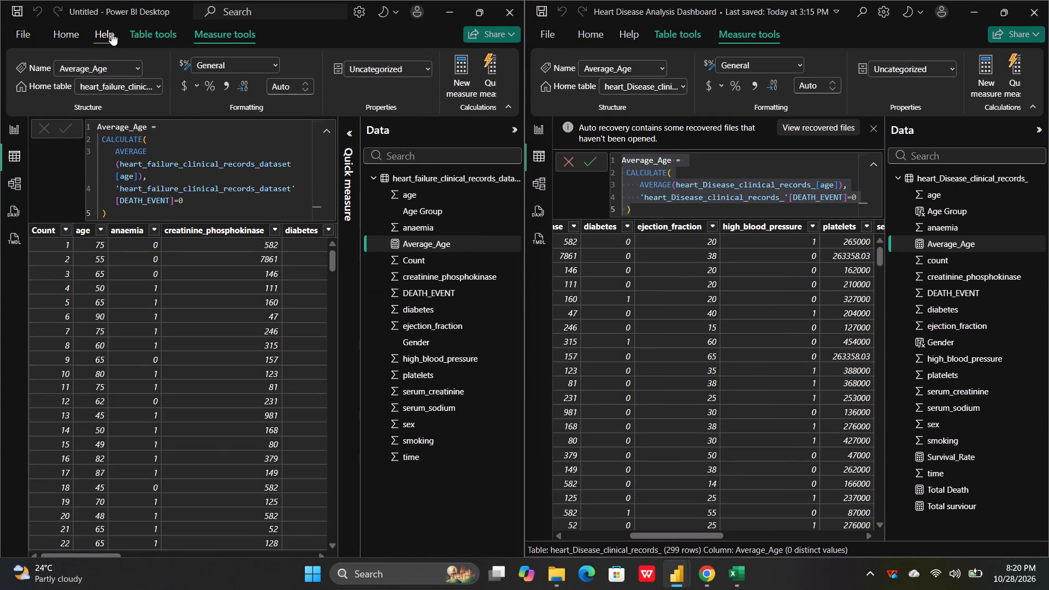
click(149, 32)
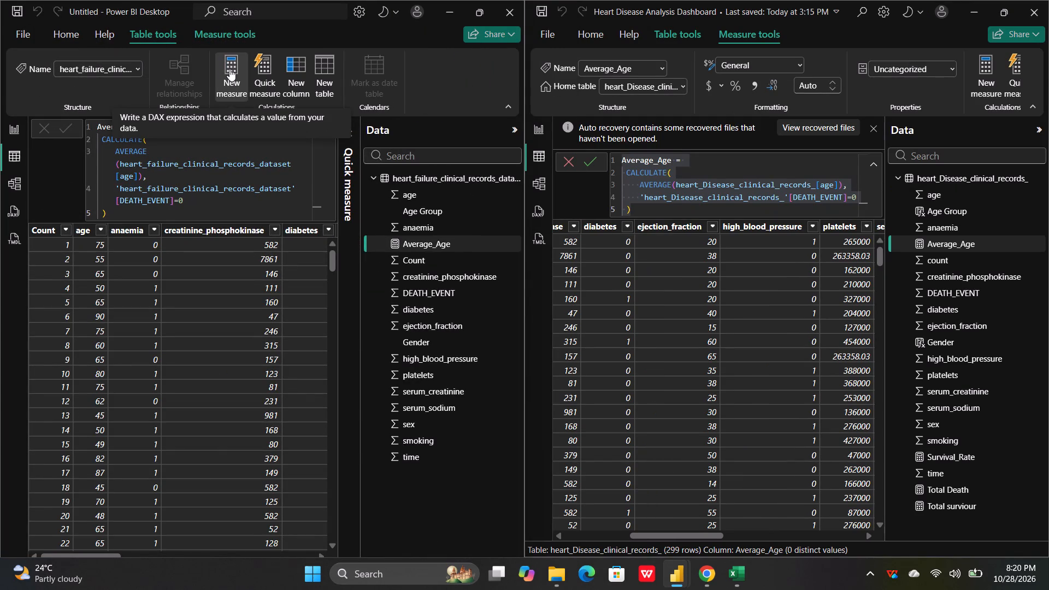
click(229, 69)
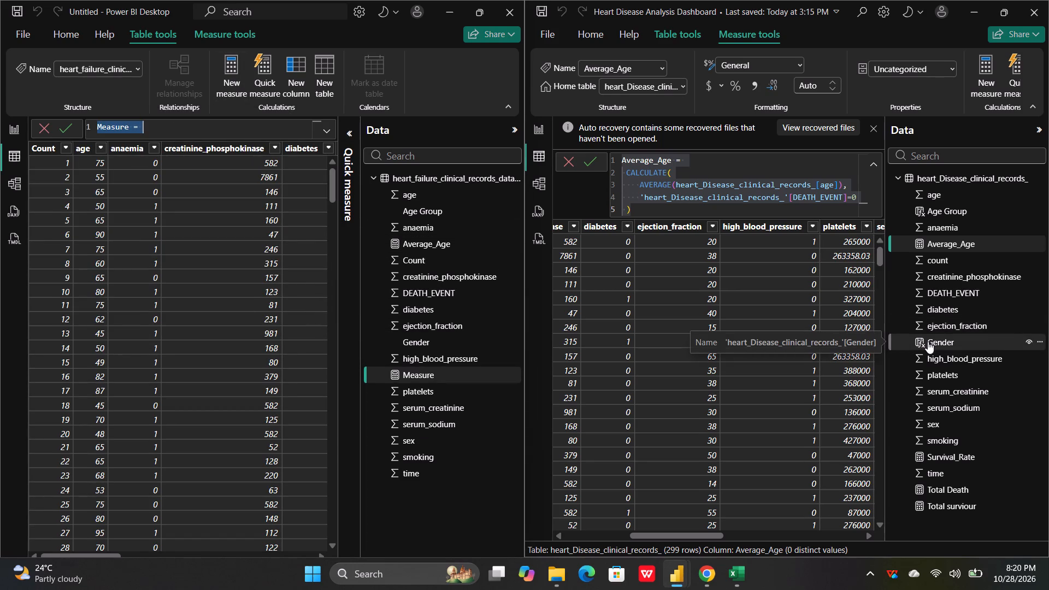
click(950, 211)
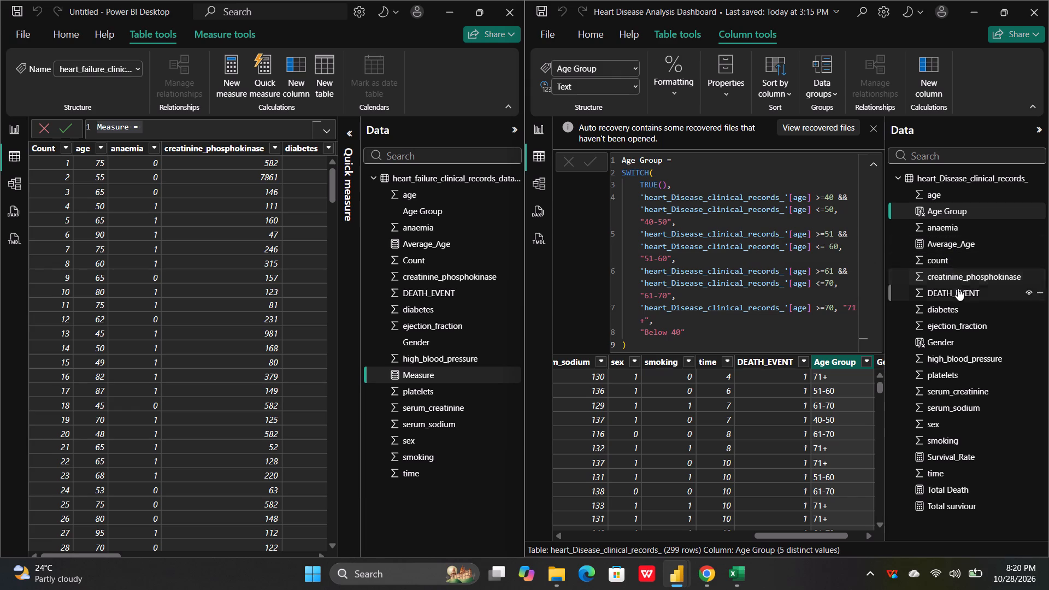
click(959, 339)
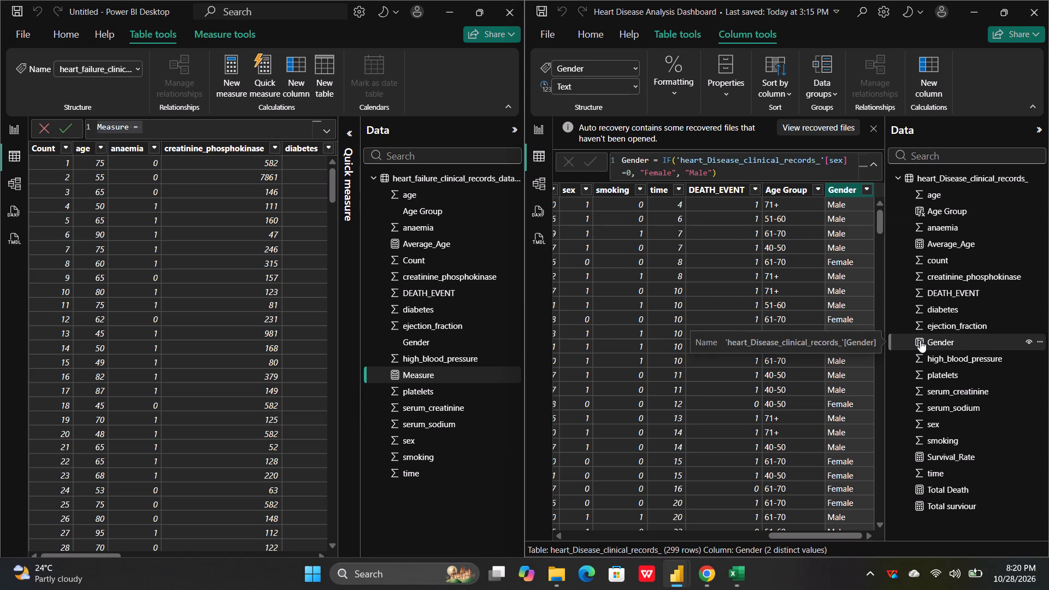
click(1040, 343)
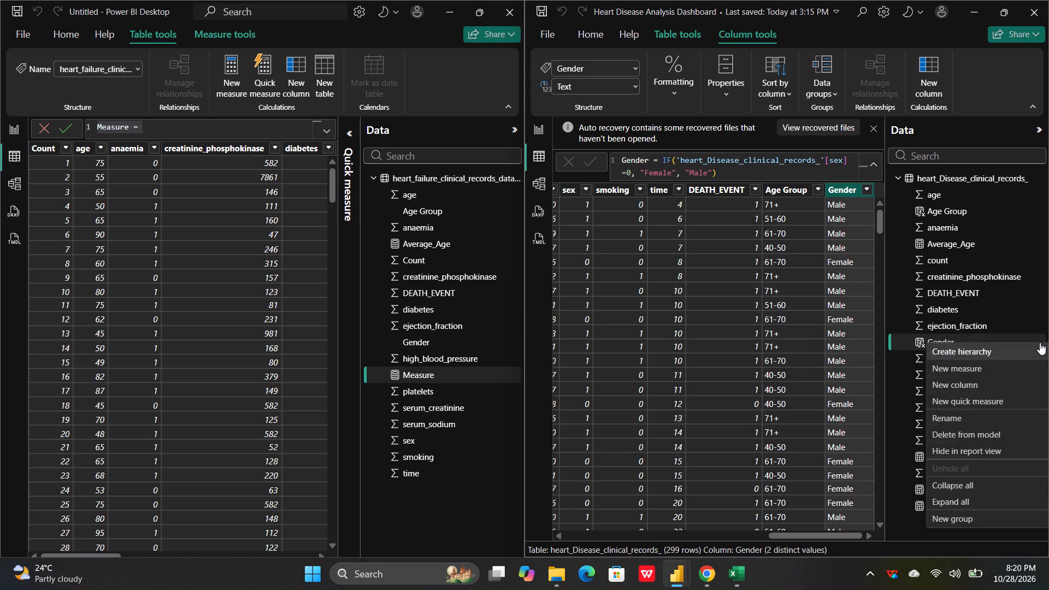
click(1033, 321)
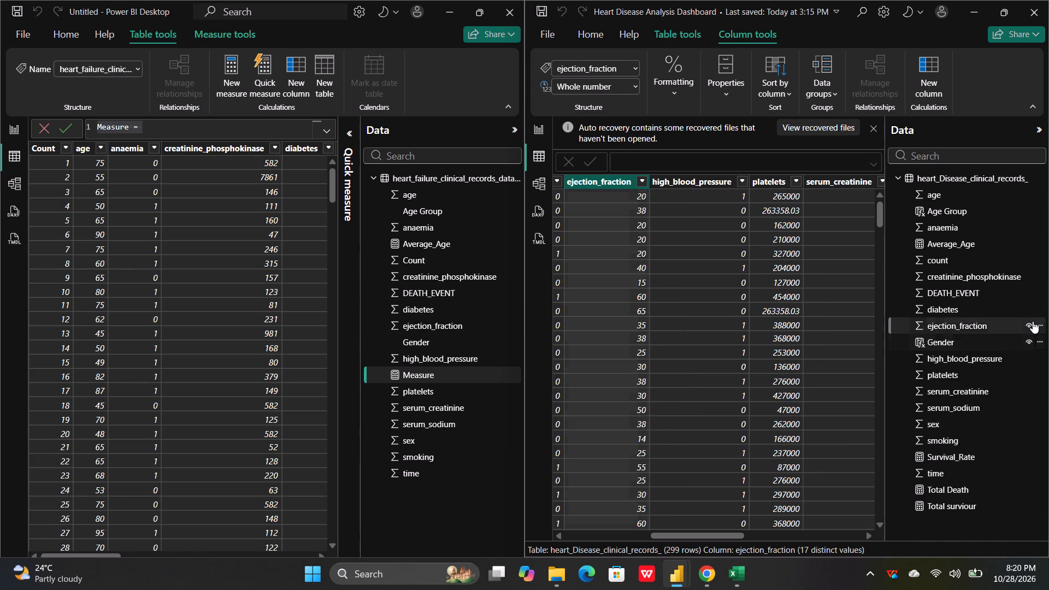
click(940, 459)
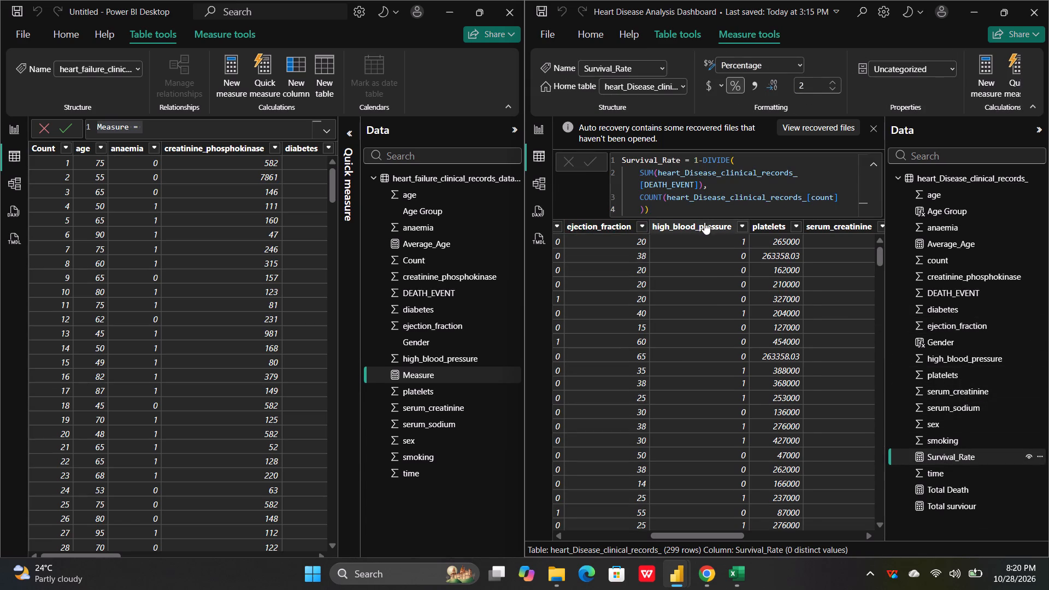
click(691, 209)
key(ctrl+a)
key(ctrl+c)
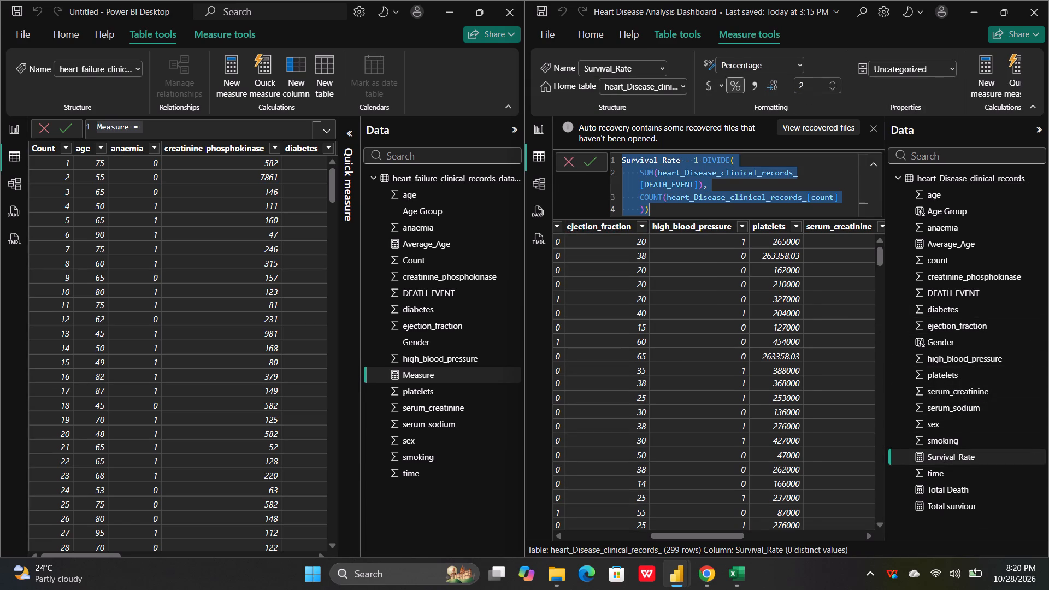
click(186, 129)
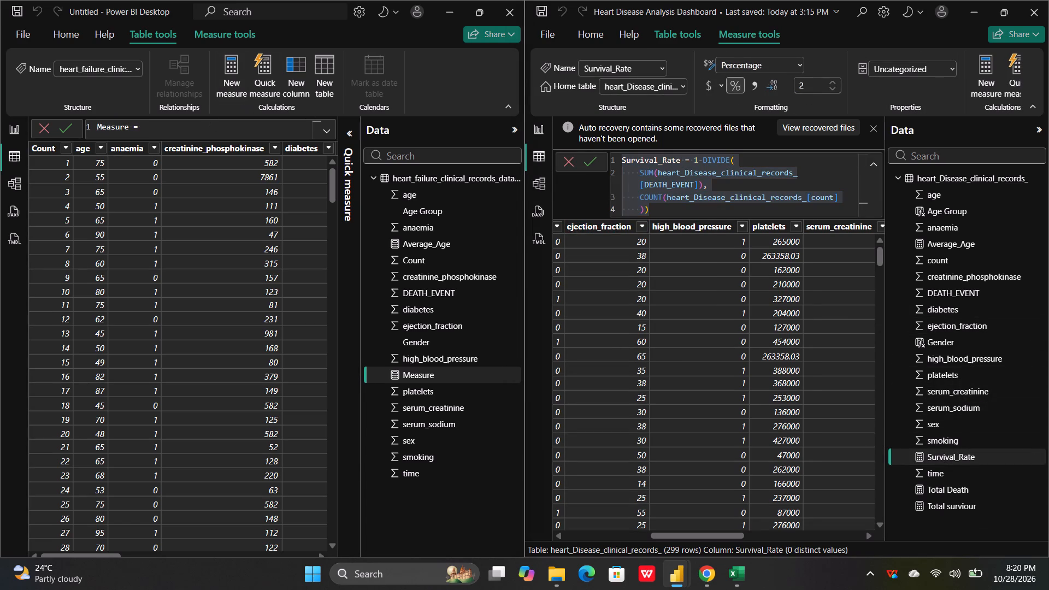
key(ctrl+a)
key(ctrl+v)
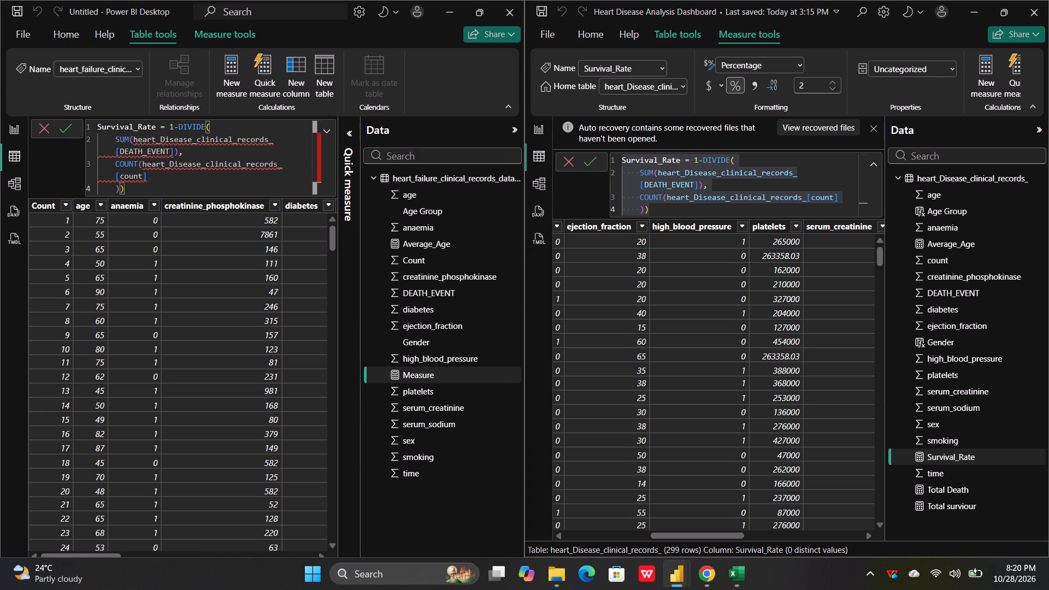
Replace the SUM argument in the pasted Survival_Rate formula with heart_failure_clinical_records_dataset[DEATH_EVENT].
click(173, 153)
key(BackSpace)
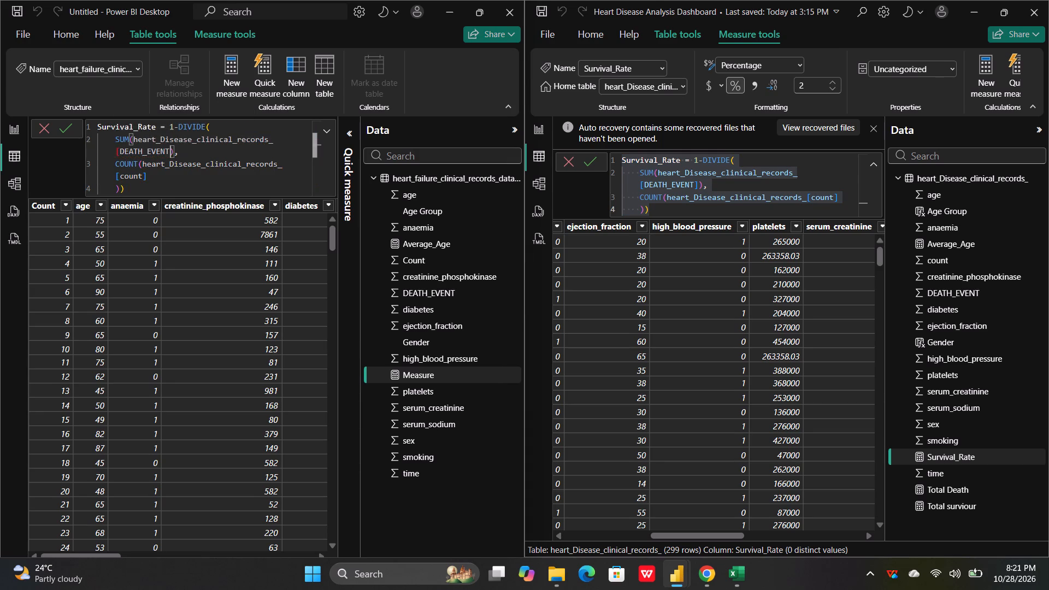
key(BackSpace)
key(BackSpace)
key(BackSpace)
key(BackSpace)
key(BackSpace)
key(BackSpace)
key(BackSpace)
key(BackSpace)
key(BackSpace)
key(BackSpace)
key(BackSpace)
key(BackSpace)
key(BackSpace)
key(BackSpace)
key(BackSpace)
key(BackSpace)
key(BackSpace)
key(BackSpace)
key(BackSpace)
key(BackSpace)
key(BackSpace)
key(BackSpace)
key(BackSpace)
key(BackSpace)
key(BackSpace)
key(BackSpace)
key(BackSpace)
key(BackSpace)
key(BackSpace)
key(BackSpace)
key(BackSpace)
key(BackSpace)
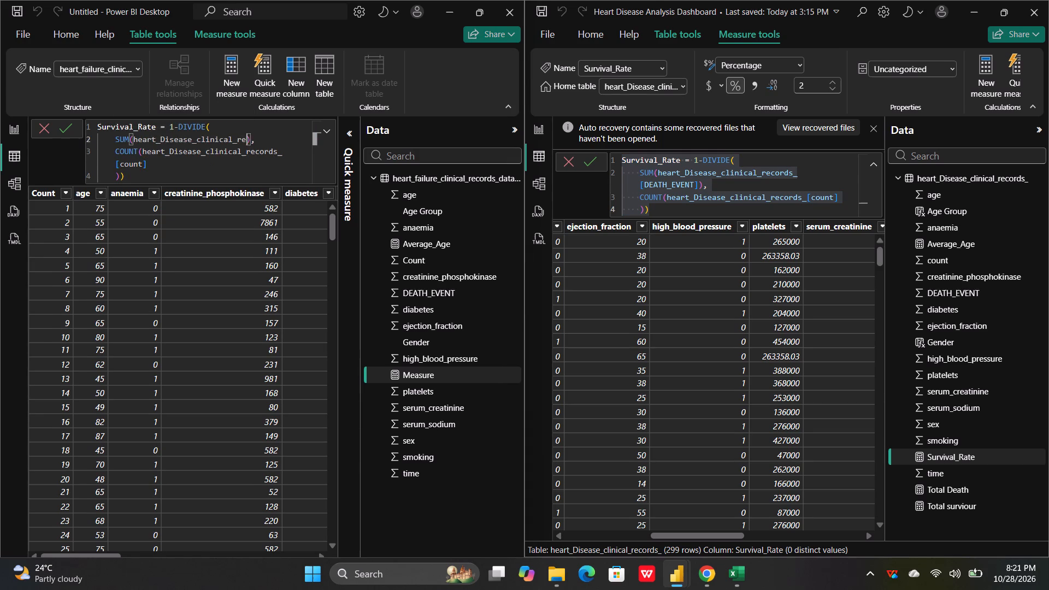
key(BackSpace)
key(BackSpace)
key(BackSpace)
key(BackSpace)
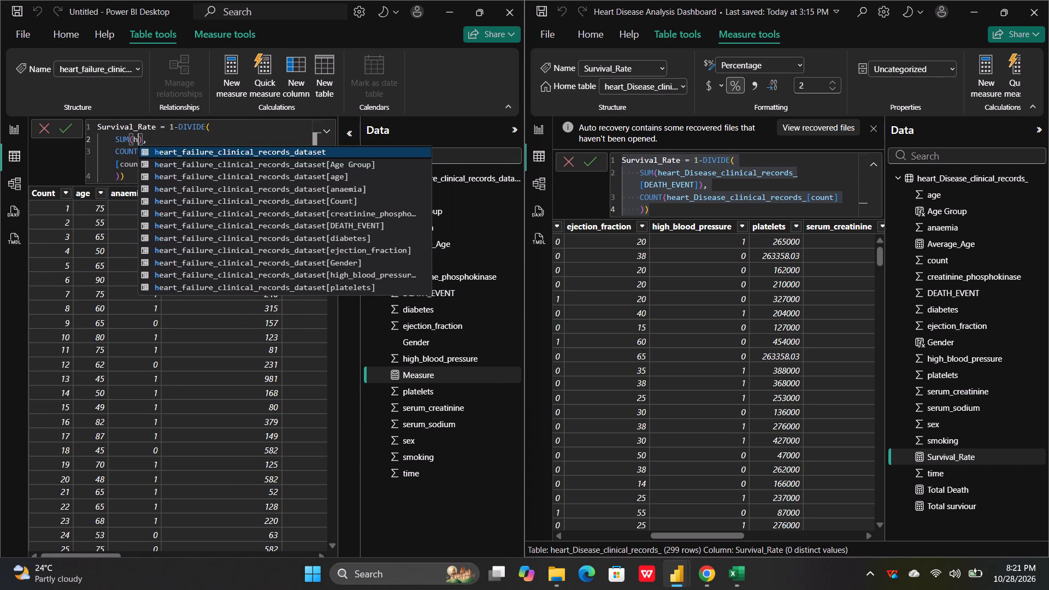
key(BackSpace)
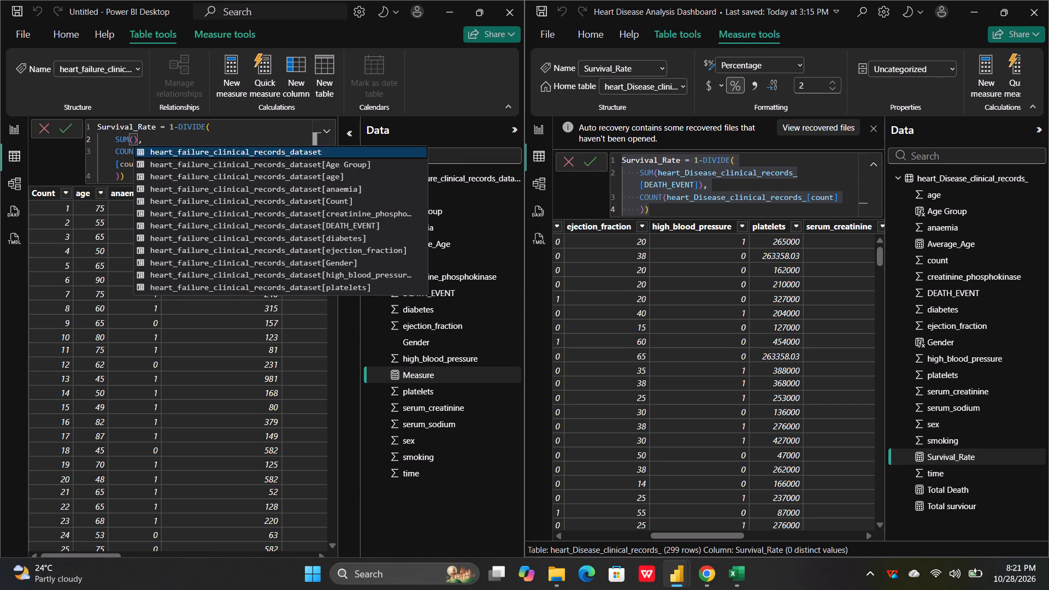
click(297, 222)
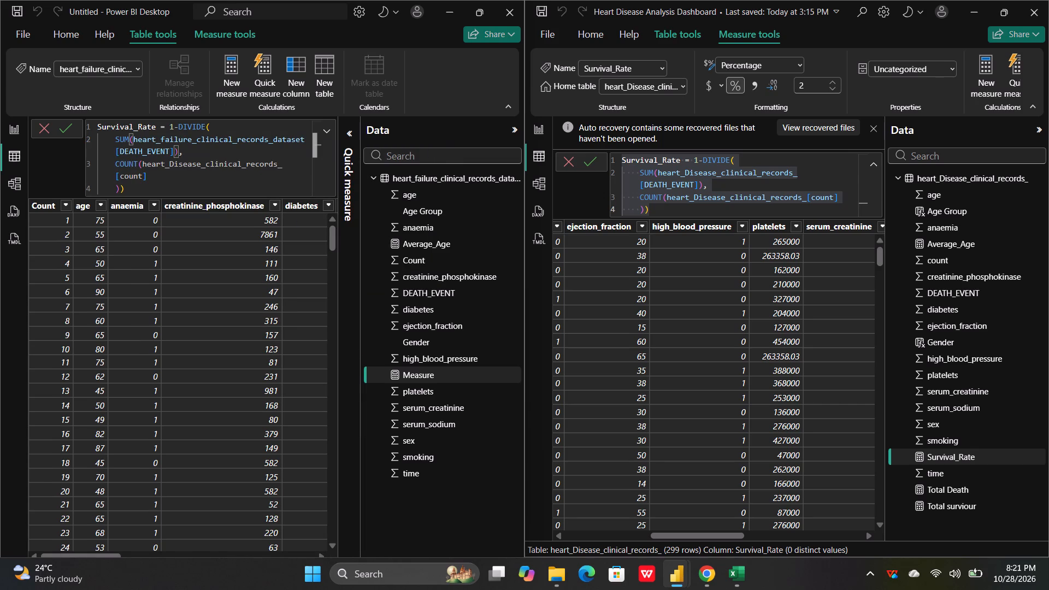
Rewrite the formula's COUNT expression to use heart_failure_clinical_records_dataset[Count], and commit the Survival_Rate measure.
click(149, 174)
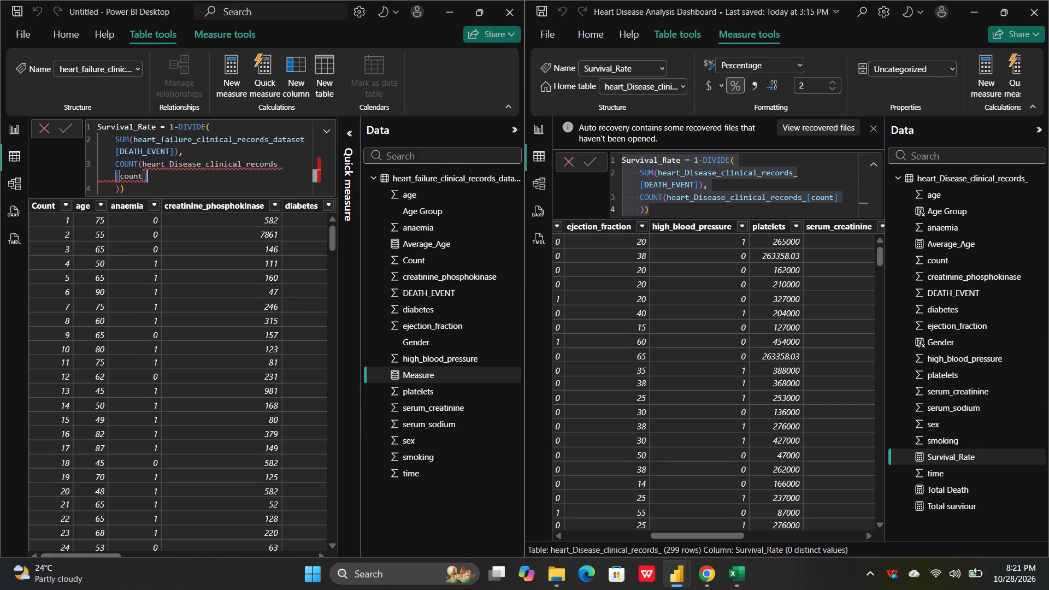
key(BackSpace)
key(BackSpace)
key(BackSpace)
key(BackSpace)
key(BackSpace)
key(BackSpace)
key(BackSpace)
key(BackSpace)
key(BackSpace)
key(BackSpace)
key(BackSpace)
key(BackSpace)
key(BackSpace)
key(BackSpace)
key(BackSpace)
key(BackSpace)
key(BackSpace)
key(BackSpace)
key(BackSpace)
key(BackSpace)
key(BackSpace)
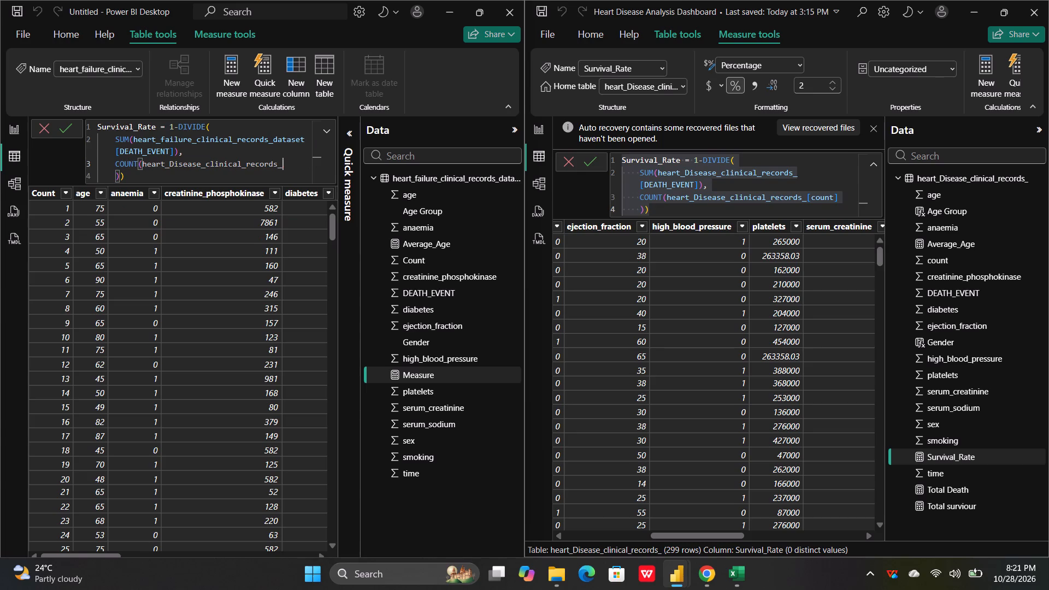
key(BackSpace)
key(BackSpace)
key(BackSpace)
key(BackSpace)
key(BackSpace)
key(BackSpace)
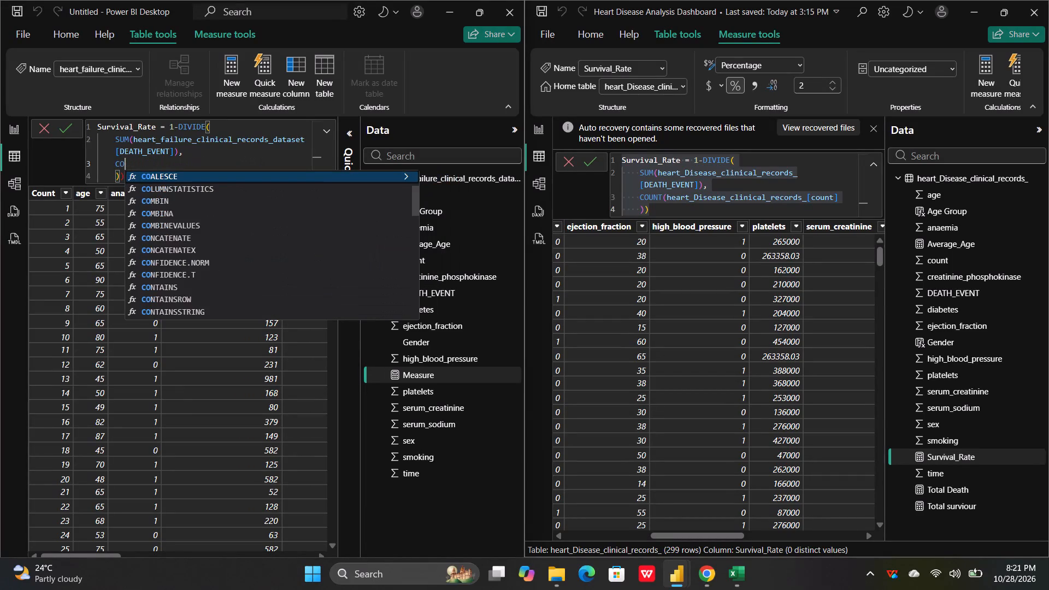
key(BackSpace)
key(BackSpace)
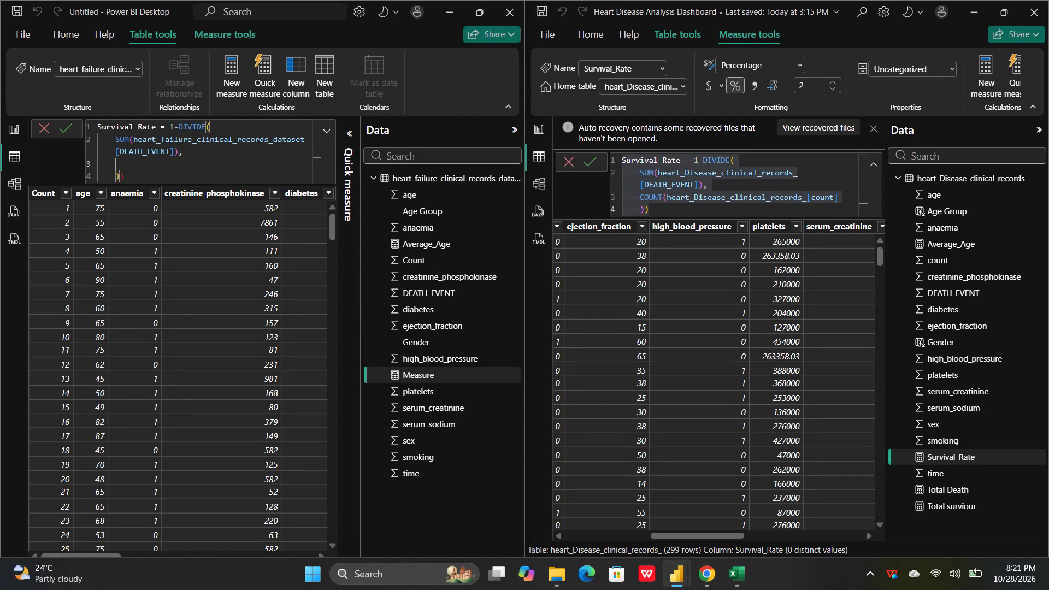
text(COUNT)
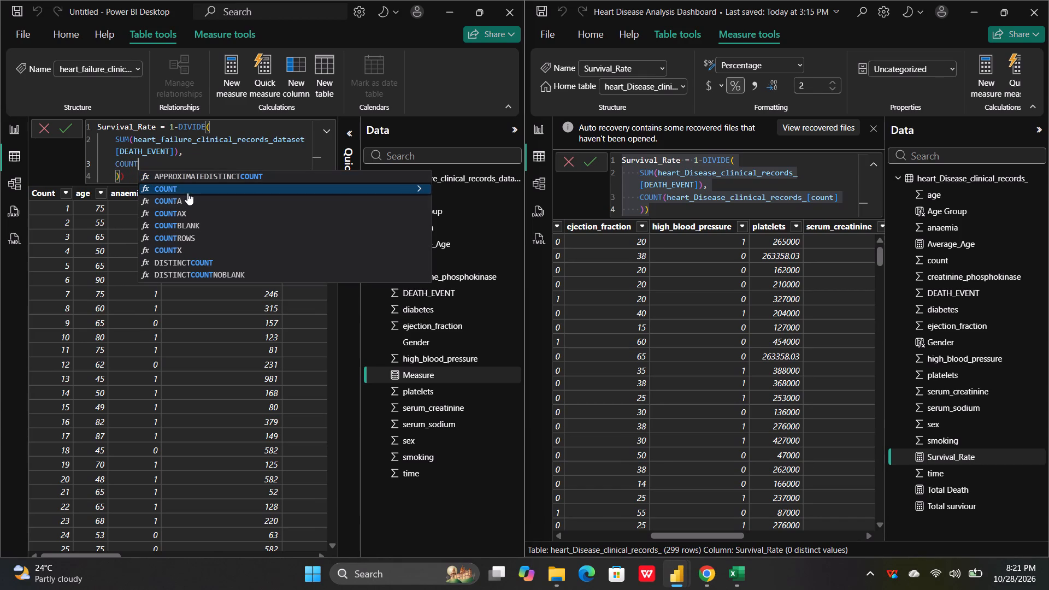
click(185, 191)
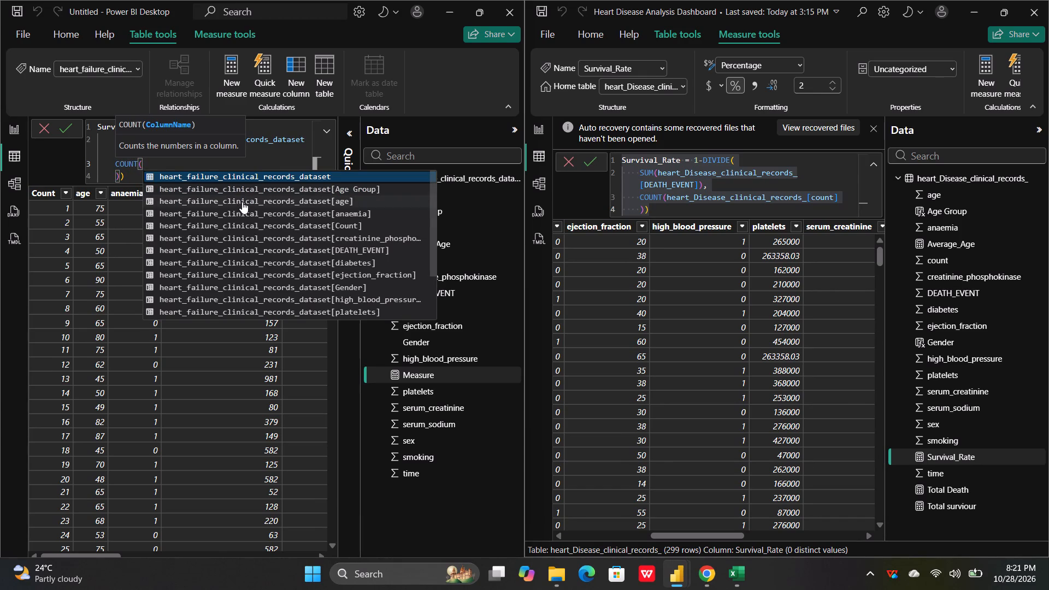
click(289, 226)
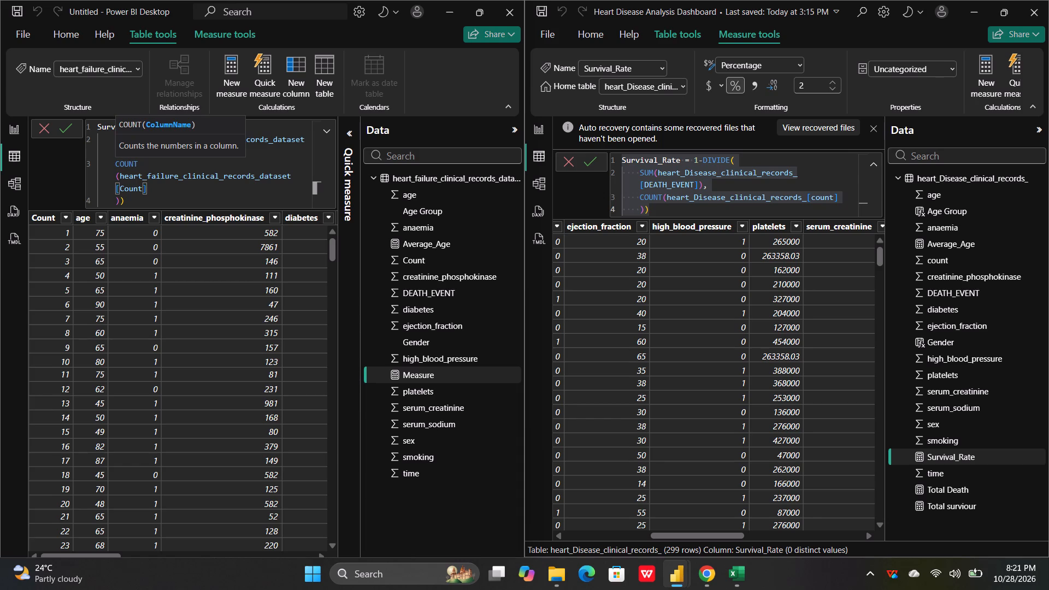
key(Return)
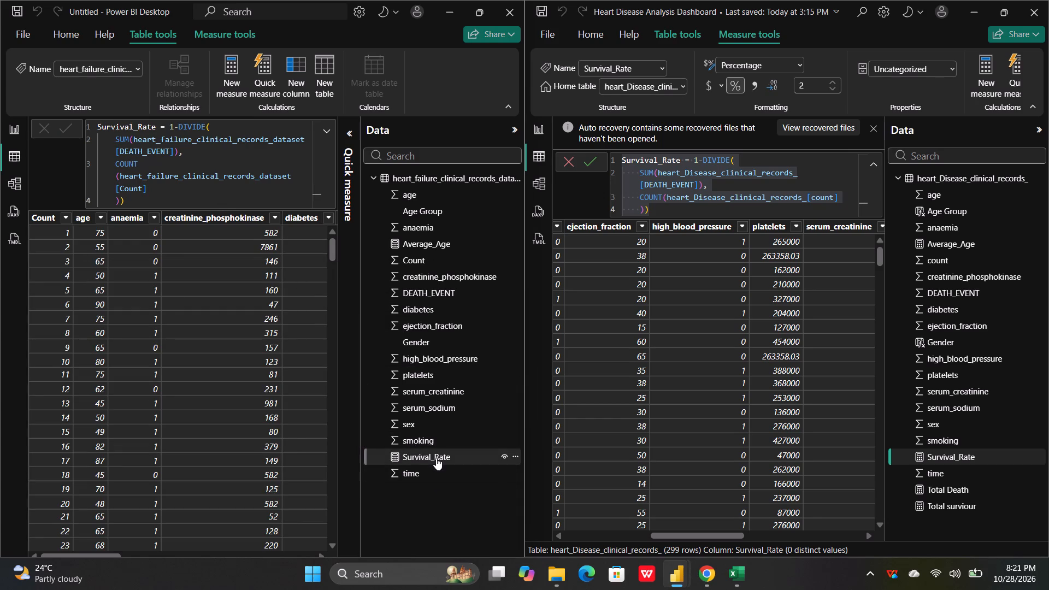
Copy the Total Death formula from the original dashboard into a new measure in the heart failure table, replacing the default text.
click(962, 491)
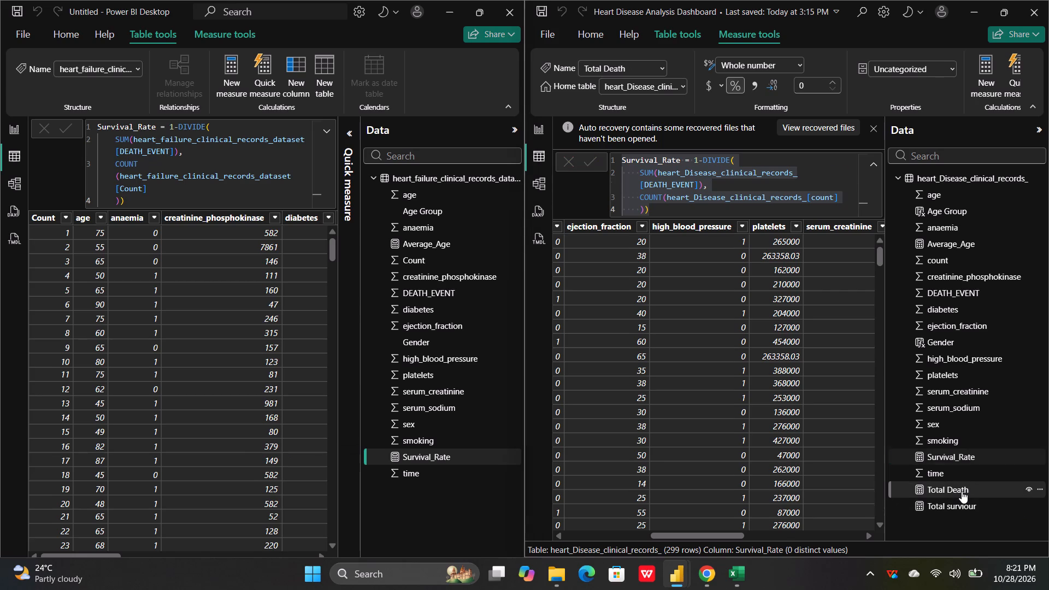
click(714, 197)
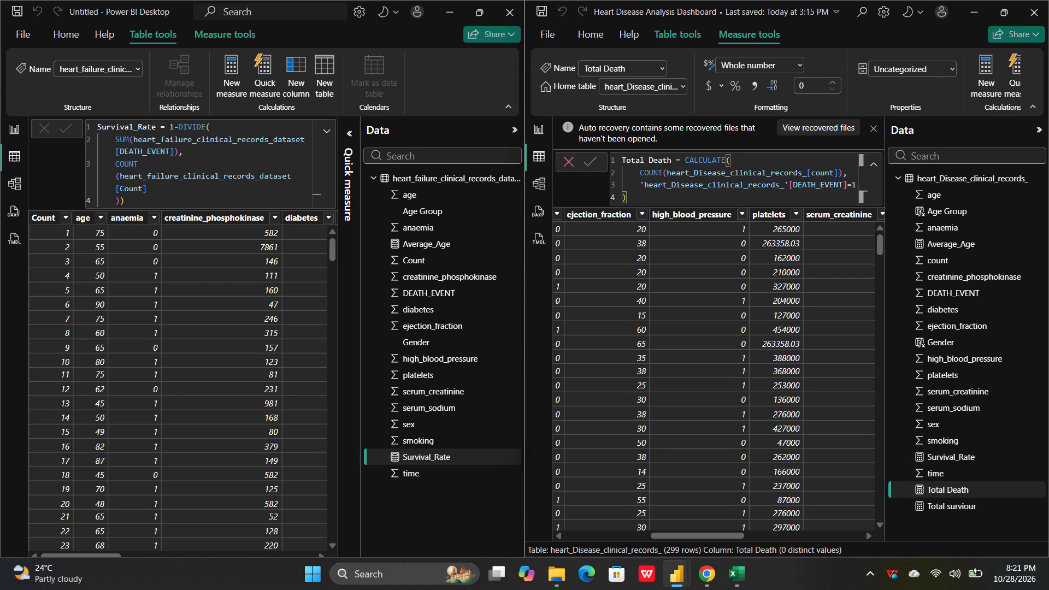
key(ctrl+a)
key(ctrl+c)
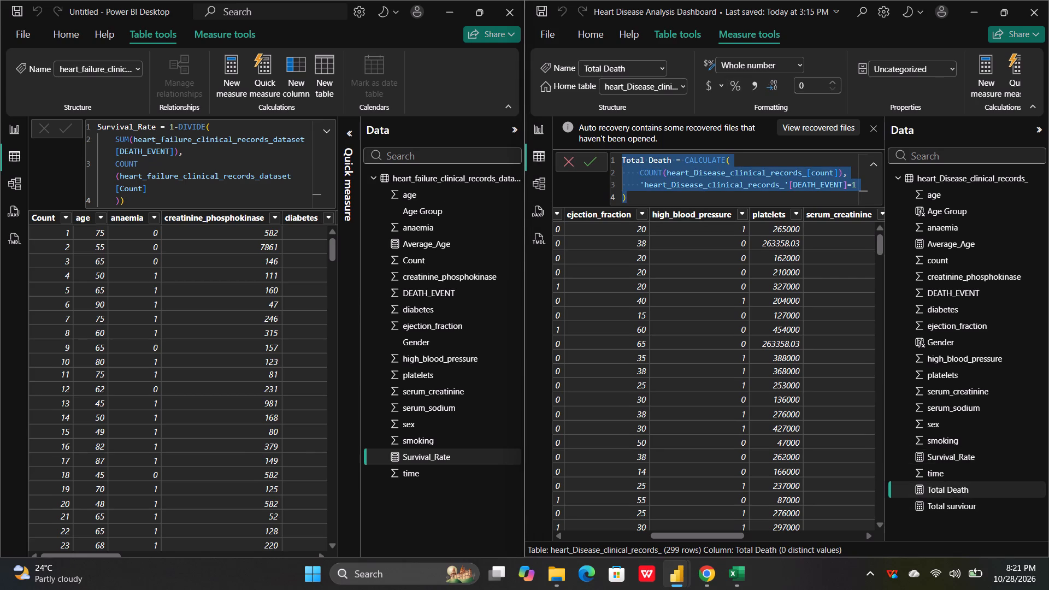
click(237, 73)
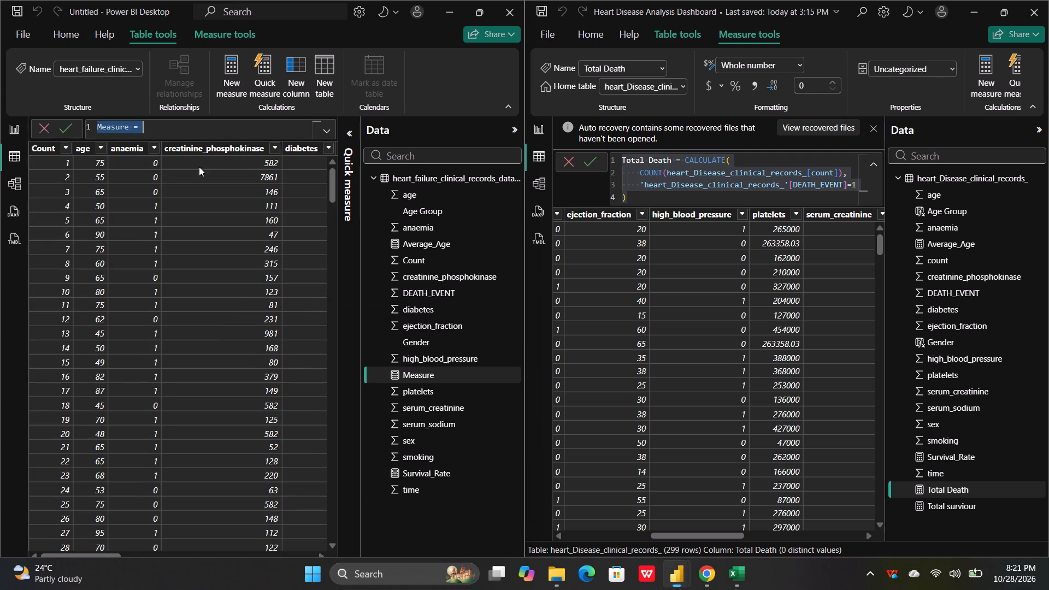
key(ctrl+v)
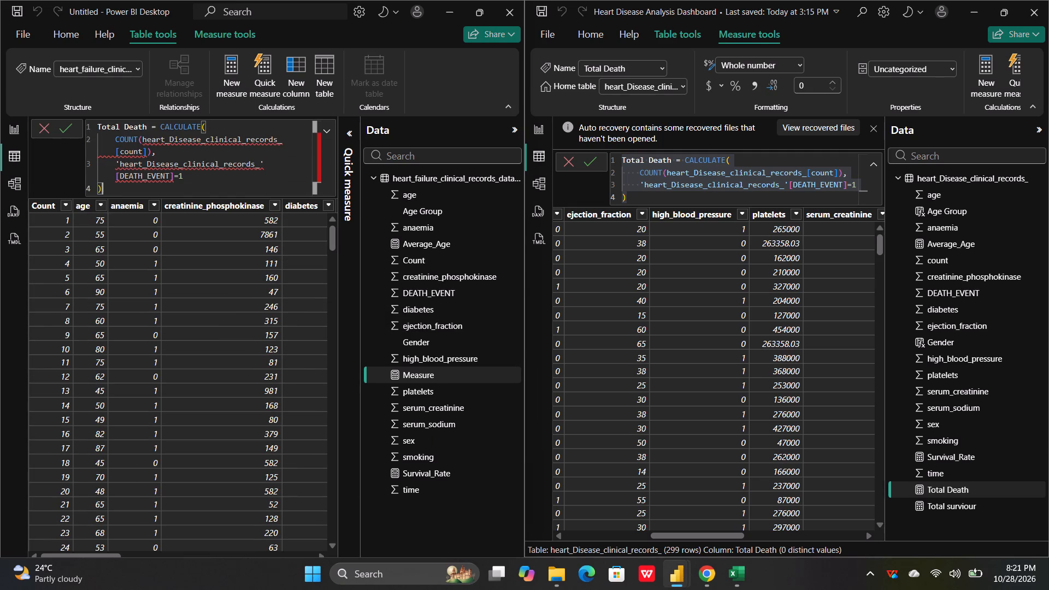
Replace the COUNT argument in the pasted Total Death formula with heart_failure_clinical_records_dataset[Count].
click(148, 153)
key(BackSpace)
key(BackSpace)
key(BackSpace)
key(BackSpace)
key(BackSpace)
key(BackSpace)
key(BackSpace)
key(BackSpace)
key(BackSpace)
key(BackSpace)
key(BackSpace)
key(BackSpace)
key(BackSpace)
key(BackSpace)
key(BackSpace)
key(BackSpace)
key(BackSpace)
key(BackSpace)
key(BackSpace)
key(BackSpace)
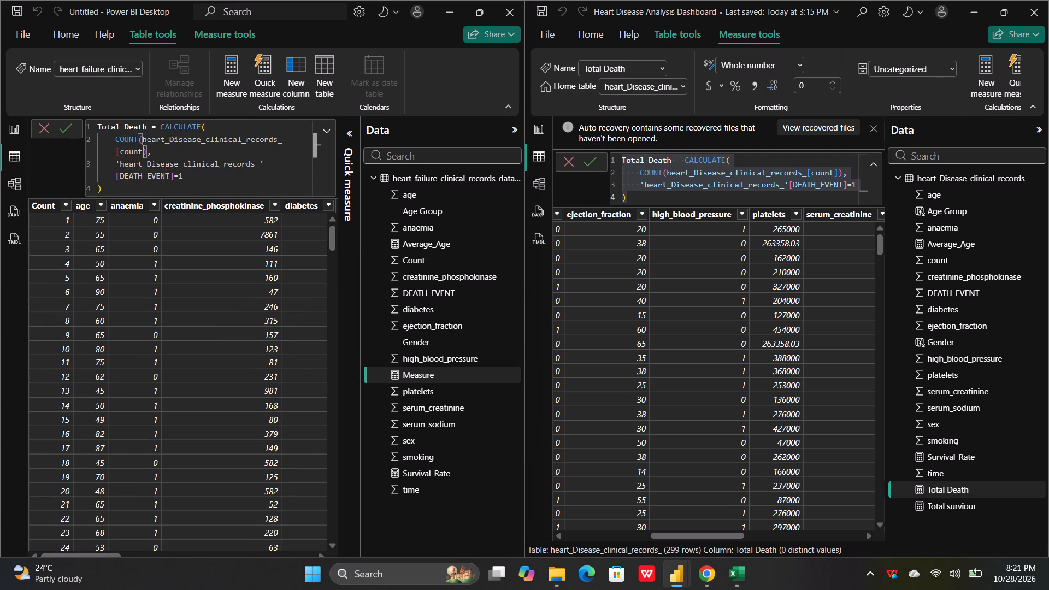
key(BackSpace)
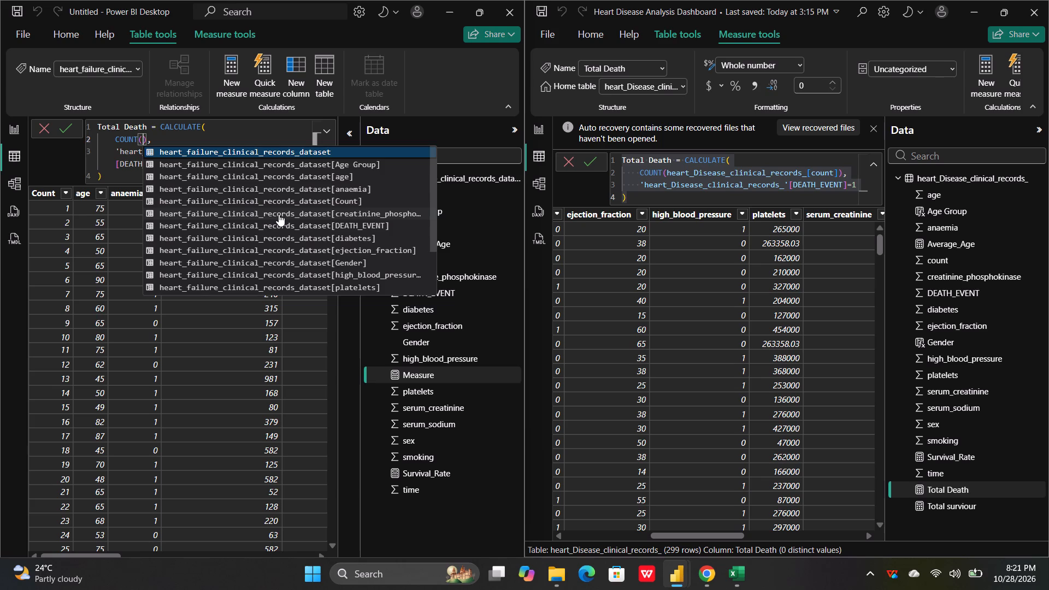
click(310, 199)
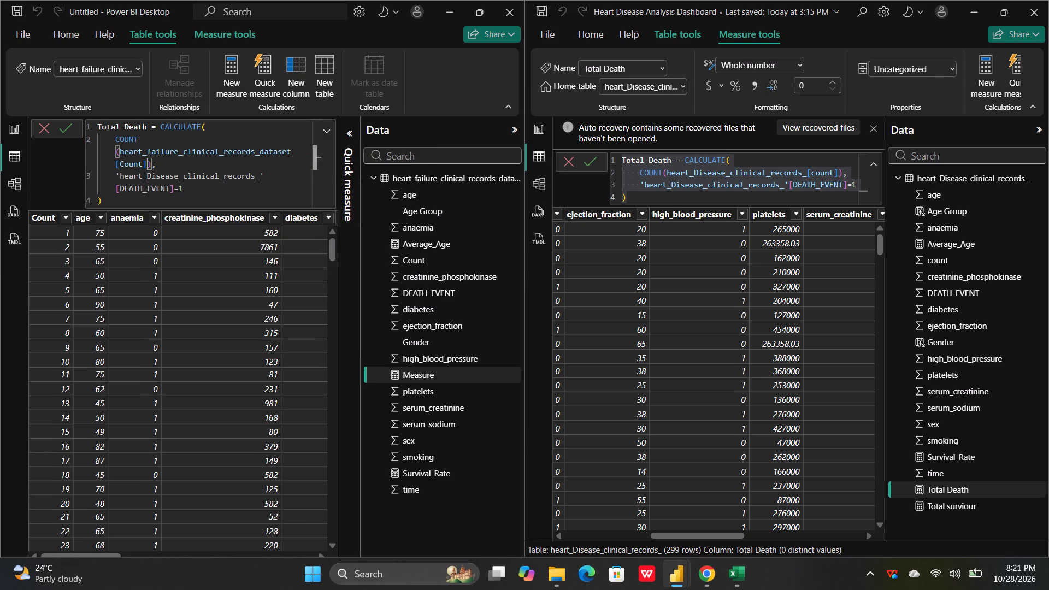
Replace the filter column in the pasted Total Death formula with 'heart_failure_clinical_records_dataset'[DEATH_EVENT], keeping =1, and commit the measure.
click(172, 188)
key(BackSpace)
key(BackSpace)
key(BackSpace)
key(BackSpace)
key(BackSpace)
key(BackSpace)
key(BackSpace)
key(BackSpace)
key(BackSpace)
key(BackSpace)
key(BackSpace)
key(BackSpace)
key(BackSpace)
key(BackSpace)
key(BackSpace)
key(BackSpace)
key(BackSpace)
key(BackSpace)
key(BackSpace)
key(BackSpace)
key(BackSpace)
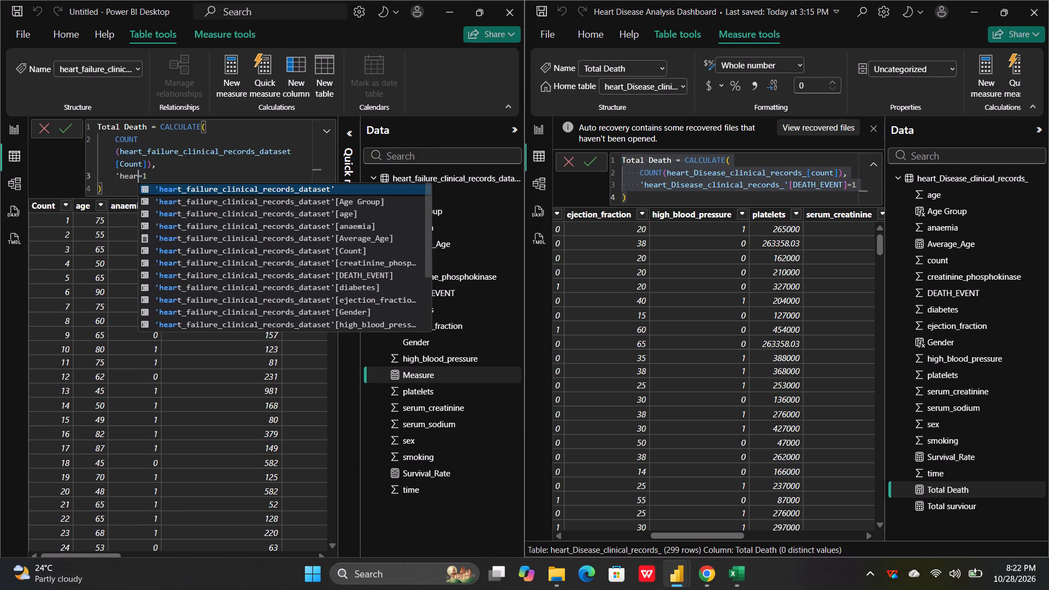
key(BackSpace)
key(BackSpace)
key(BackSpace)
key(BackSpace)
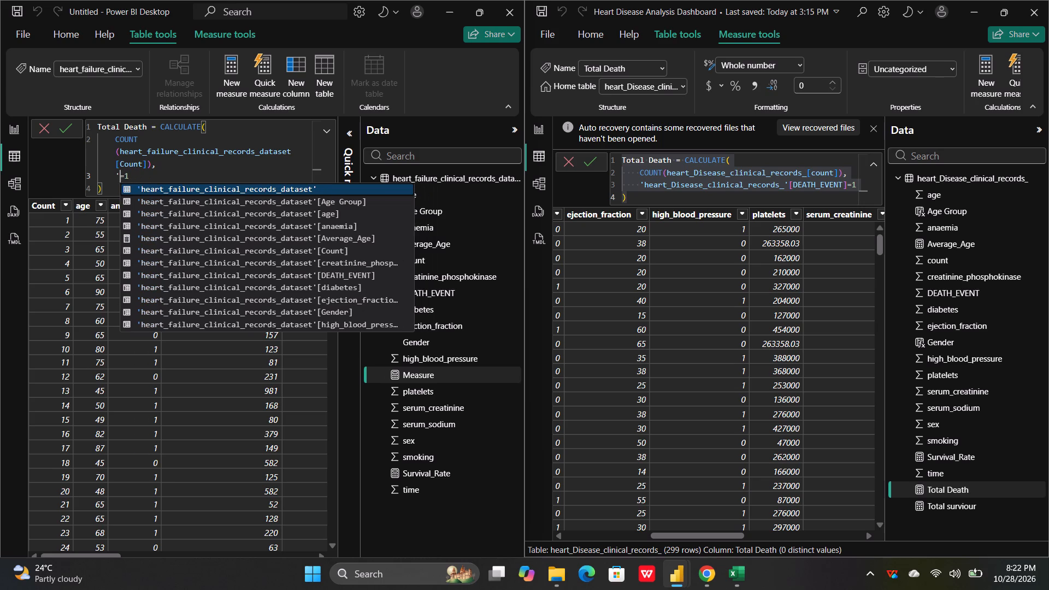
click(296, 275)
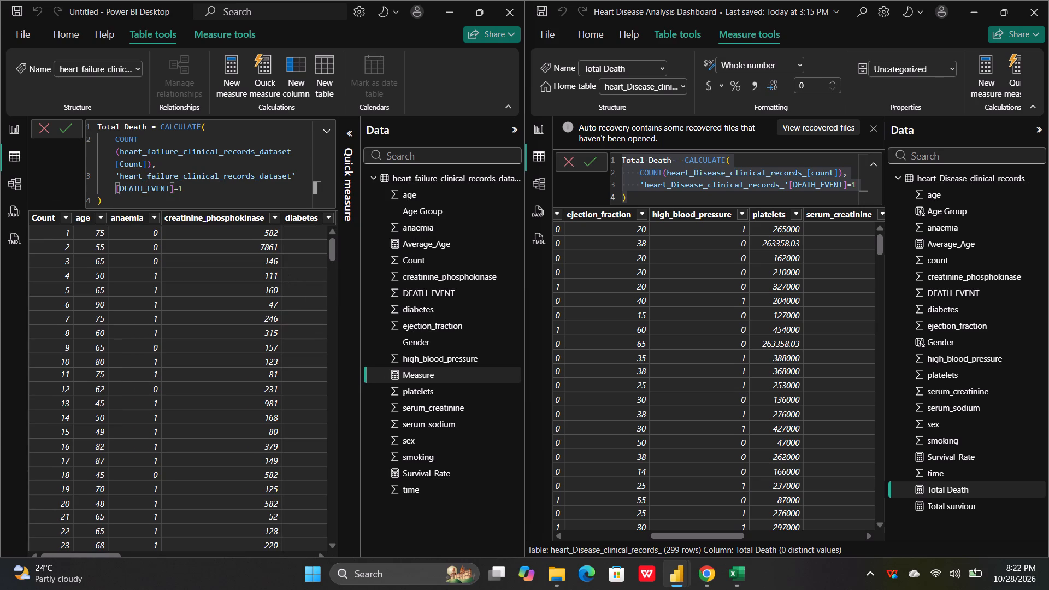
click(201, 190)
key(Return)
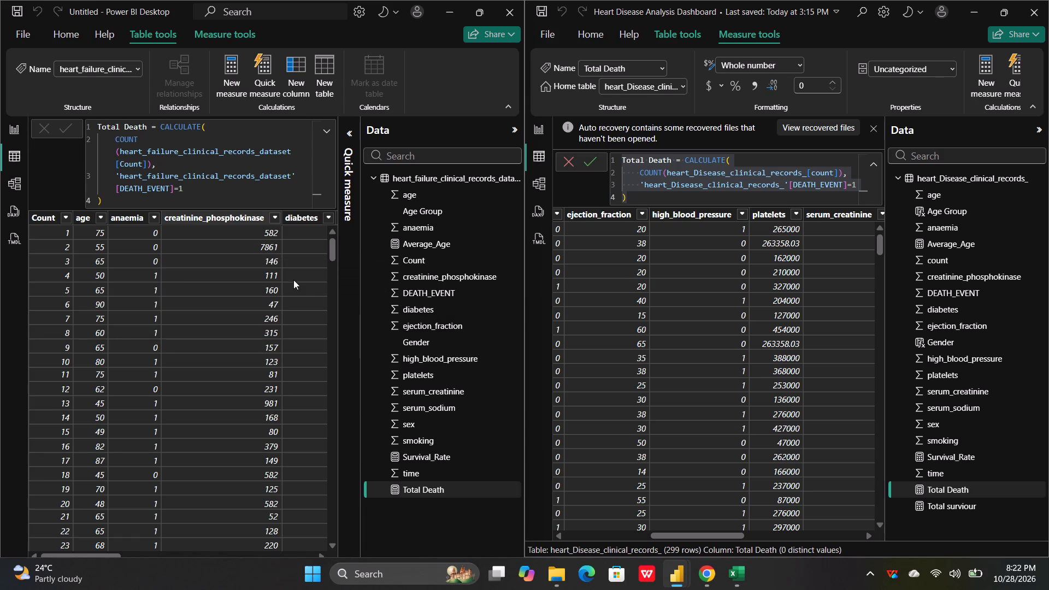
Copy the Total surviour formula from the original dashboard into a new measure in the heart failure table, replacing the default text.
click(232, 62)
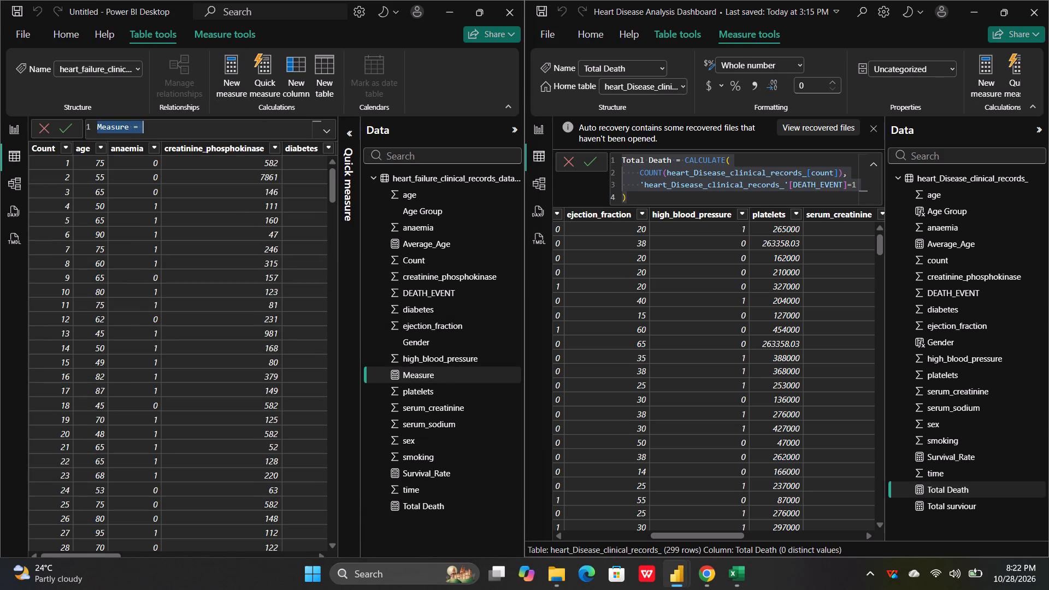
click(947, 507)
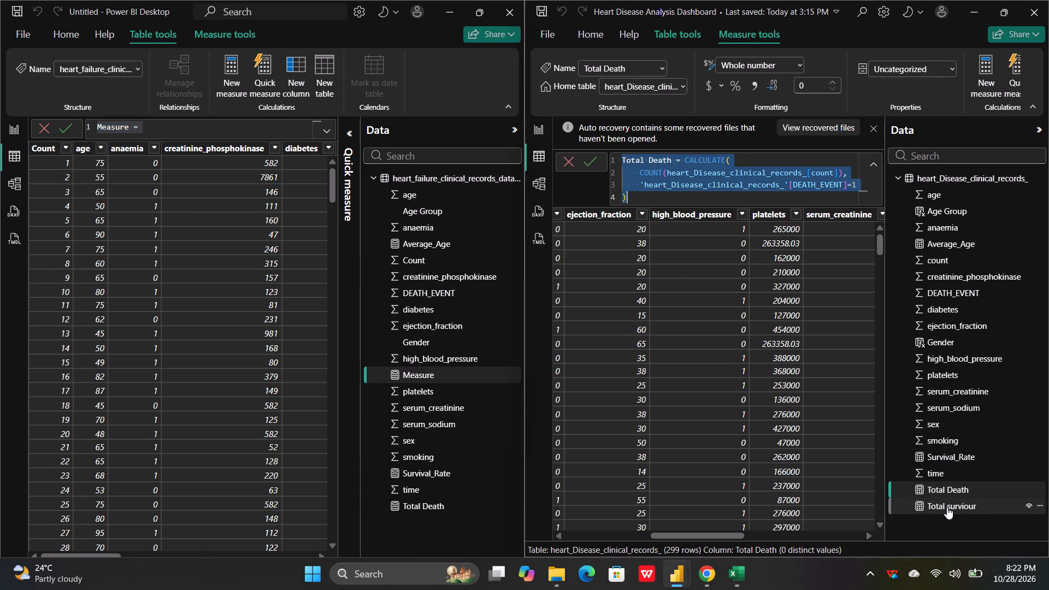
click(718, 192)
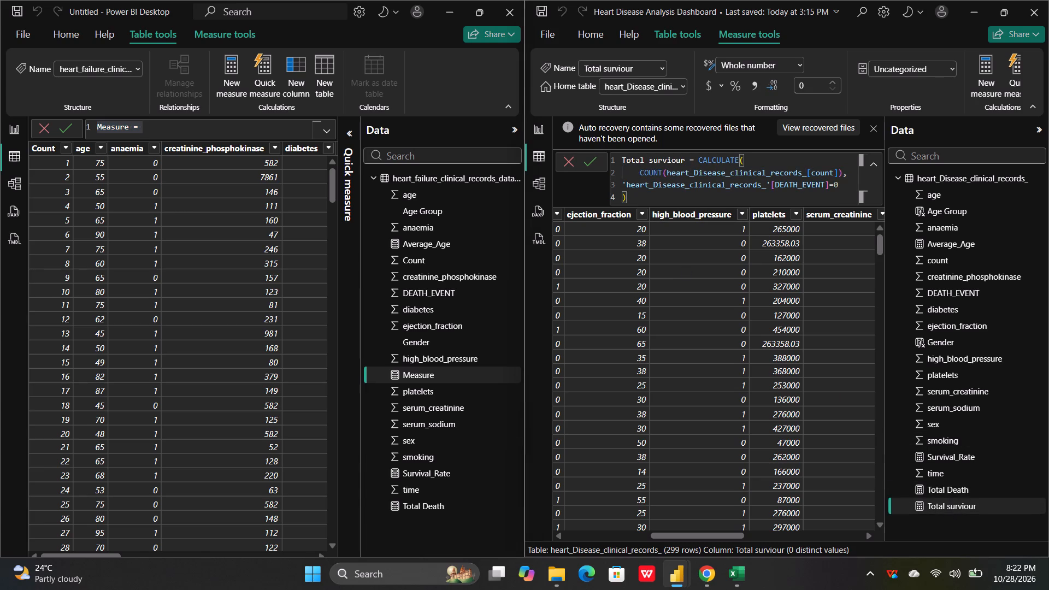
key(ctrl+a)
key(ctrl+c)
click(201, 130)
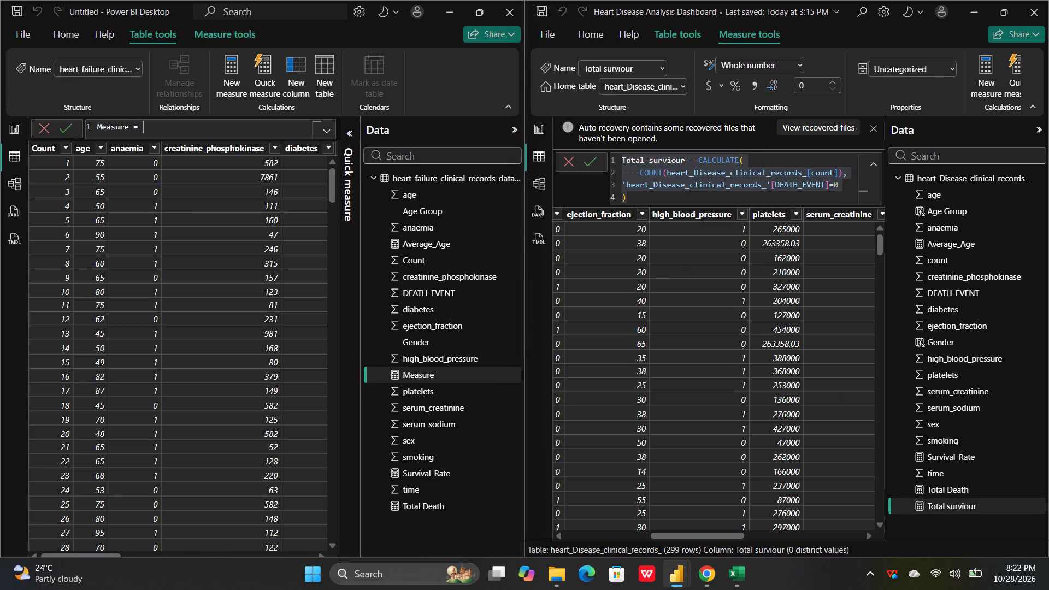
key(ctrl+a)
key(ctrl+v)
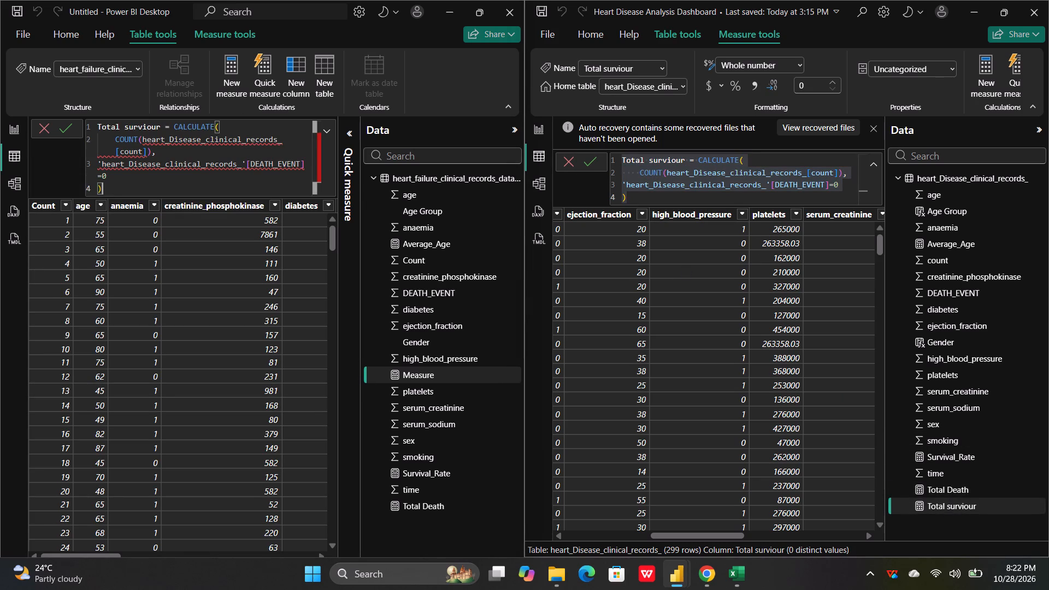
Replace the COUNT argument in the pasted Total surviour formula with heart_failure_clinical_records_dataset[Count].
click(146, 151)
key(BackSpace)
key(BackSpace)
key(BackSpace)
key(BackSpace)
key(BackSpace)
key(BackSpace)
key(BackSpace)
key(BackSpace)
key(BackSpace)
key(BackSpace)
key(BackSpace)
key(BackSpace)
key(BackSpace)
key(BackSpace)
key(BackSpace)
key(BackSpace)
key(BackSpace)
key(BackSpace)
key(BackSpace)
key(BackSpace)
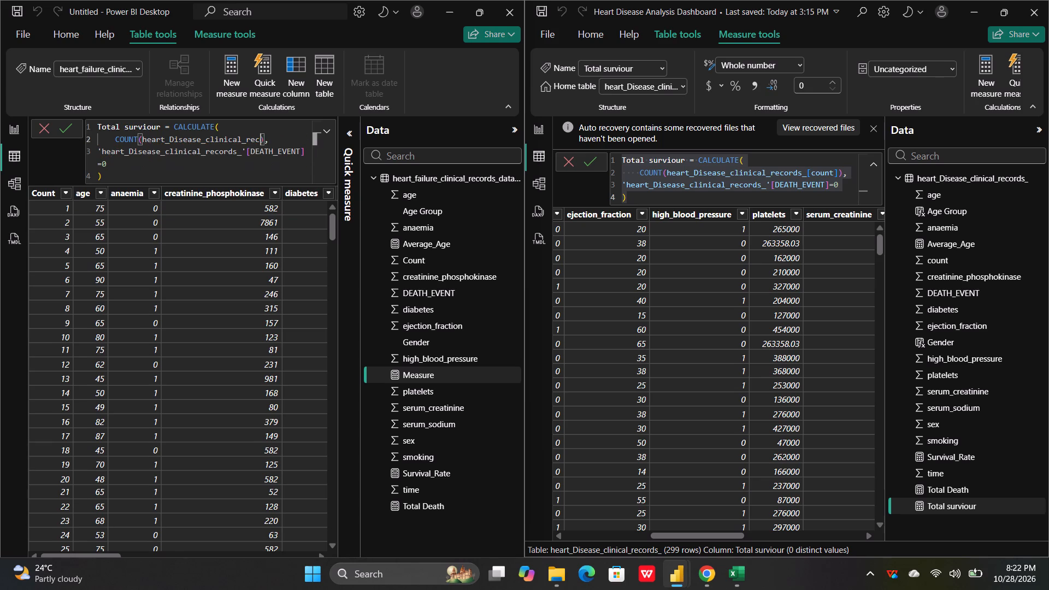
key(BackSpace)
key(BackSpace)
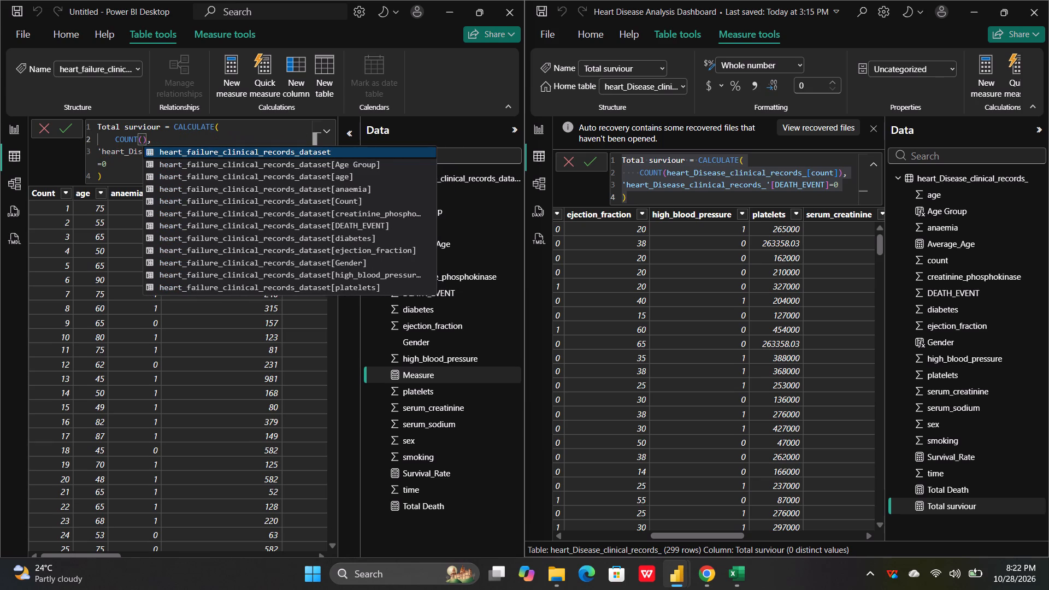
click(313, 199)
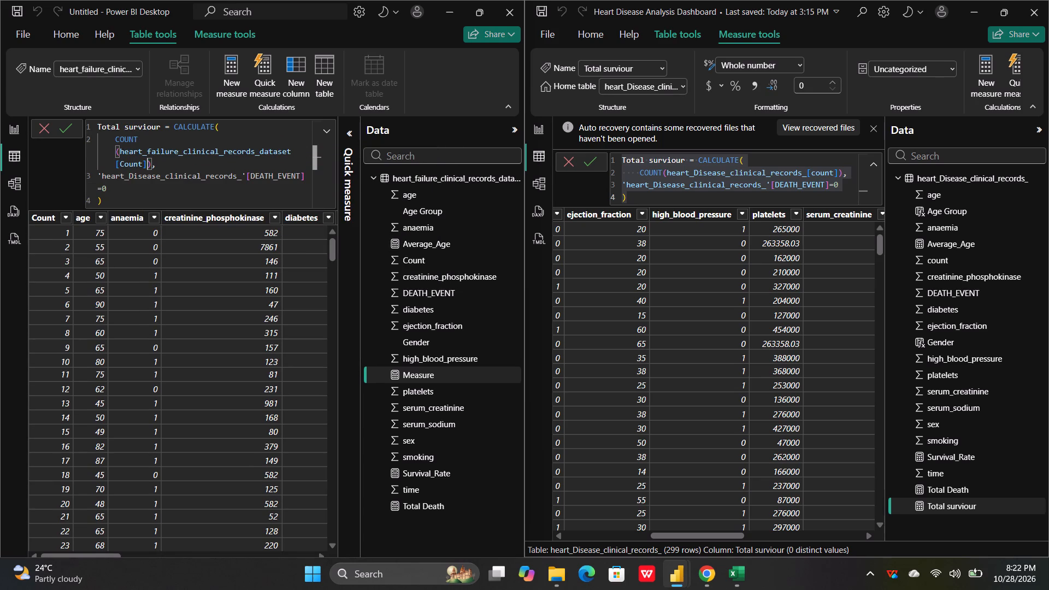
Replace the filter column in the Total surviour formula with 'heart_failure_clinical_records_dataset'[DEATH_EVENT], keeping =0, and commit the measure.
click(304, 177)
key(BackSpace)
key(BackSpace)
key(BackSpace)
key(BackSpace)
key(BackSpace)
key(BackSpace)
key(BackSpace)
key(BackSpace)
key(BackSpace)
key(BackSpace)
key(BackSpace)
key(BackSpace)
key(BackSpace)
key(BackSpace)
key(BackSpace)
key(BackSpace)
key(BackSpace)
key(BackSpace)
key(BackSpace)
key(BackSpace)
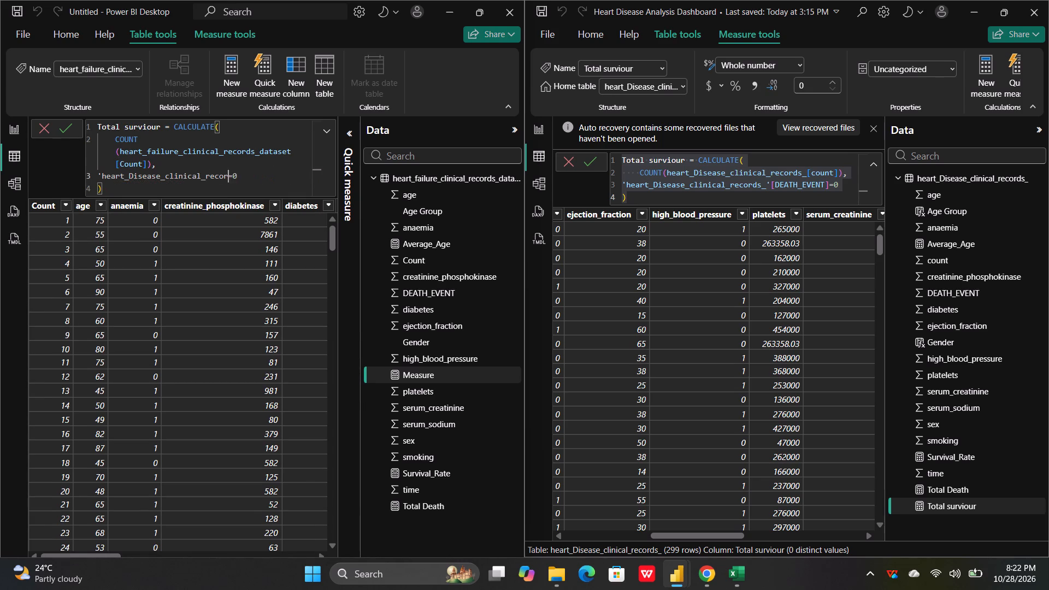
key(BackSpace)
key(BackSpace)
key(BackSpace)
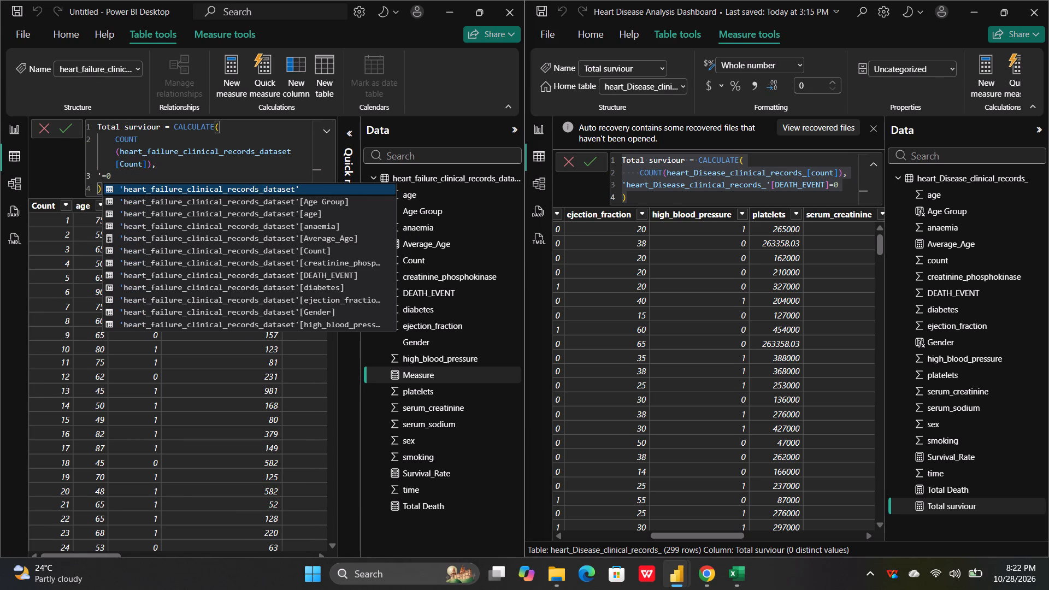
click(304, 275)
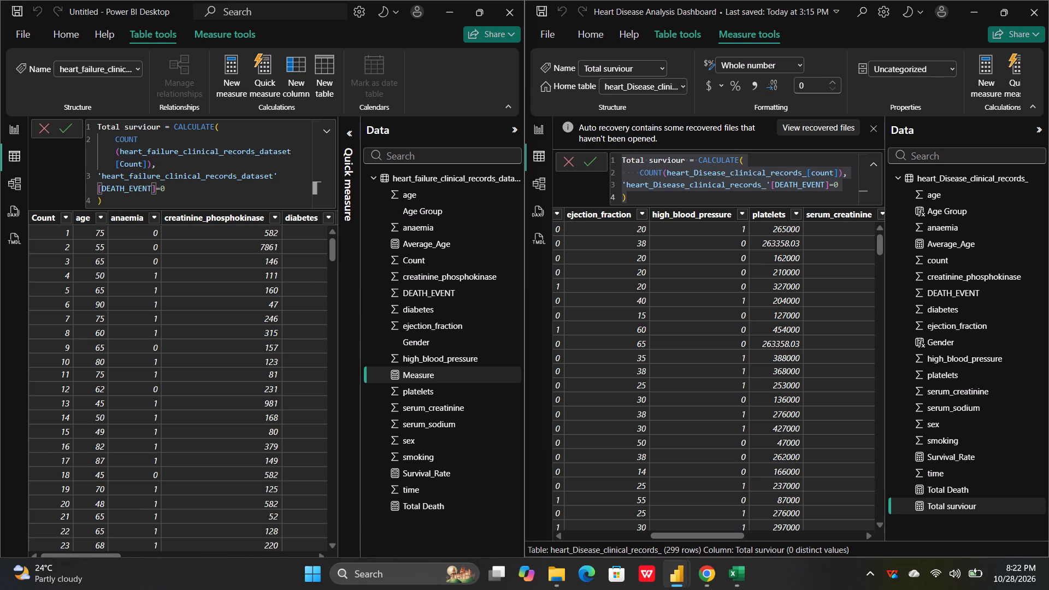
key(Return)
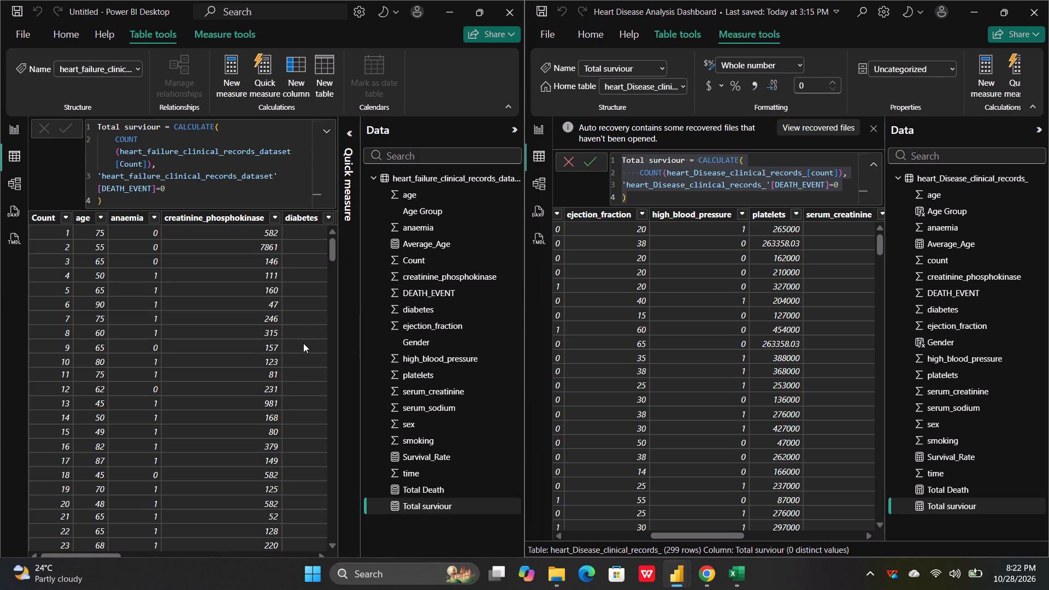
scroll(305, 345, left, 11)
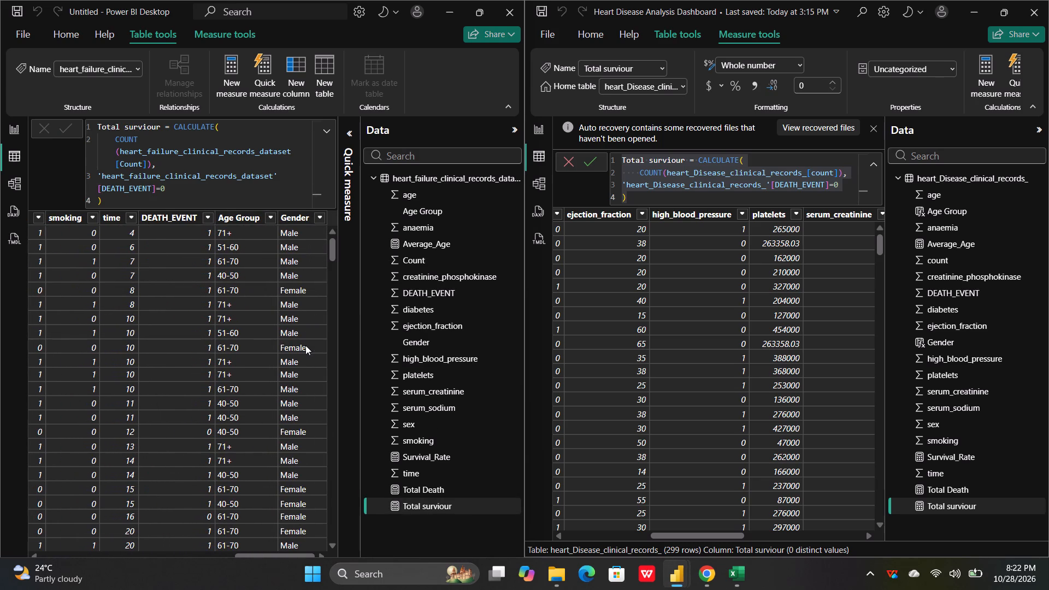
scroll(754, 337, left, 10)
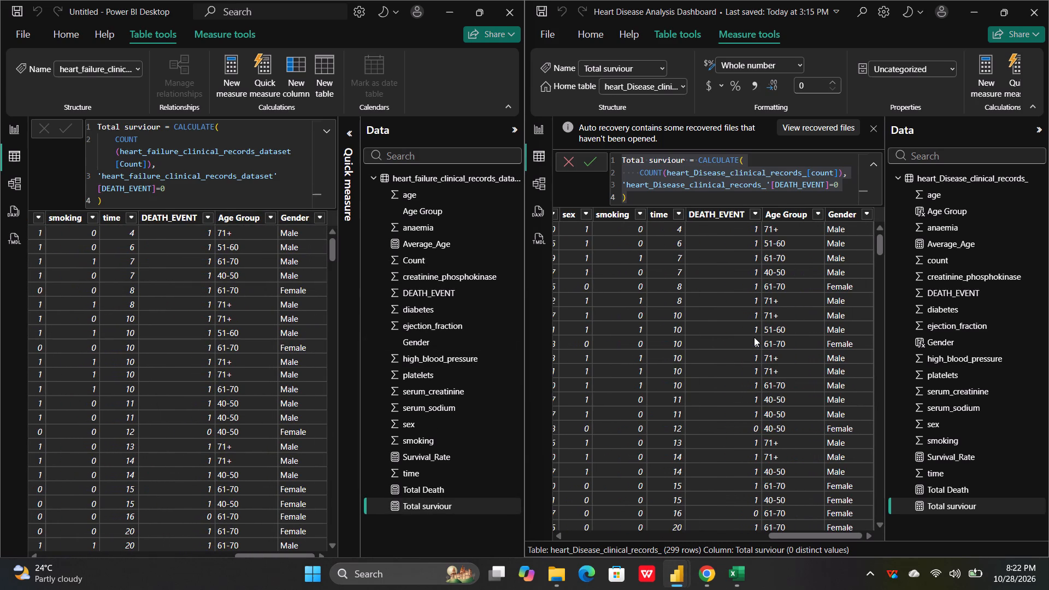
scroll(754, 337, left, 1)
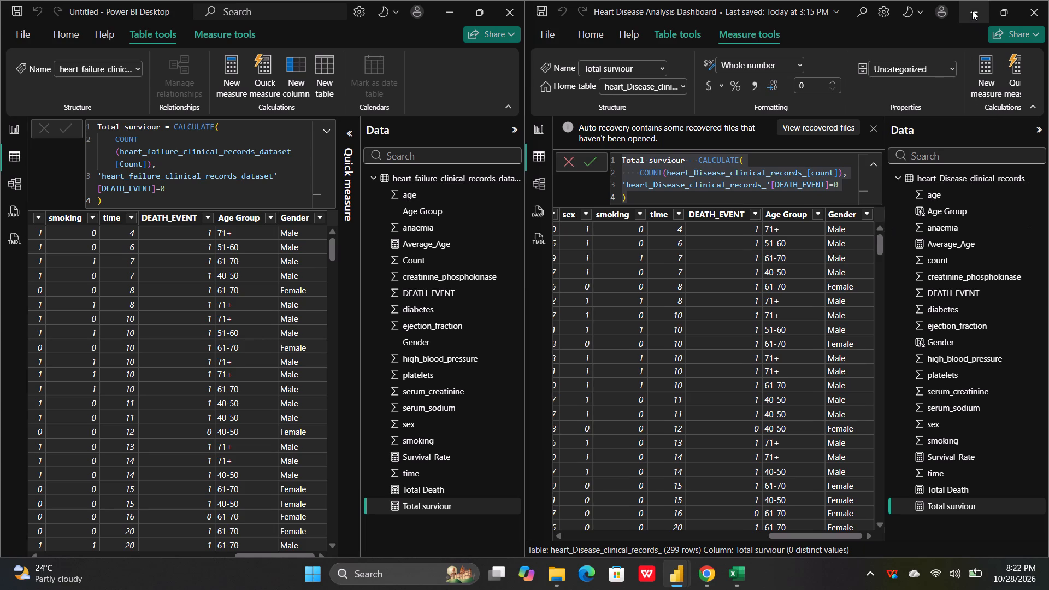
Show the original dashboard's report pages in a maximized window and delete Page 2.
click(539, 133)
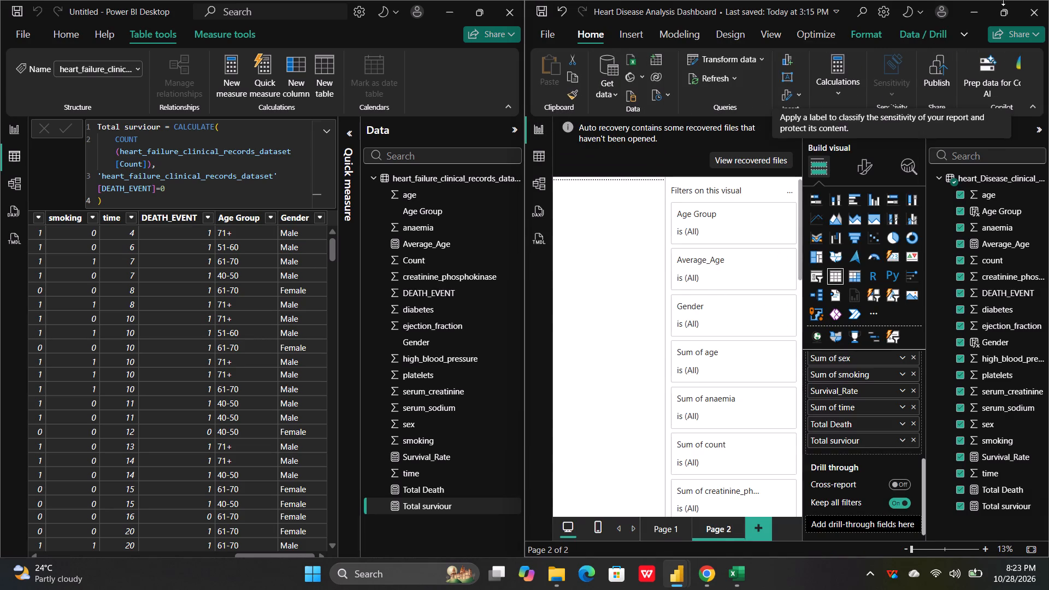
click(1004, 7)
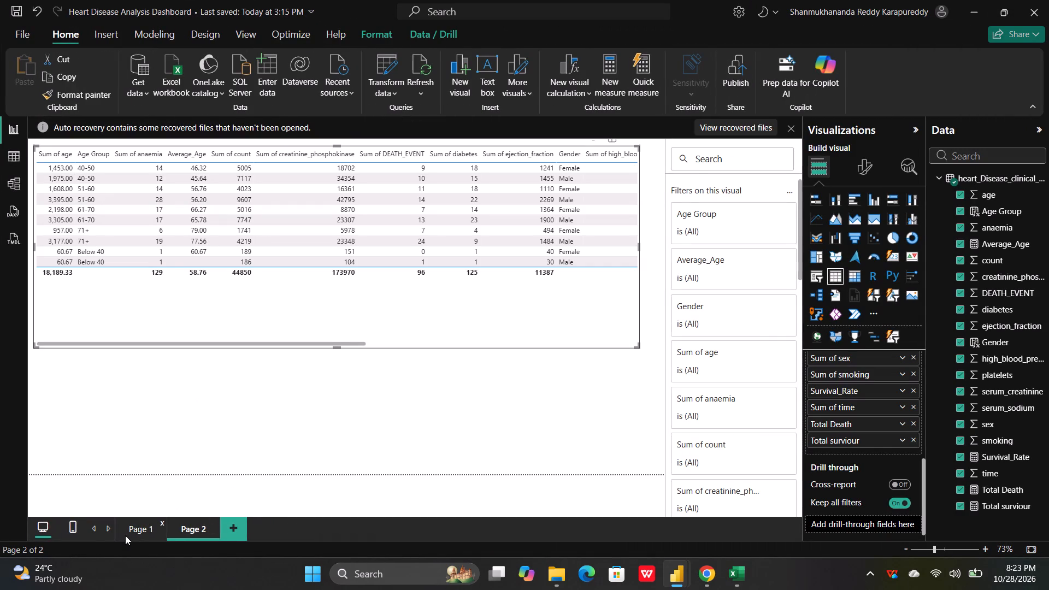
click(129, 535)
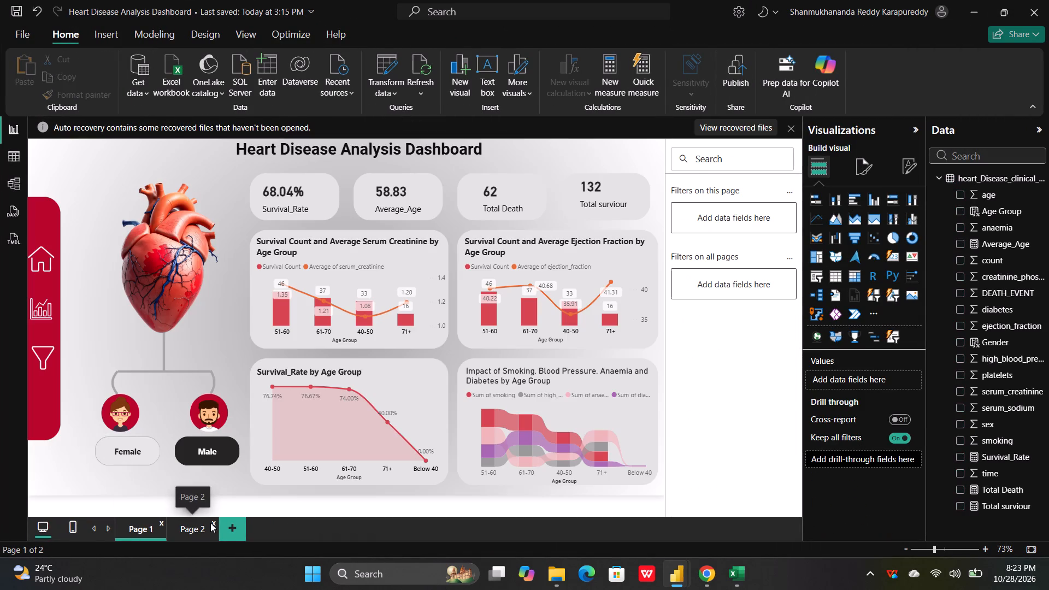
click(210, 523)
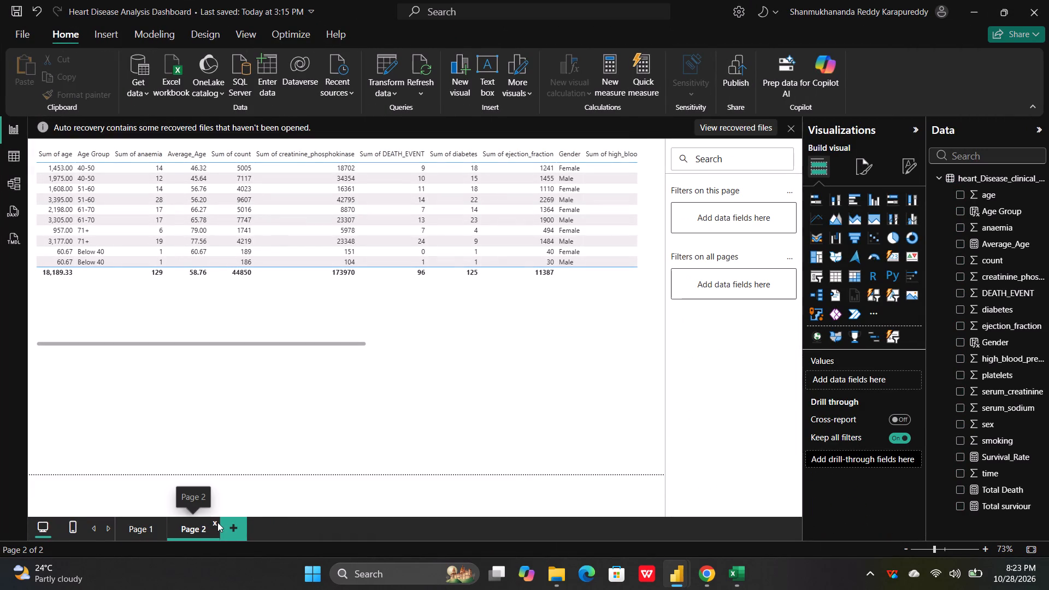
click(217, 522)
click(215, 522)
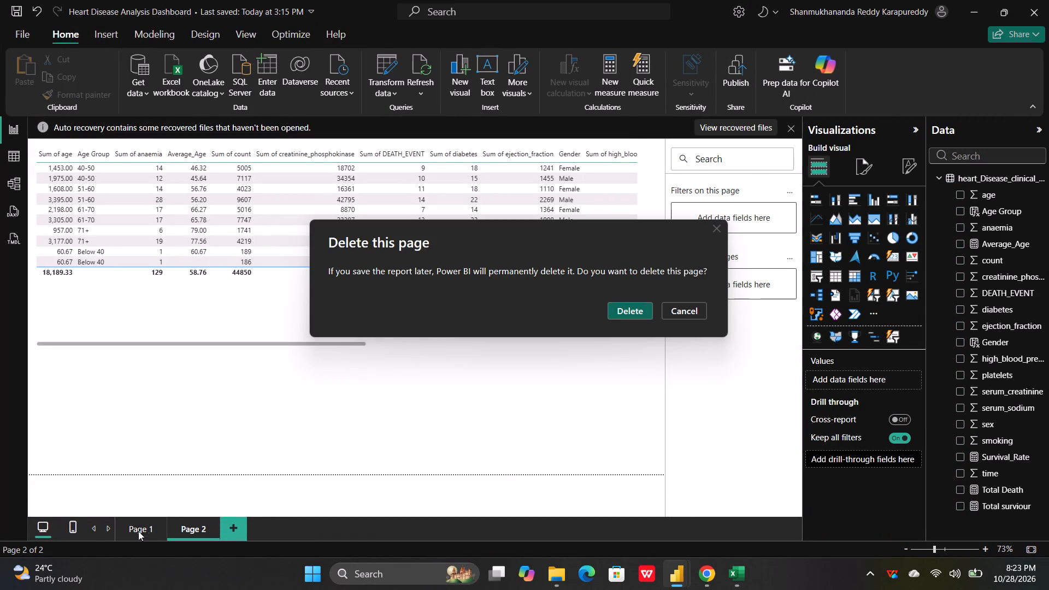
click(635, 308)
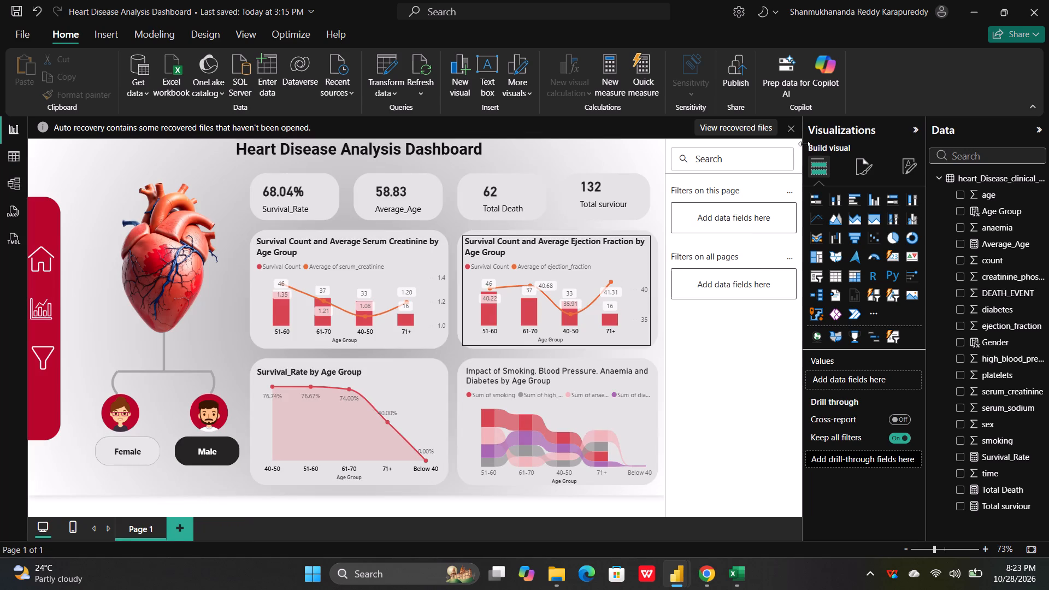
Dismiss the auto recovery notice in the original report and collapse the Filters and Visualizations panes to enlarge the dashboard.
click(794, 127)
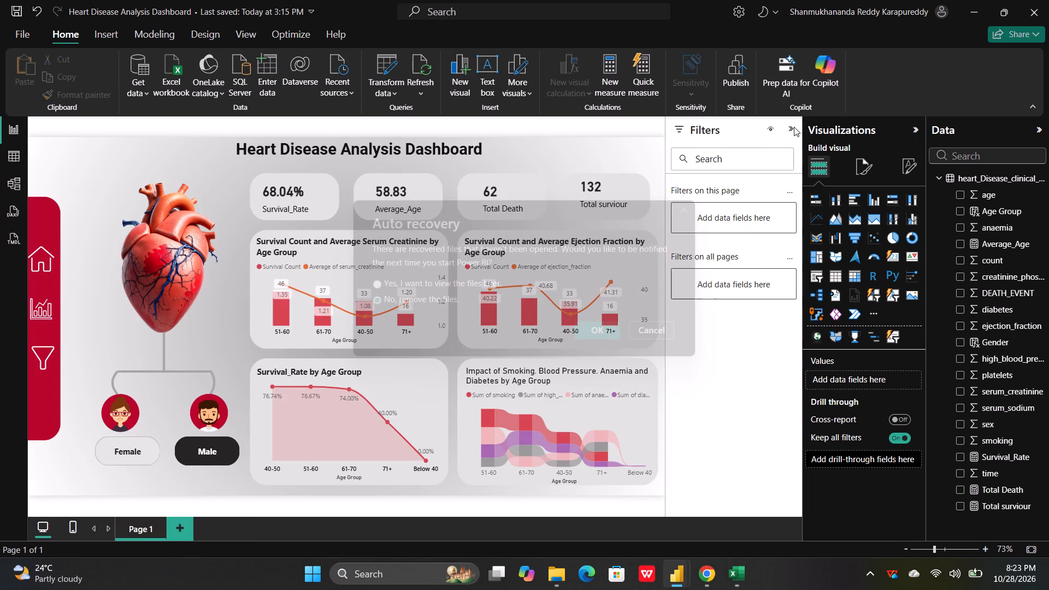
click(588, 331)
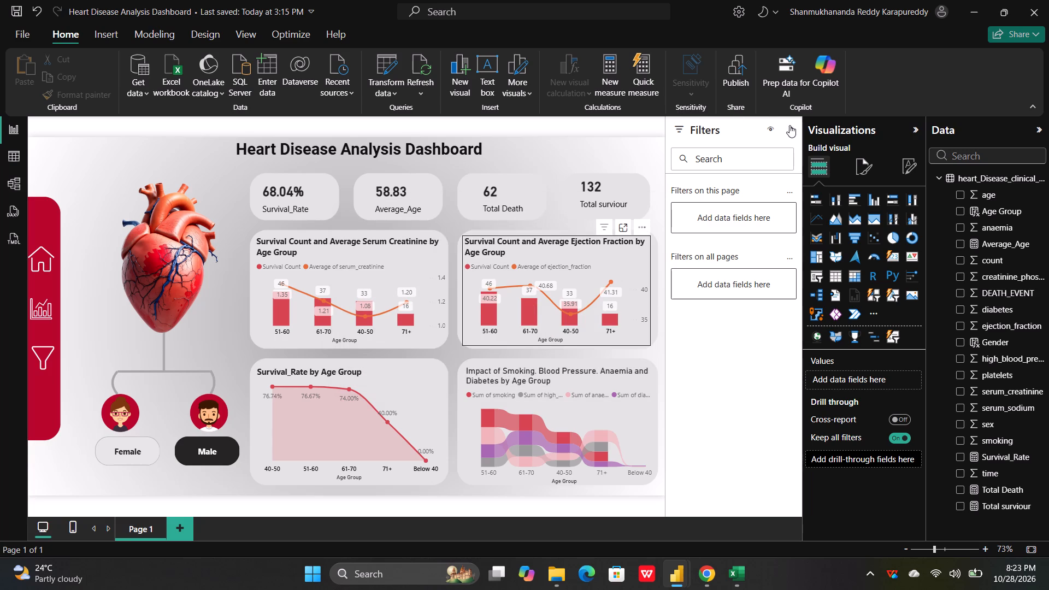
click(790, 127)
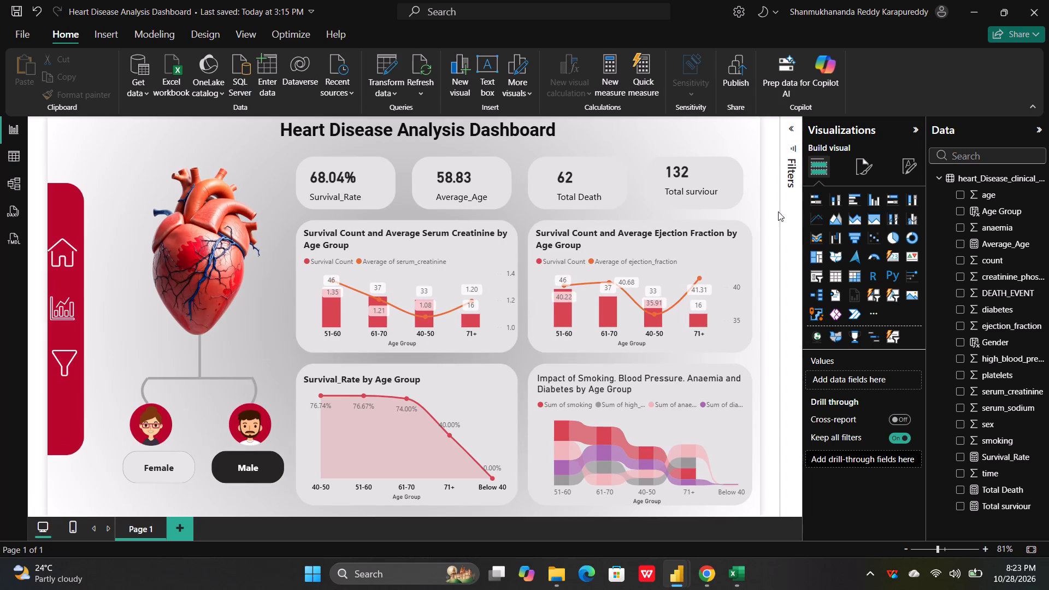
click(914, 129)
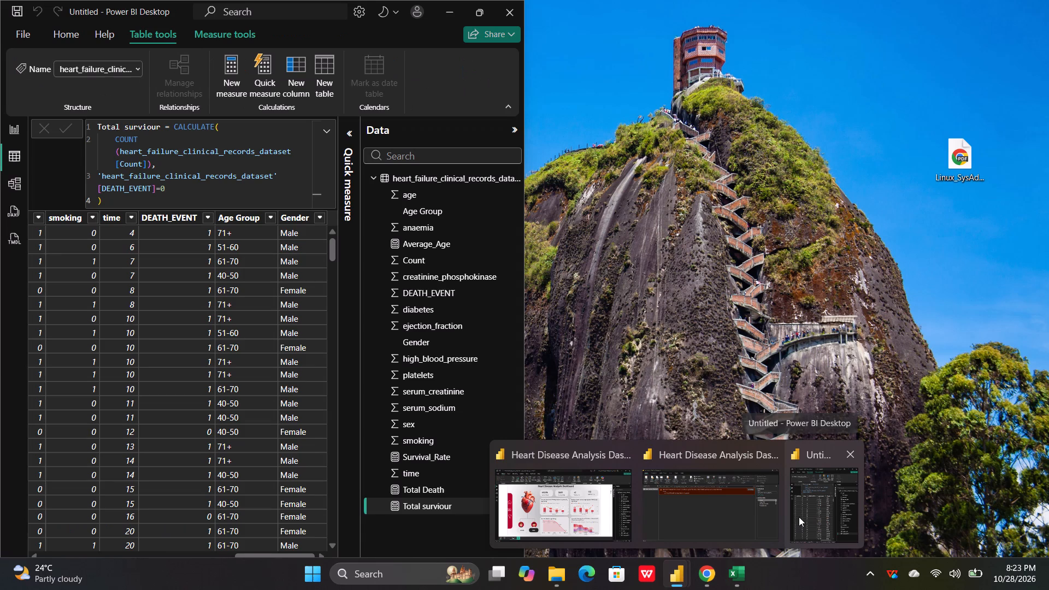
Switch to the untitled heart failure report, maximize its window and show its blank report page.
click(799, 517)
click(478, 13)
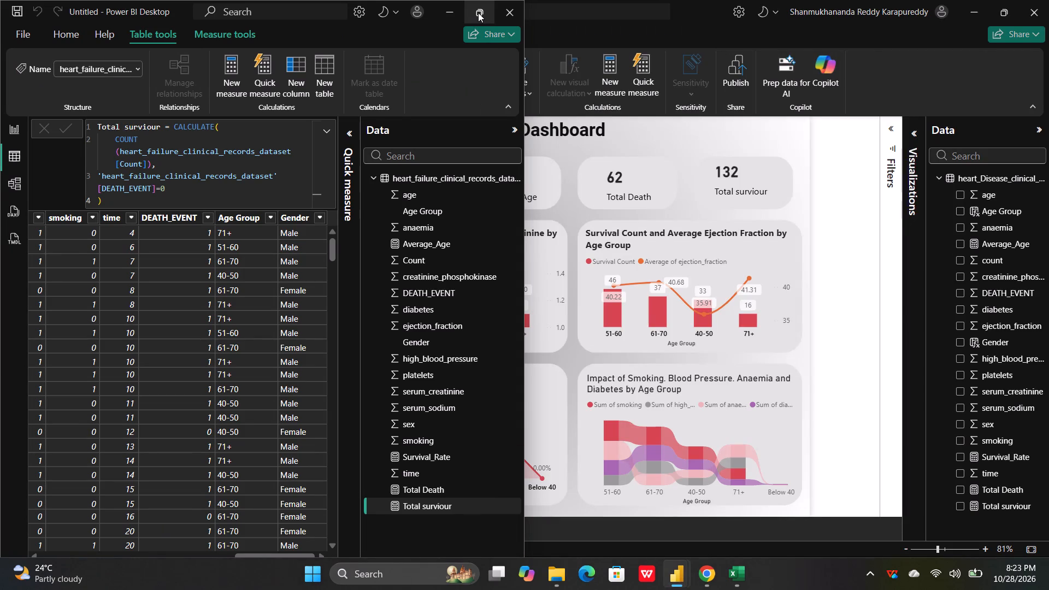
click(7, 129)
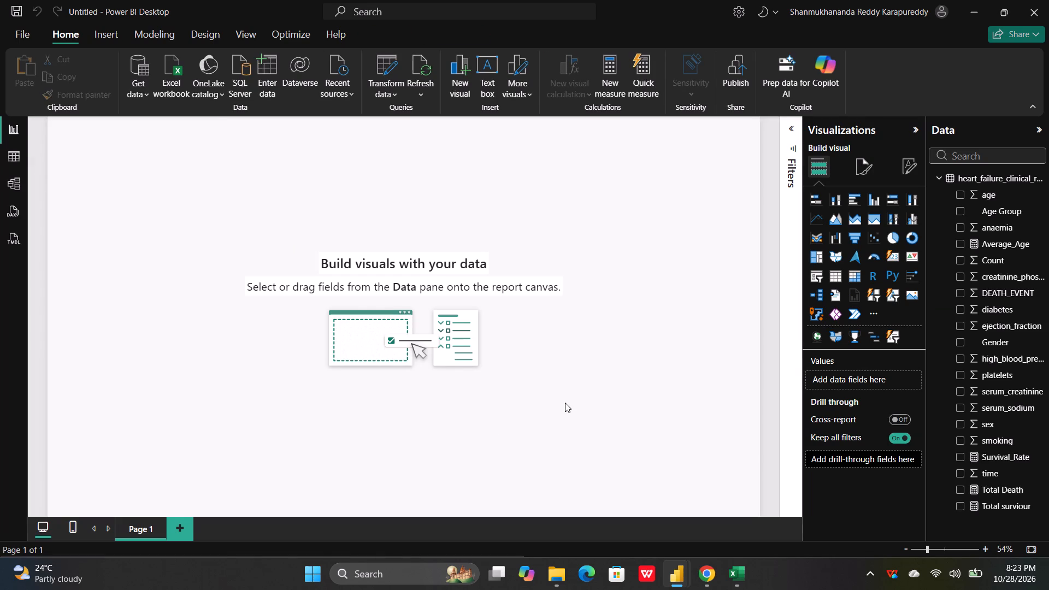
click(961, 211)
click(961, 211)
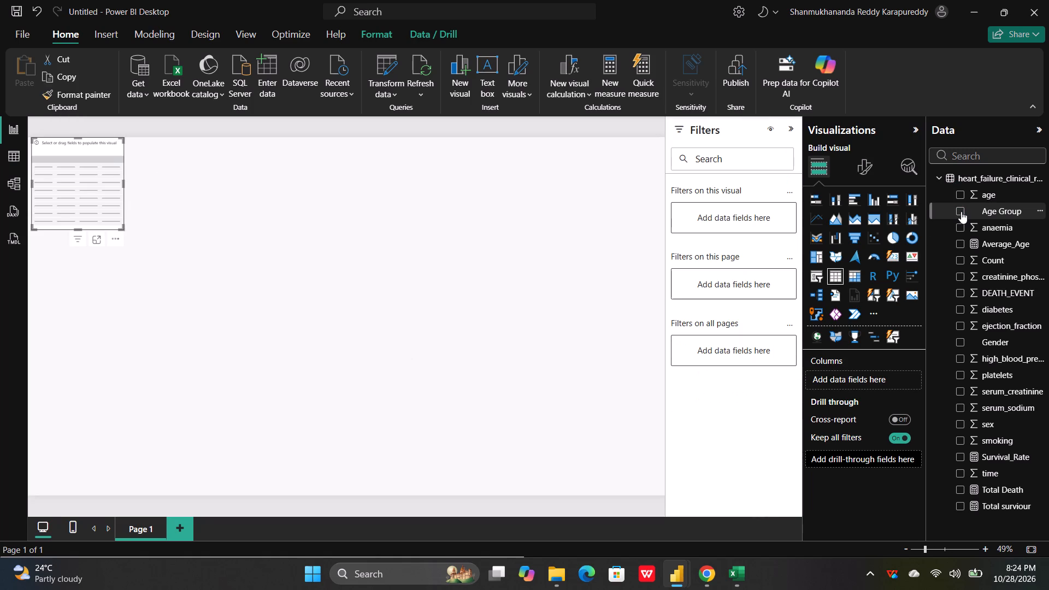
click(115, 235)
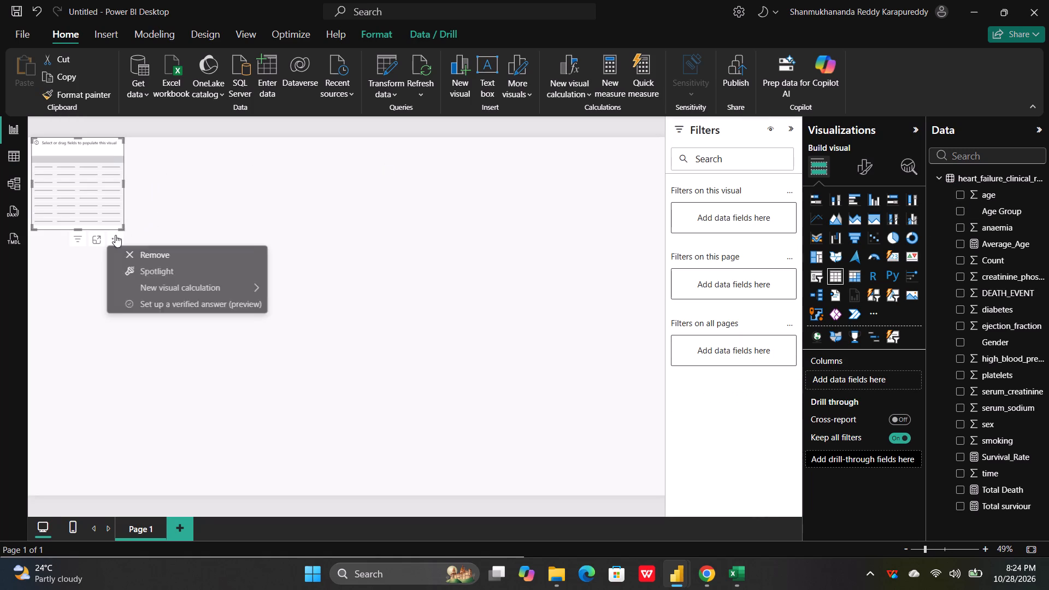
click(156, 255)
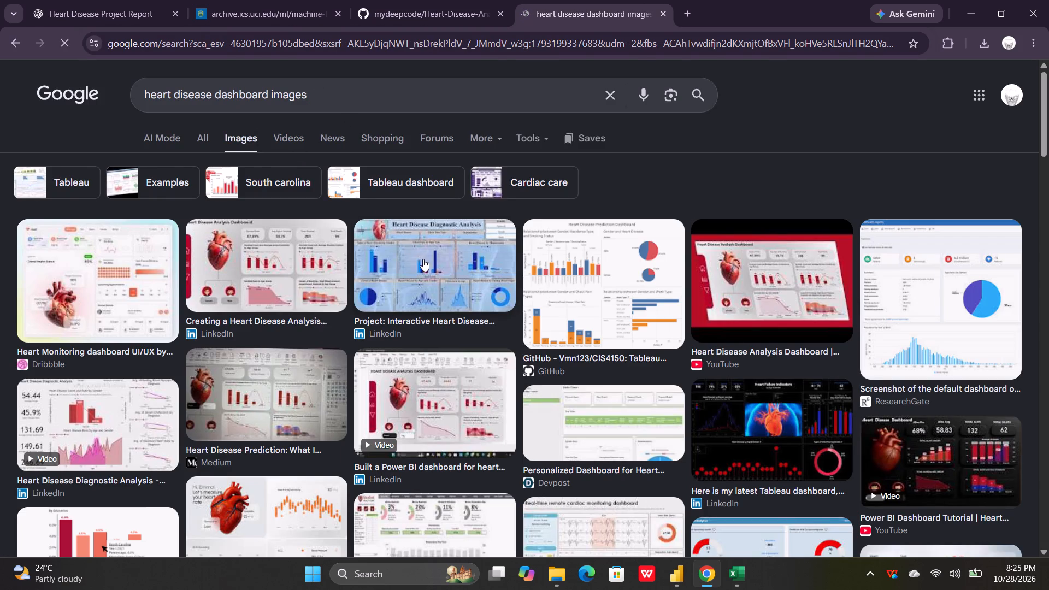
Browse the Google image results for heart disease dashboards to find design and layout ideas.
scroll(423, 259, down, 3)
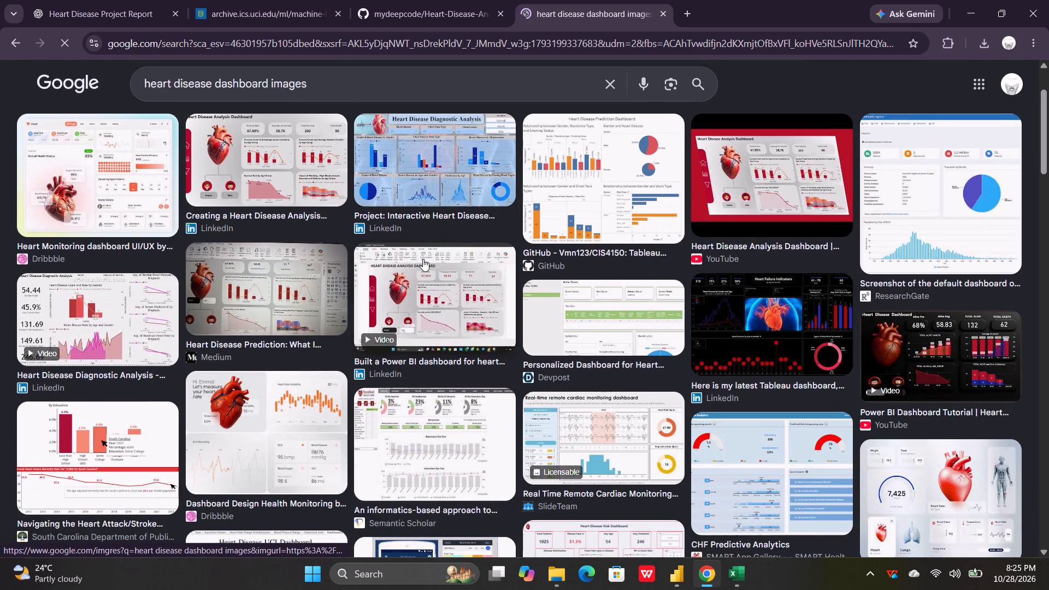
scroll(423, 259, down, 1)
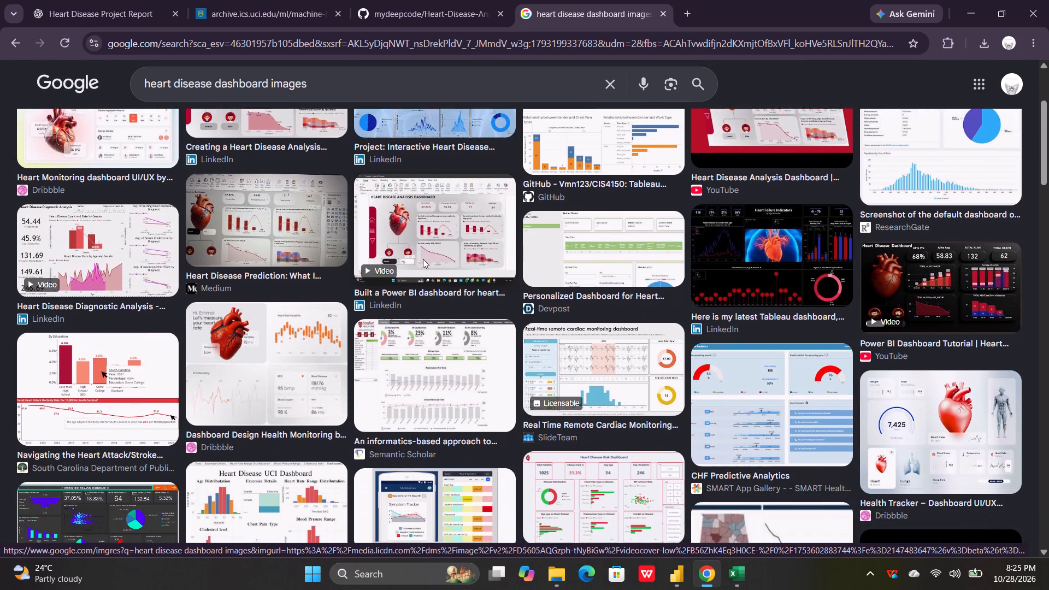
scroll(423, 259, down, 1)
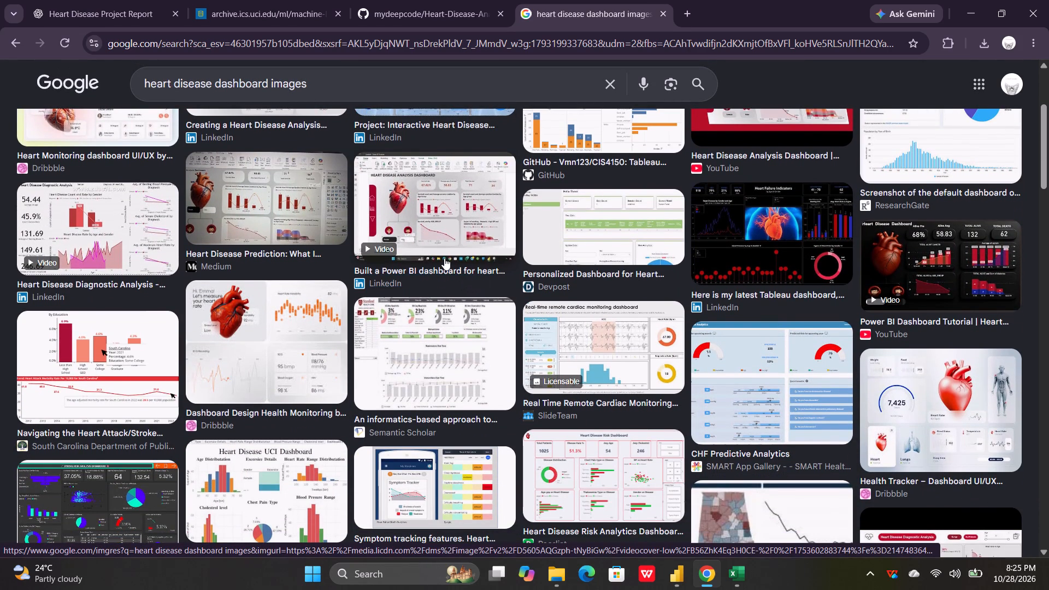
scroll(444, 258, down, 2)
scroll(444, 258, right, 1)
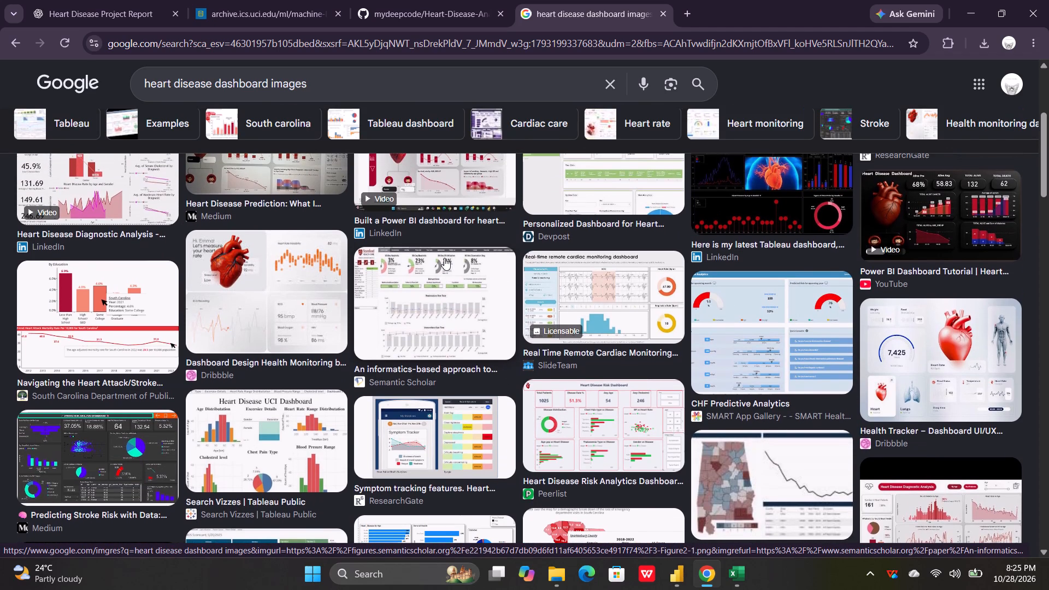
scroll(444, 258, right, 1)
scroll(444, 258, down, 2)
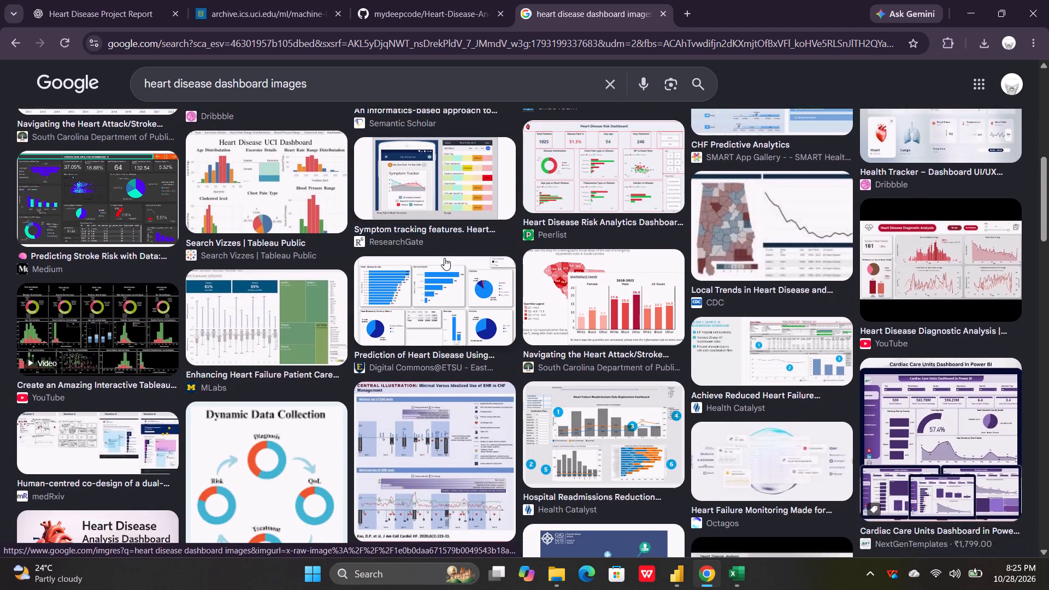
scroll(444, 258, down, 3)
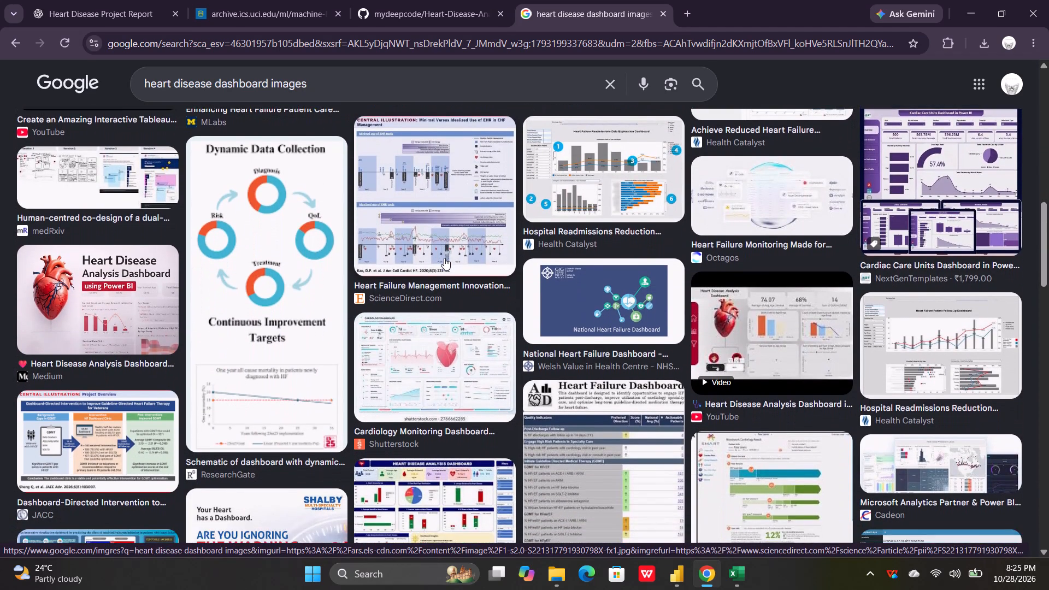
scroll(444, 258, down, 3)
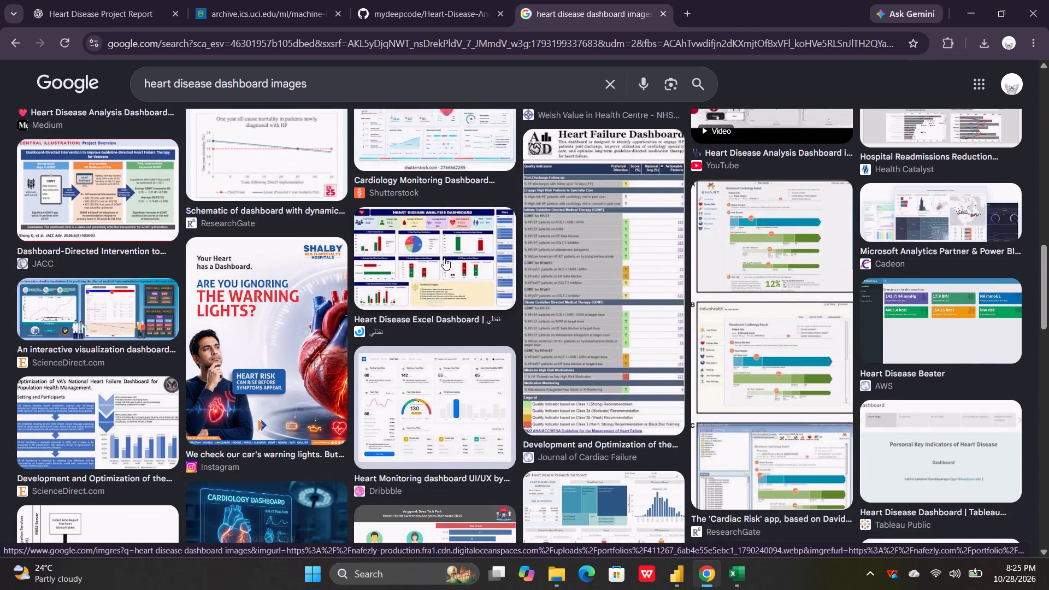
scroll(444, 258, down, 5)
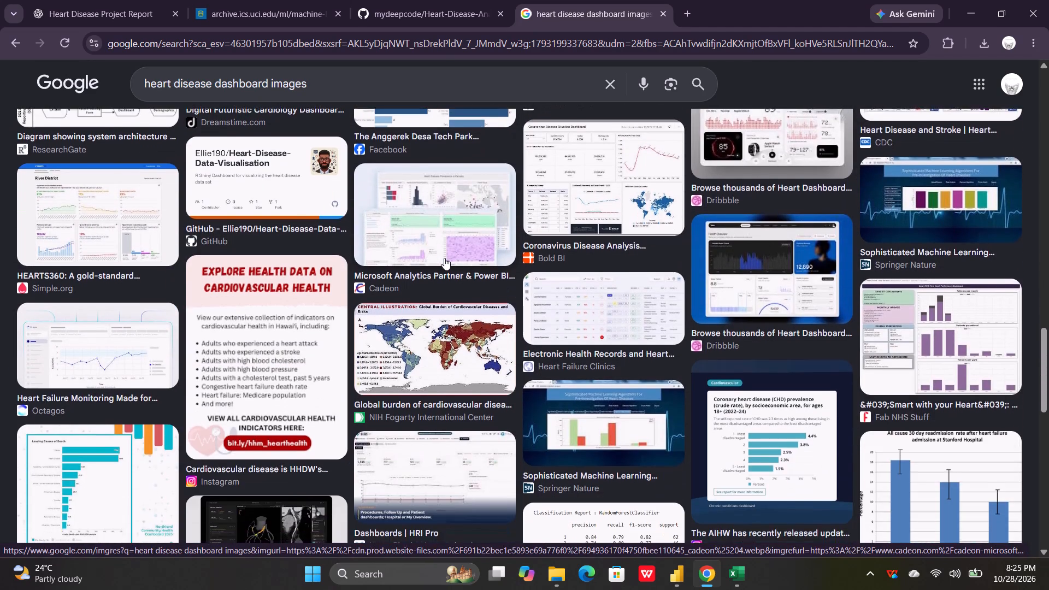
scroll(444, 258, down, 6)
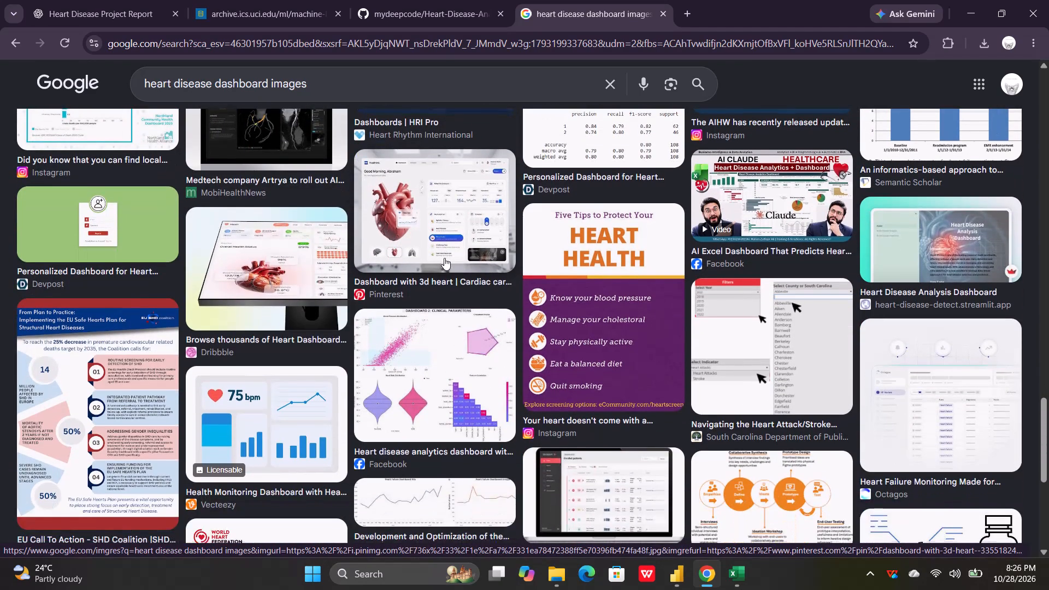
scroll(444, 258, down, 1)
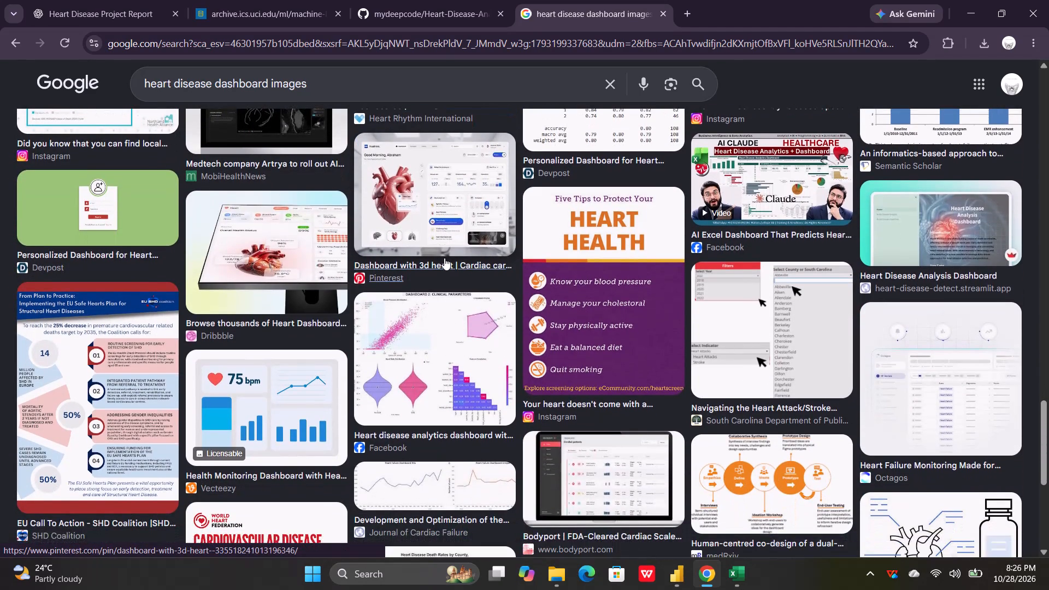
scroll(444, 258, down, 7)
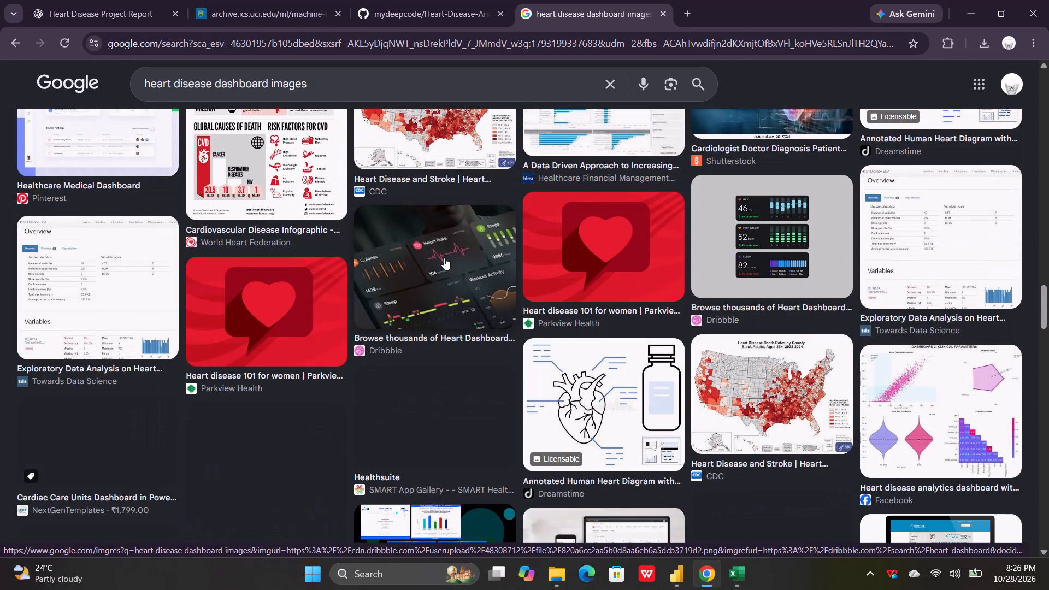
scroll(444, 258, down, 15)
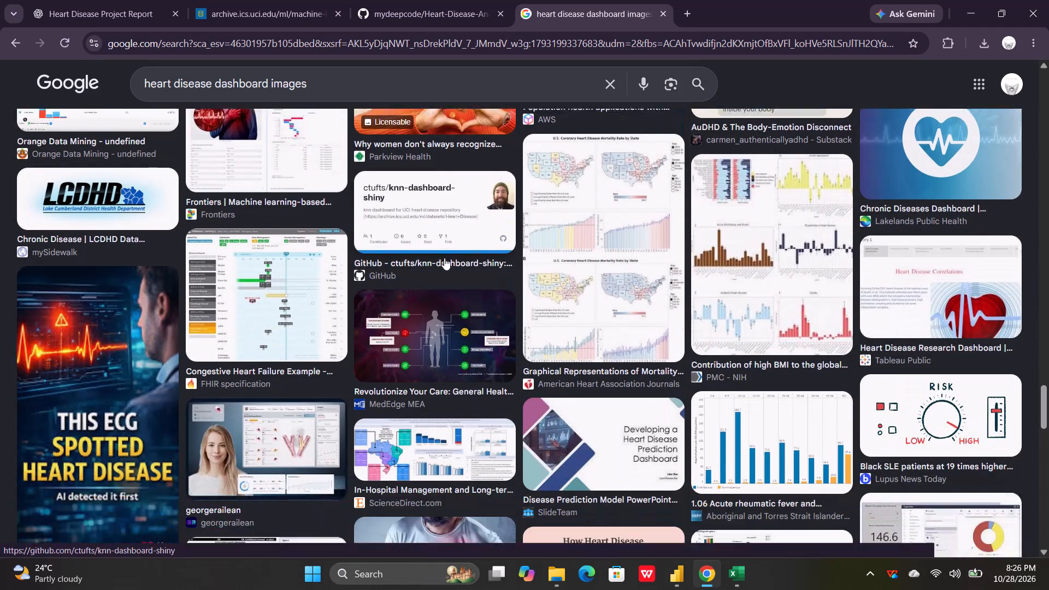
scroll(444, 258, down, 5)
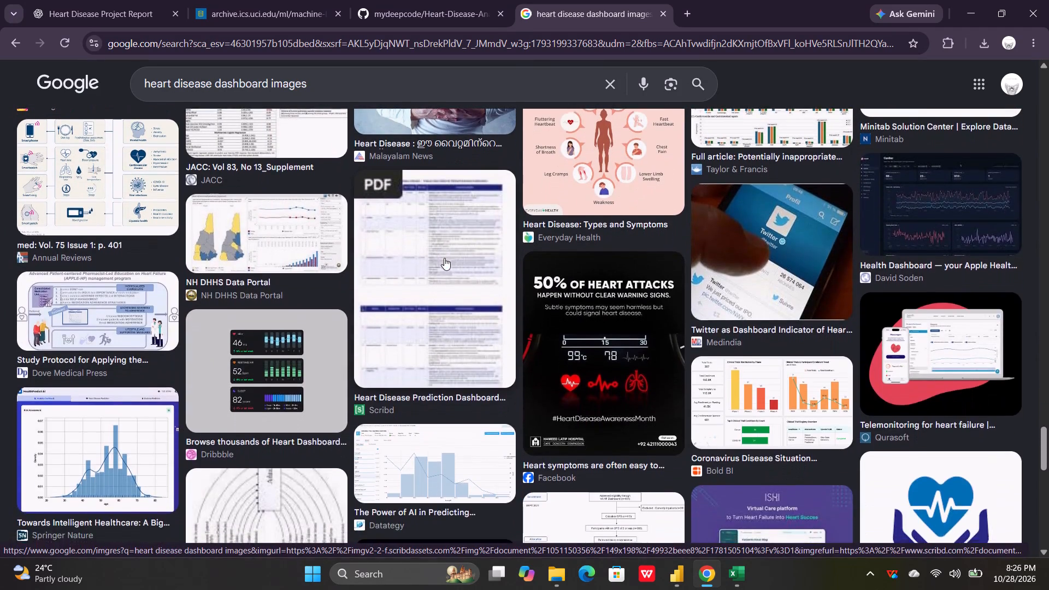
scroll(444, 258, up, 2)
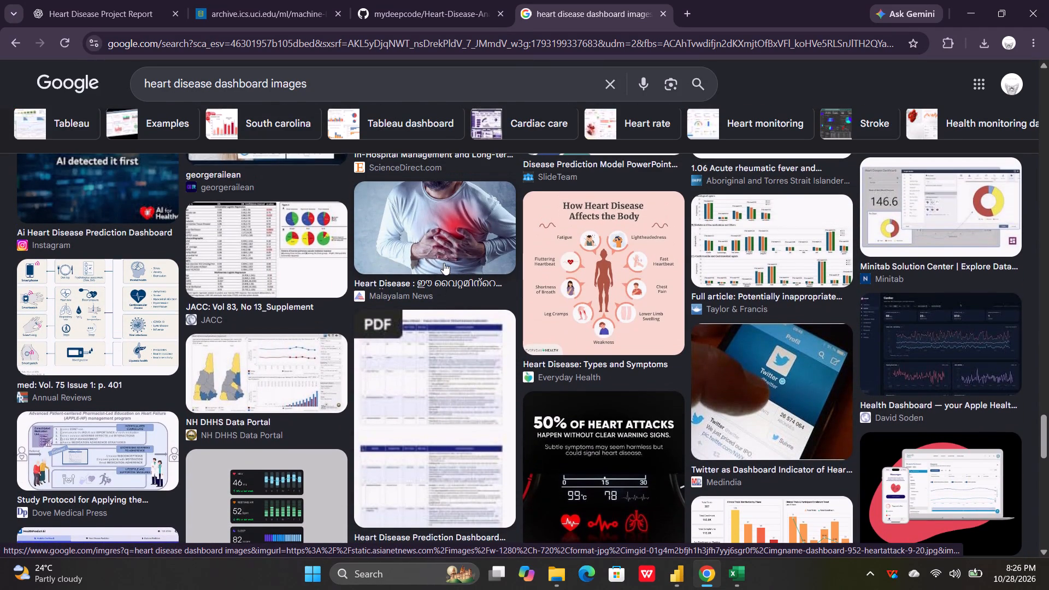
scroll(444, 263, down, 9)
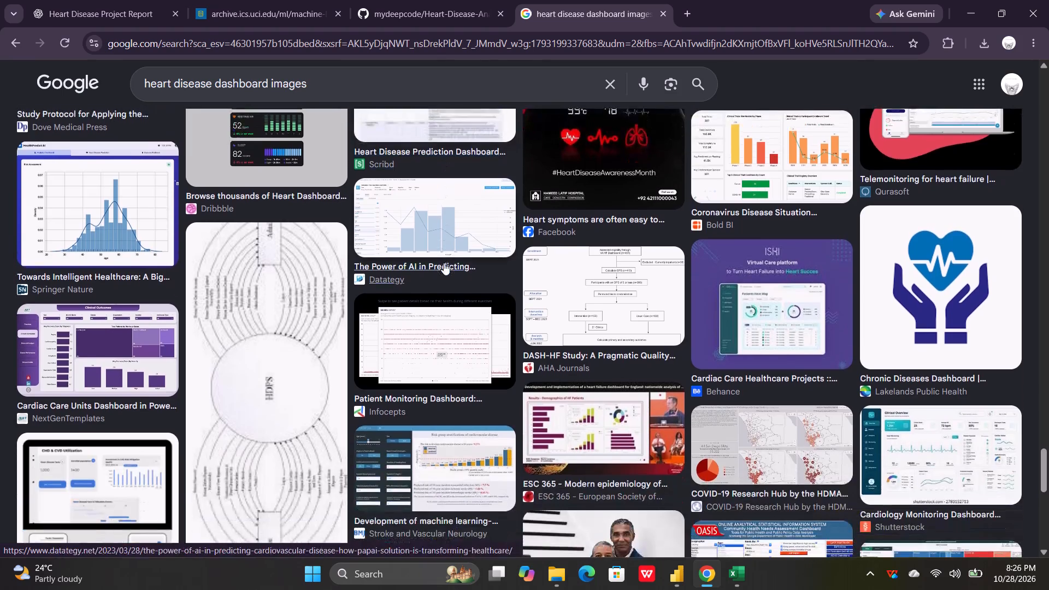
scroll(444, 263, down, 3)
scroll(444, 263, up, 4)
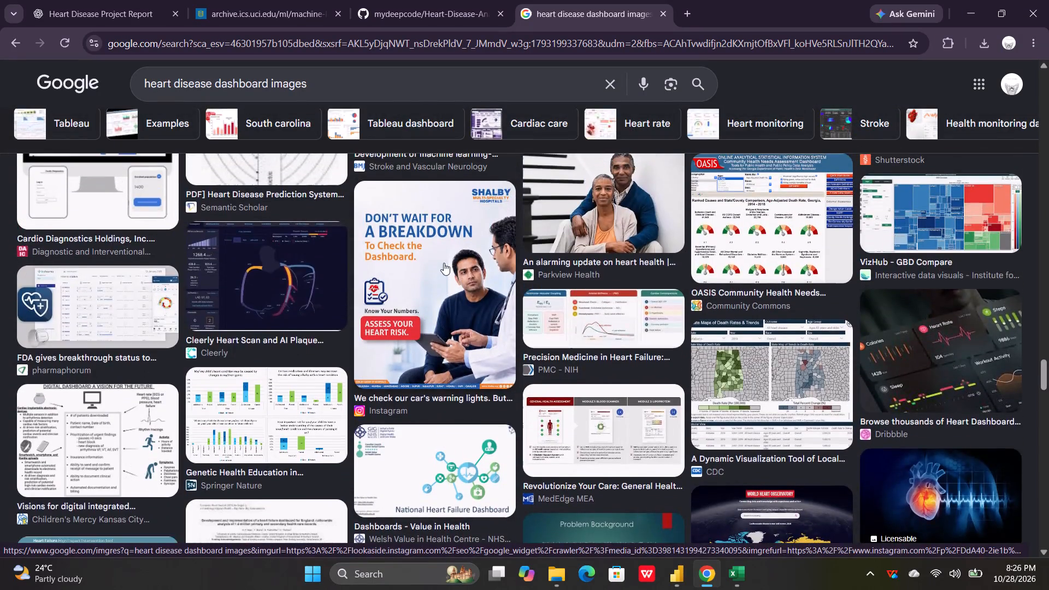
scroll(444, 263, up, 1)
scroll(444, 263, up, 20)
scroll(444, 263, up, 15)
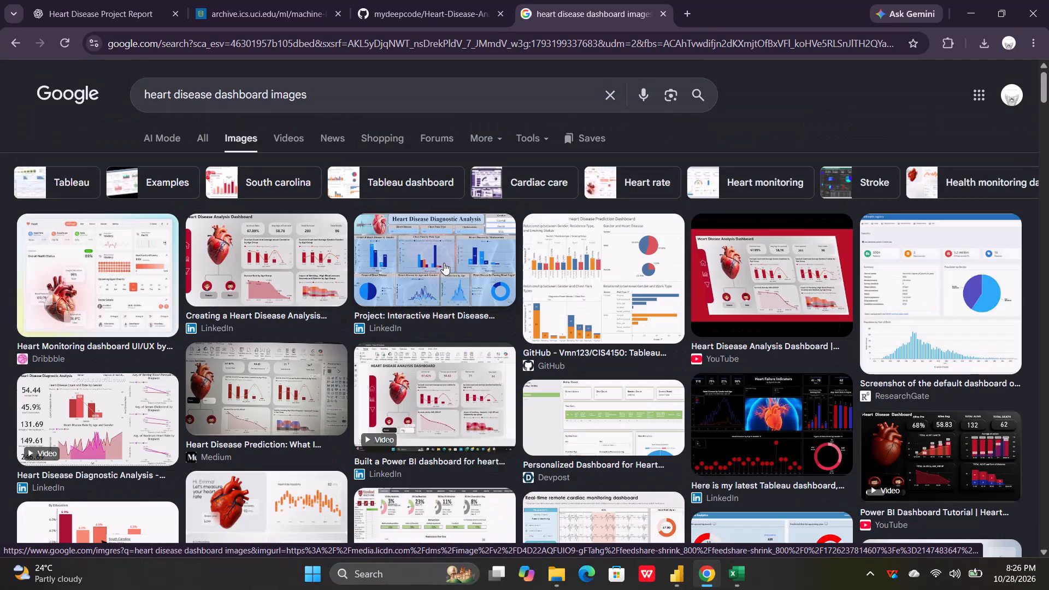
Preview the Dribbble Heart Monitoring dashboard and the dark YouTube Power BI Heart Disease dashboard images up close.
click(94, 266)
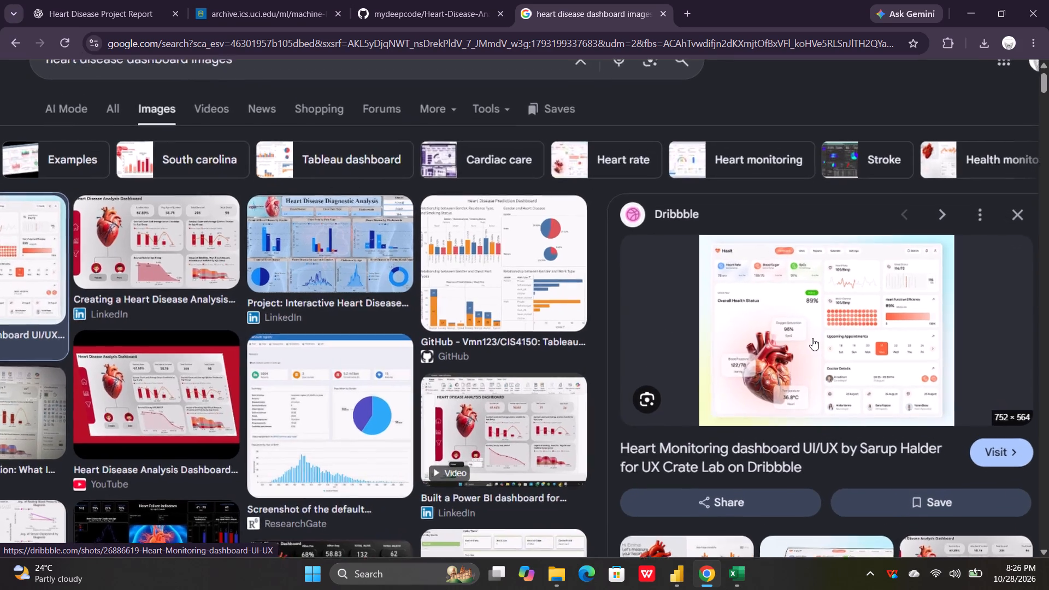
scroll(812, 338, left, 2)
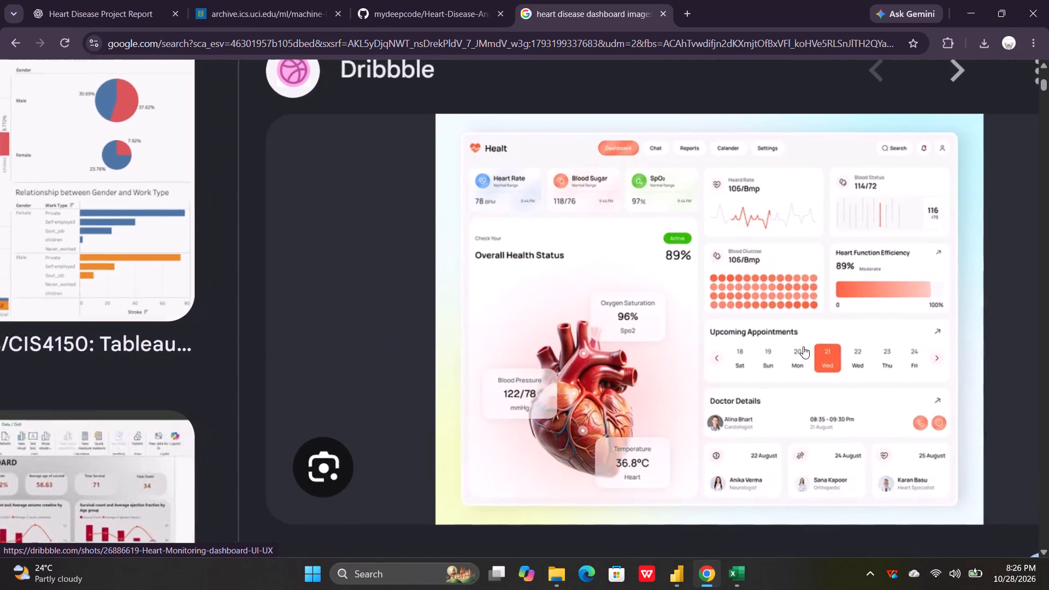
scroll(803, 346, left, 1)
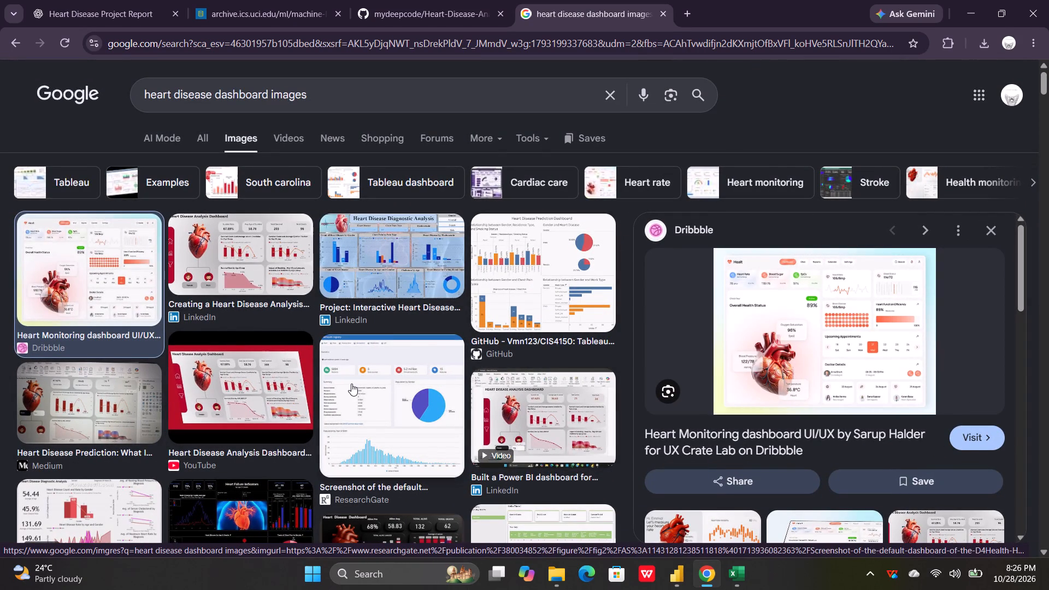
scroll(351, 383, down, 4)
click(382, 369)
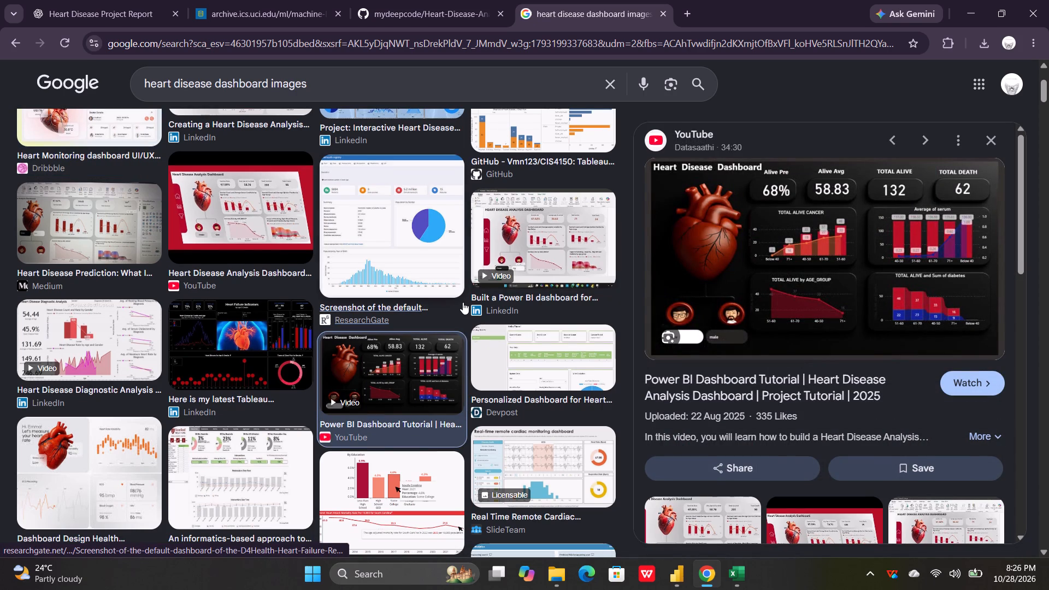
scroll(463, 302, right, 1)
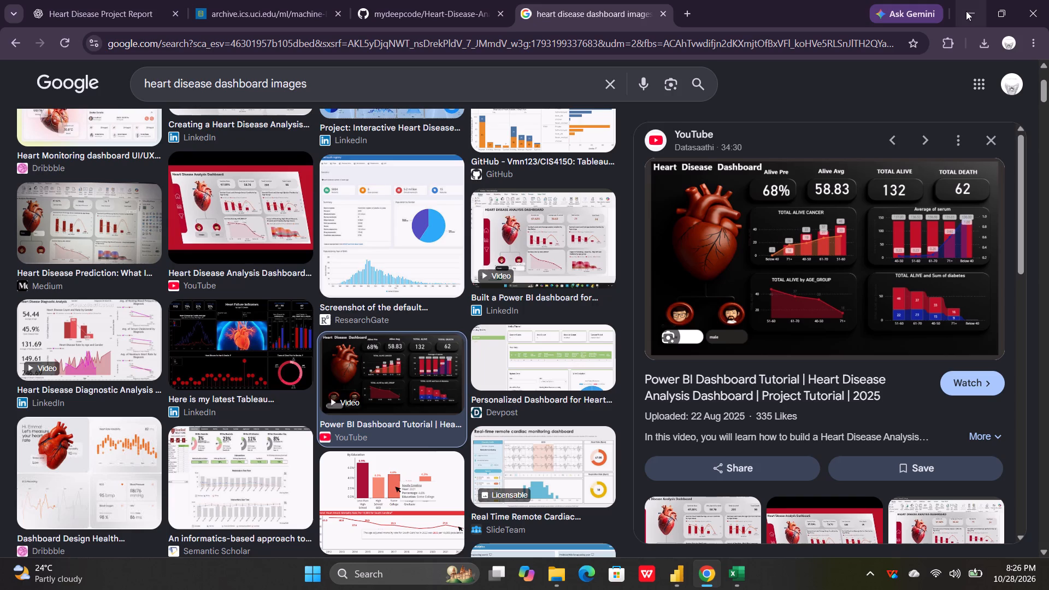
Switch to the original Heart Disease Analysis Dashboard report in Power BI and expand its Filters and Visualizations panes.
click(967, 11)
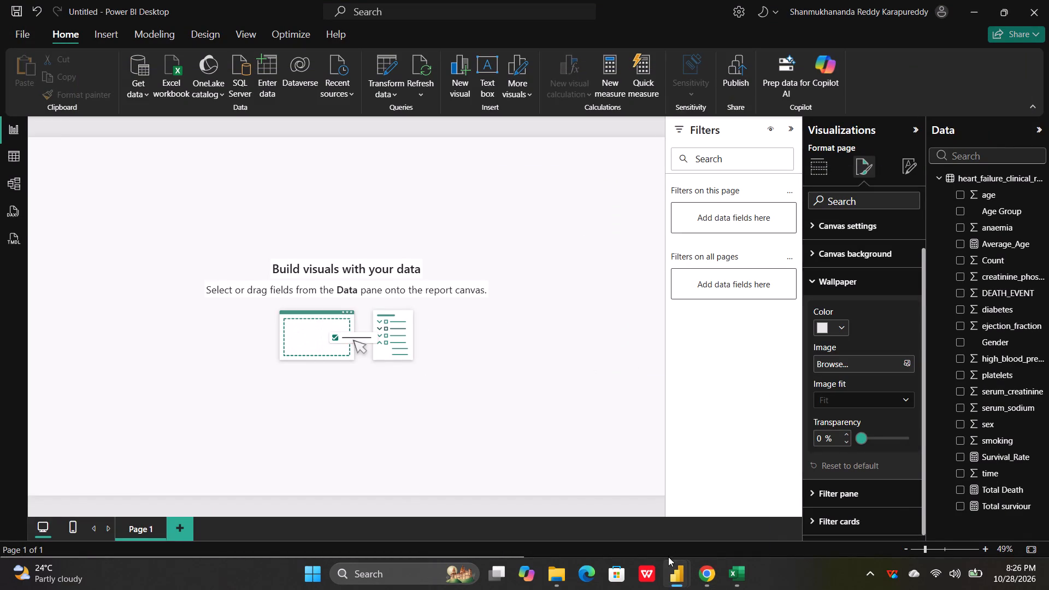
click(541, 509)
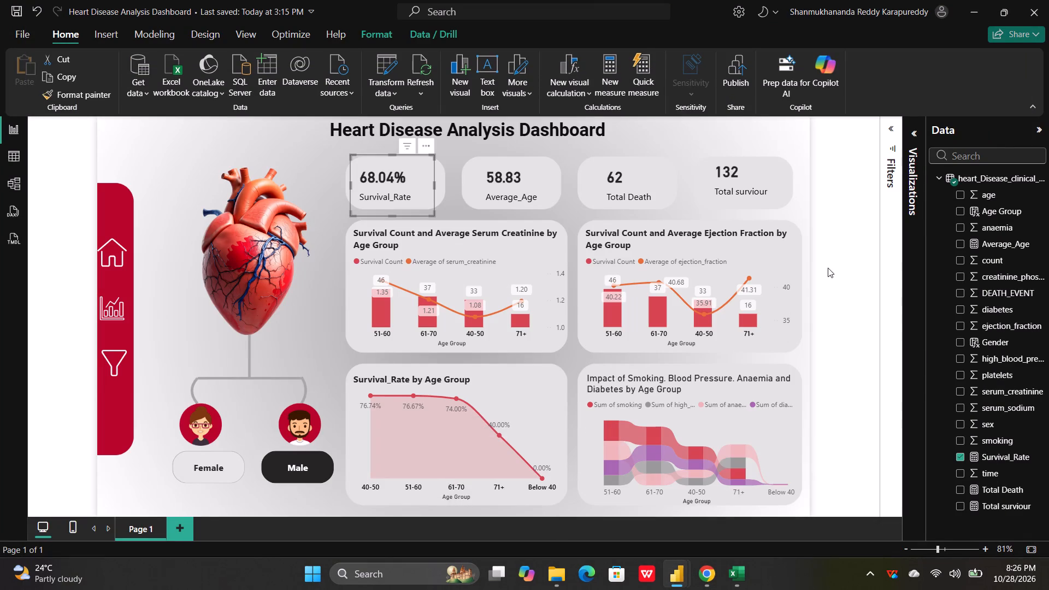
click(893, 128)
click(909, 130)
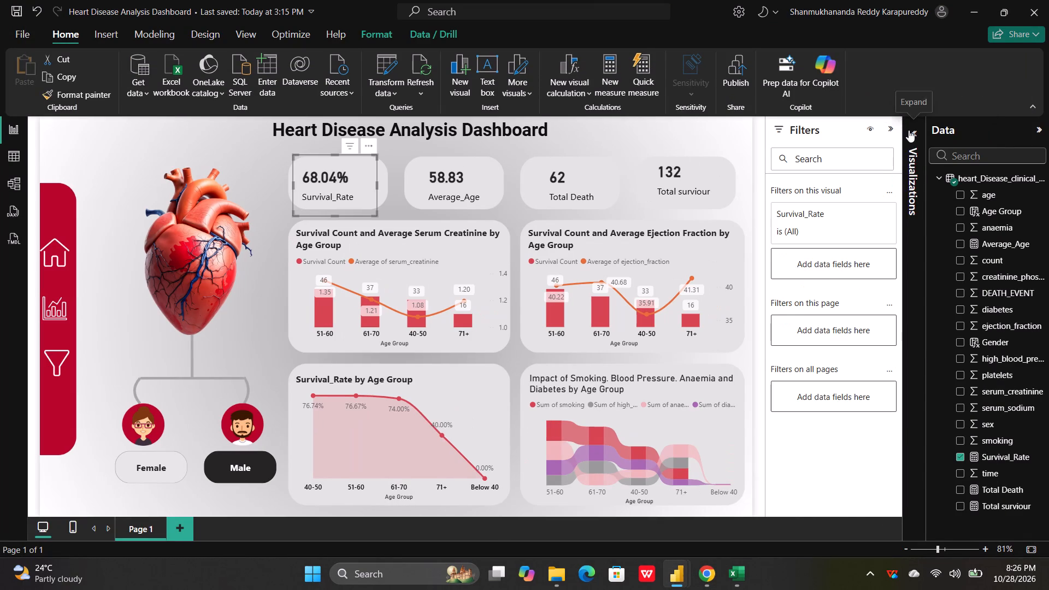
Examine the Survival_Rate card's general and visual formatting categories, including its Image settings.
click(867, 166)
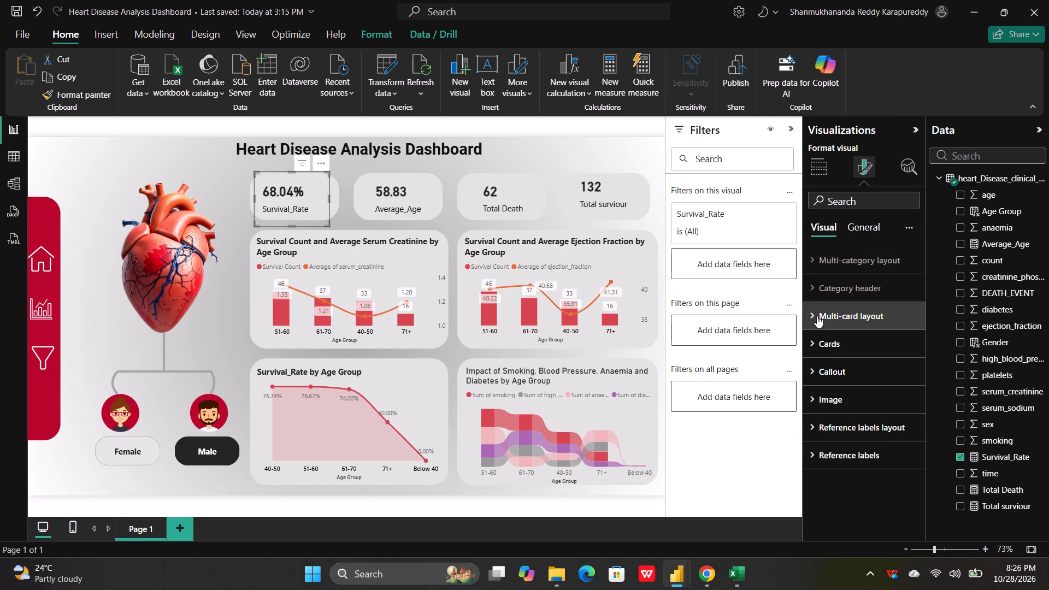
click(860, 225)
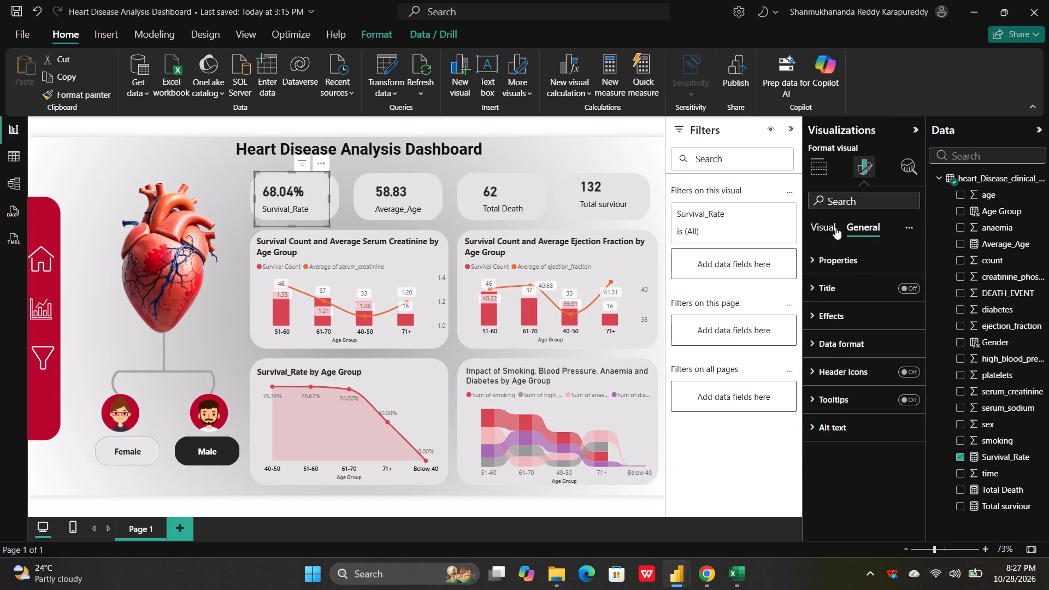
click(828, 227)
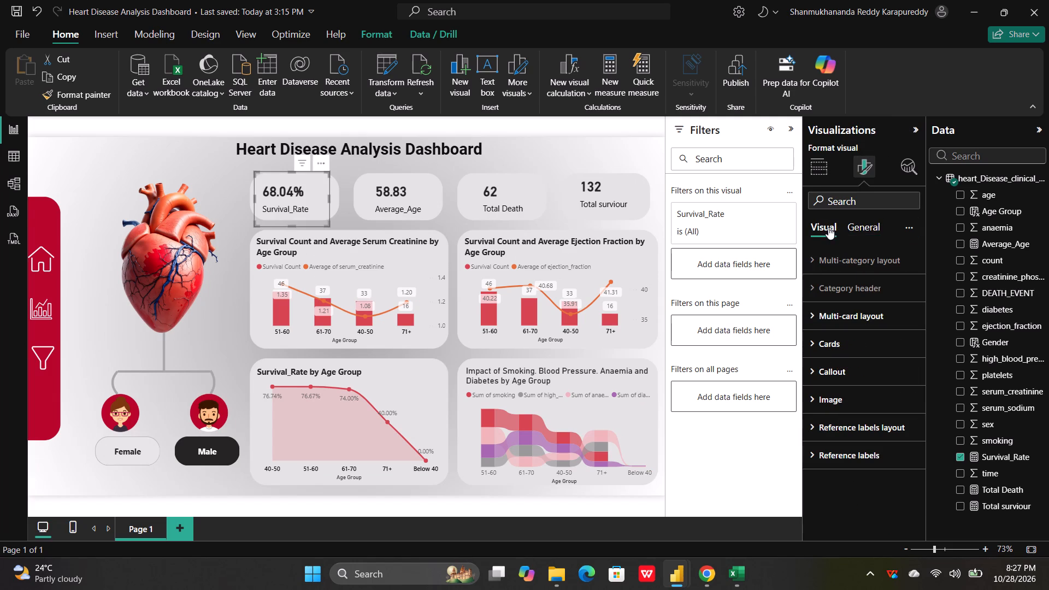
click(823, 401)
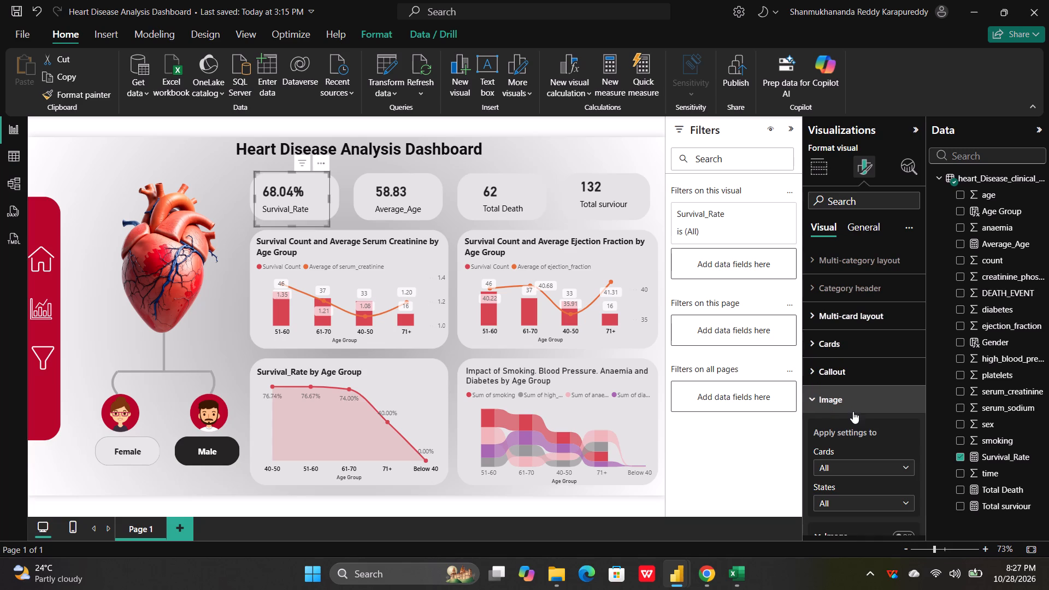
scroll(853, 411, down, 3)
scroll(853, 411, up, 1)
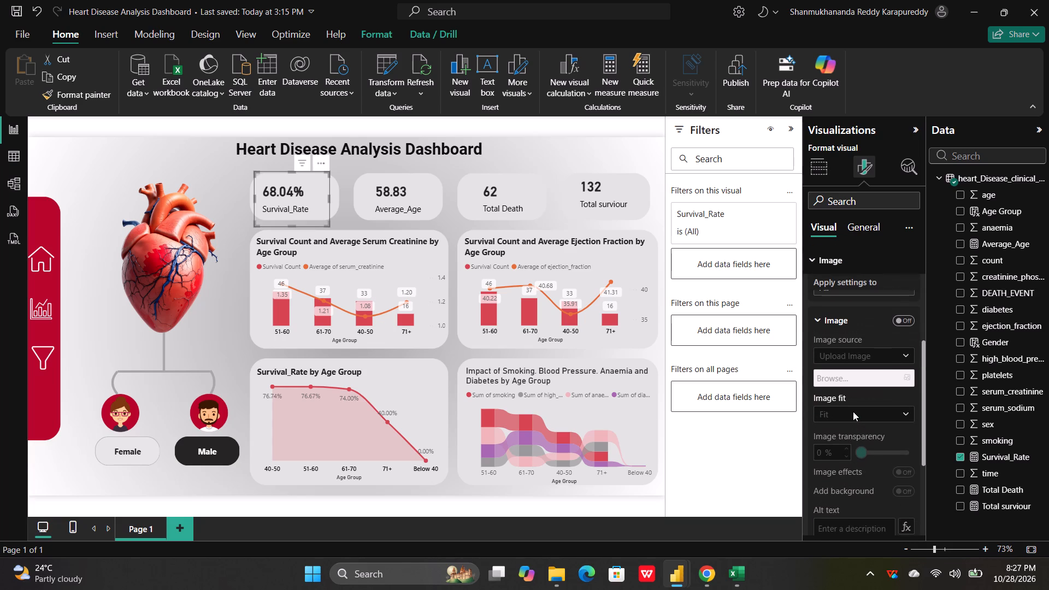
scroll(853, 411, up, 1)
scroll(848, 306, up, 2)
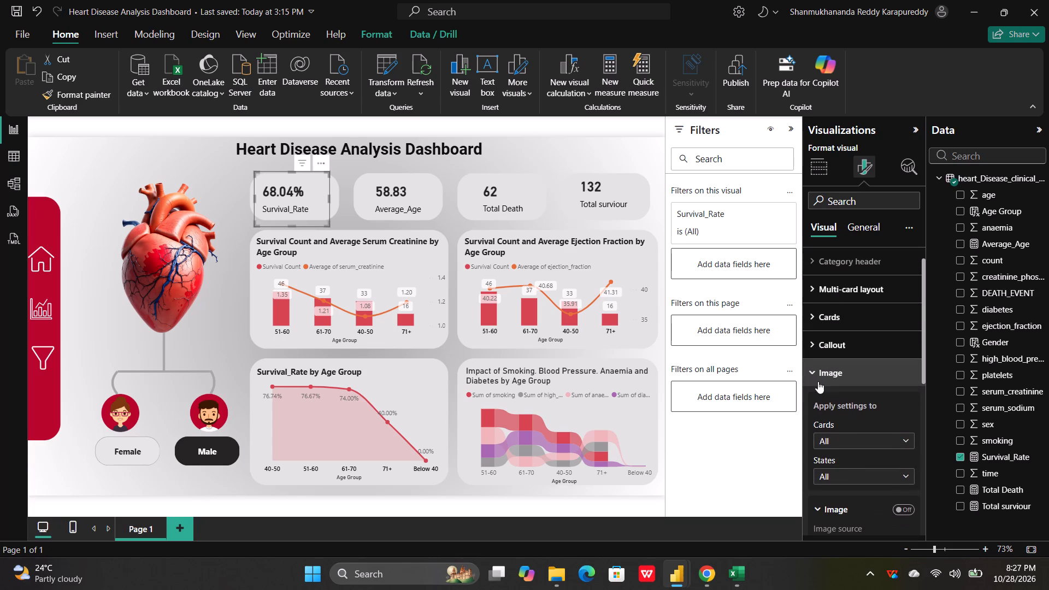
click(827, 376)
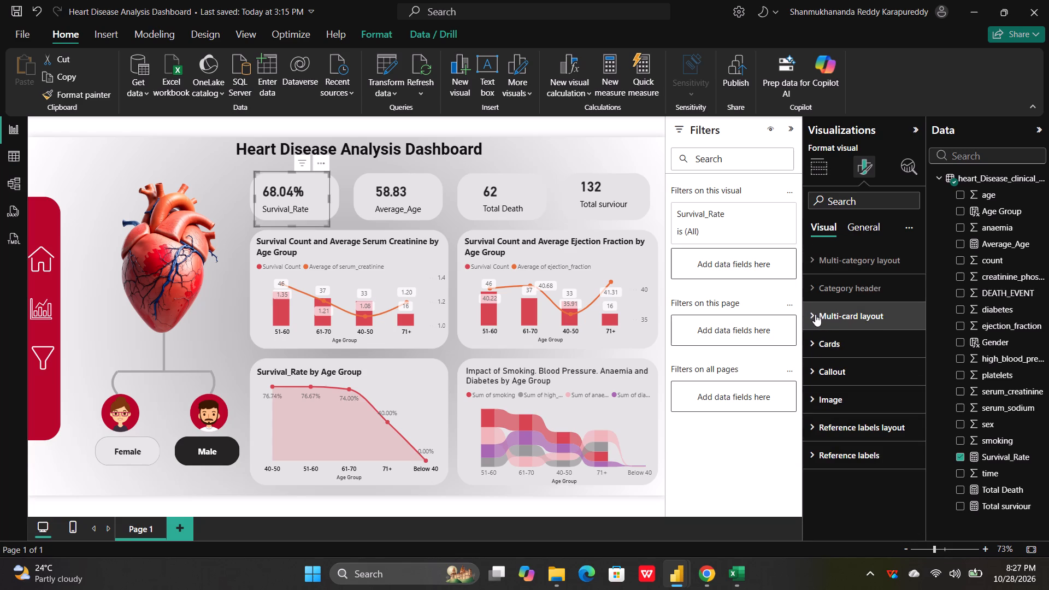
Examine the Survival_Rate card's Multi-card layout settings, including its Layout and Background options.
click(815, 315)
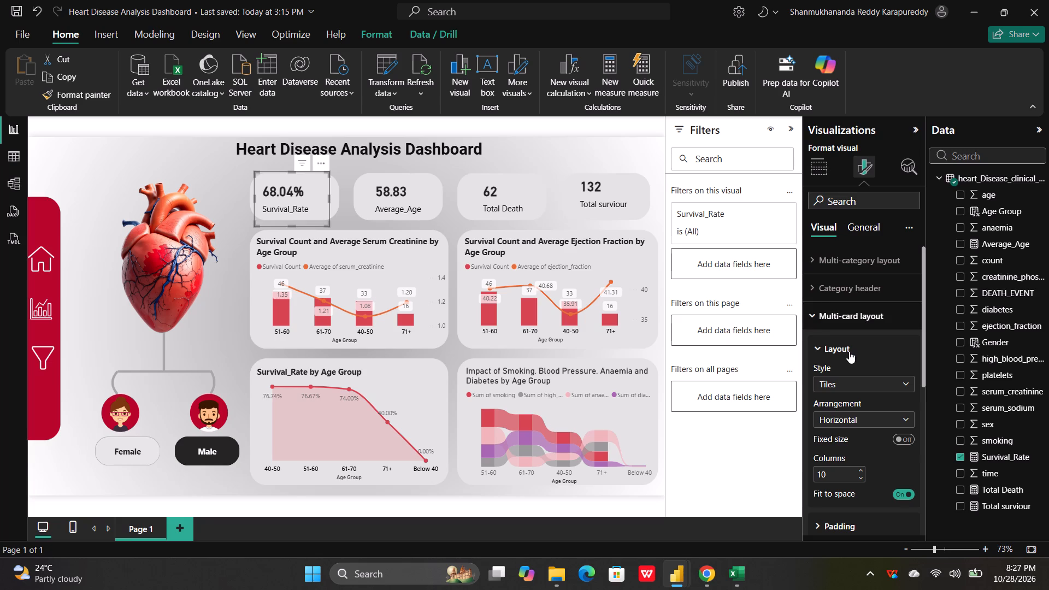
scroll(849, 351, down, 2)
scroll(849, 410, down, 2)
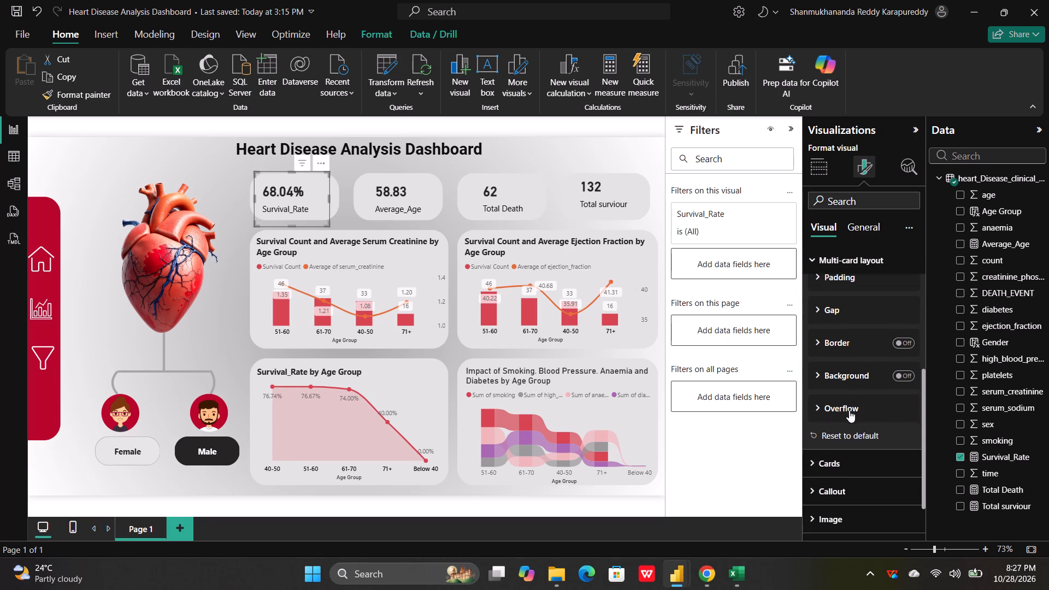
click(818, 370)
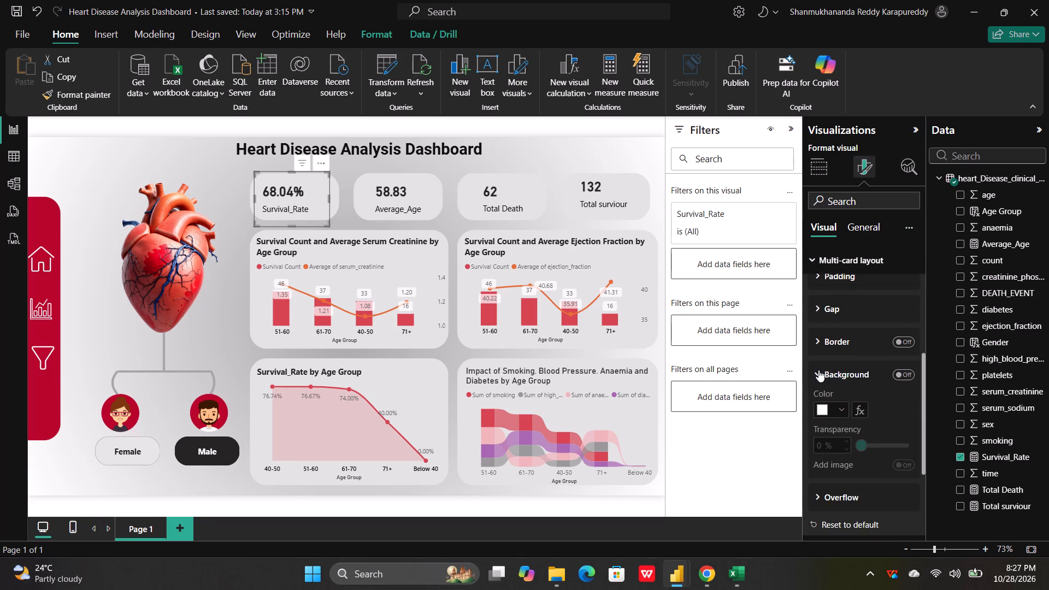
click(818, 370)
scroll(827, 306, up, 2)
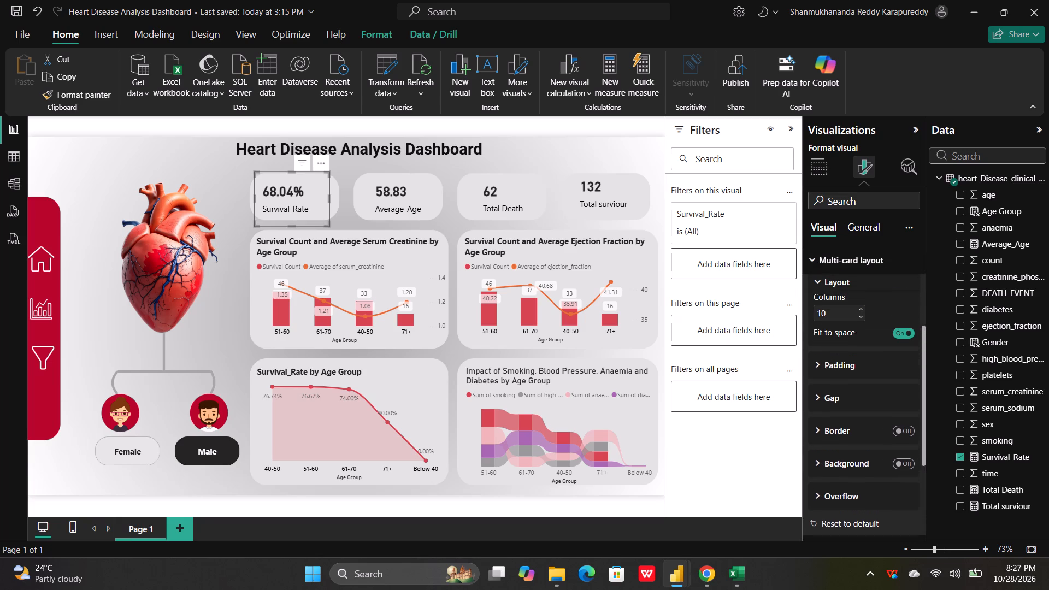
scroll(833, 337, up, 2)
click(830, 340)
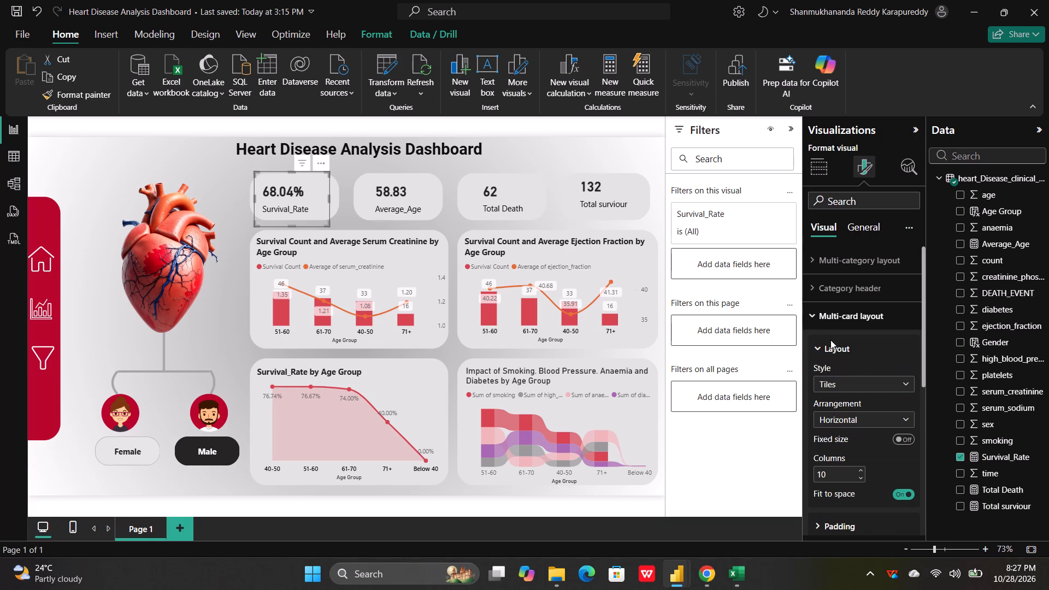
click(810, 312)
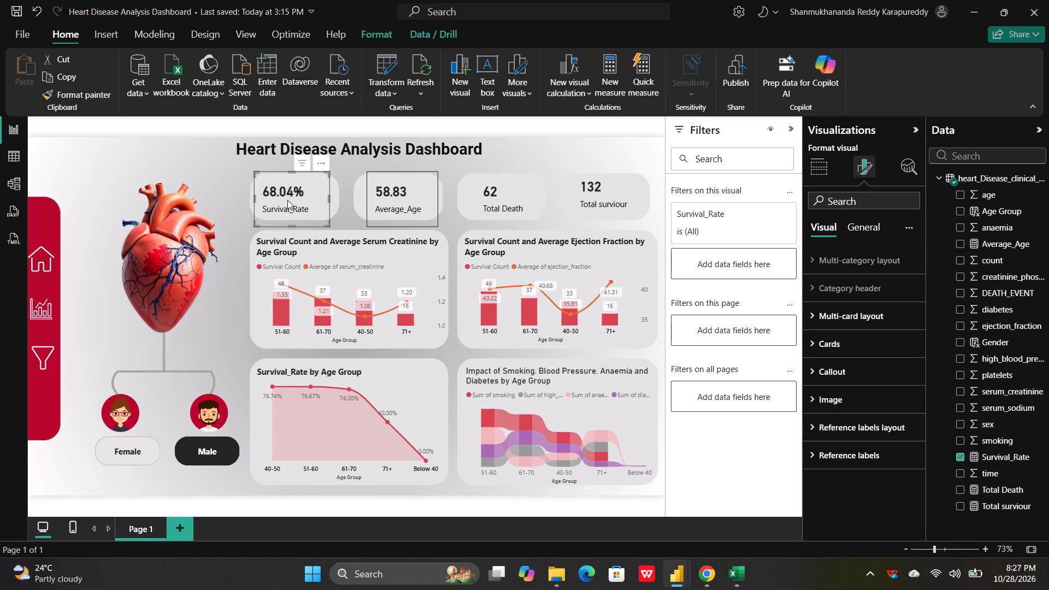
Check the Survival_Rate card's visual-level filter and its analytics options.
click(287, 200)
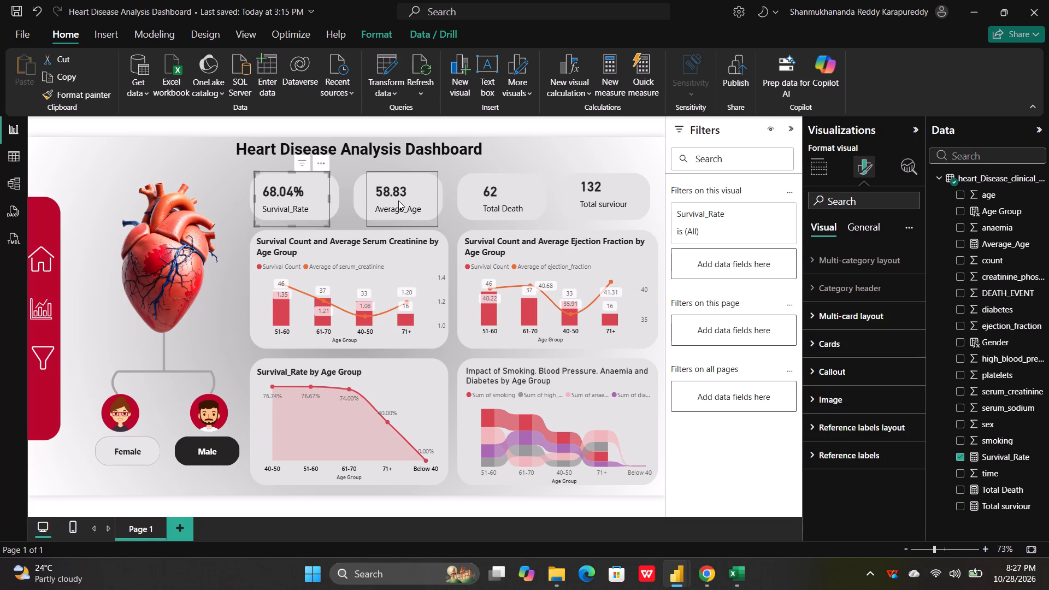
click(398, 200)
click(298, 198)
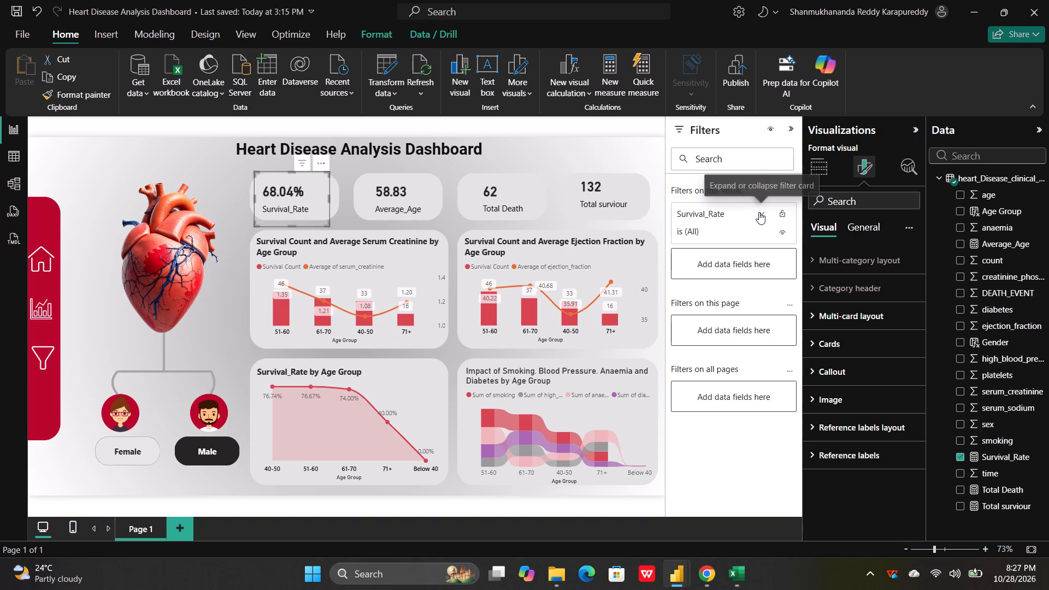
click(761, 209)
click(761, 209)
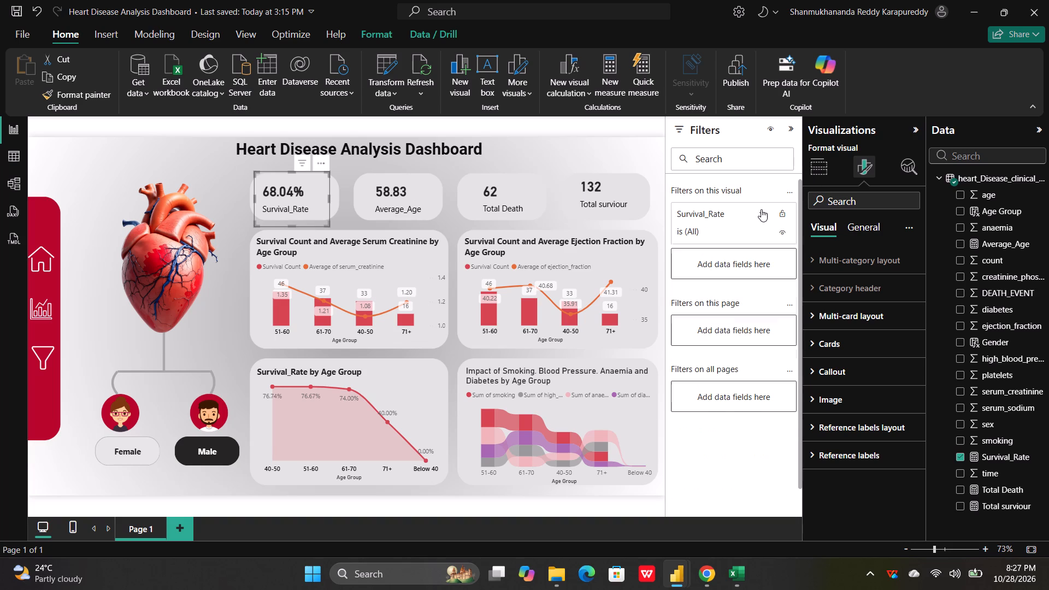
click(761, 209)
click(761, 209)
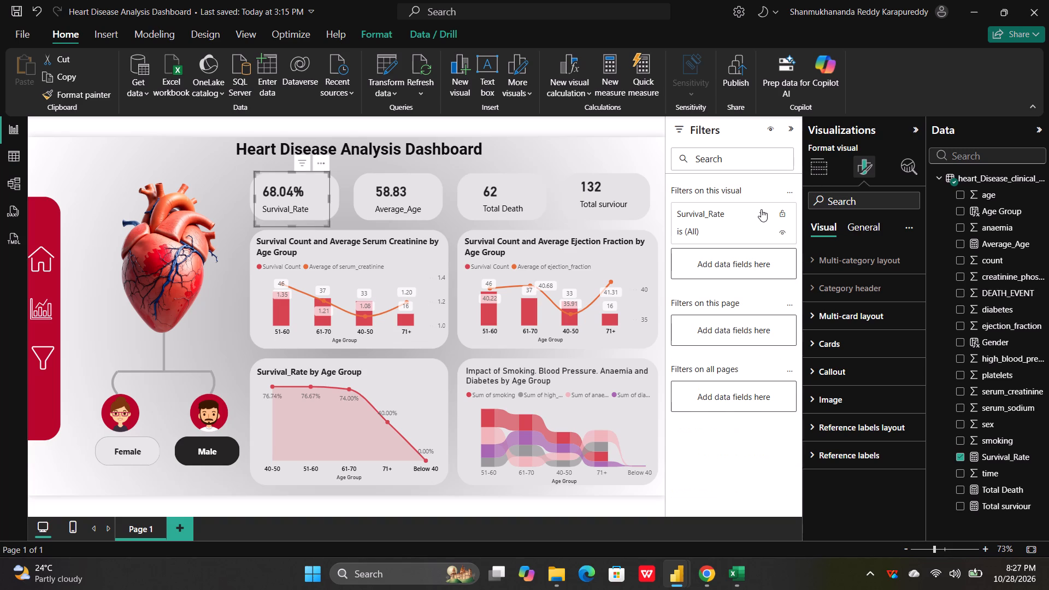
click(911, 173)
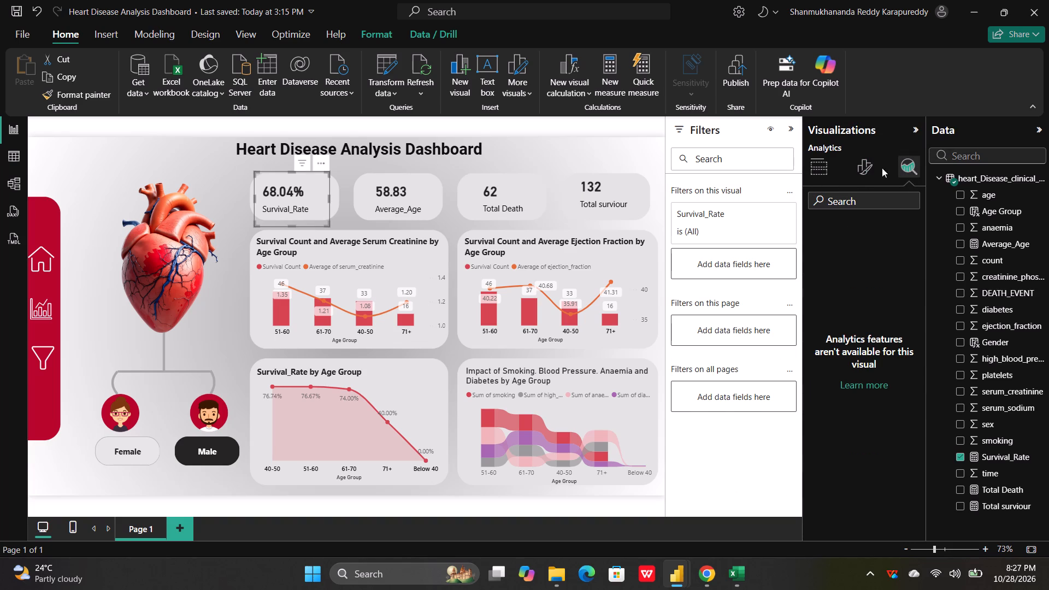
click(871, 168)
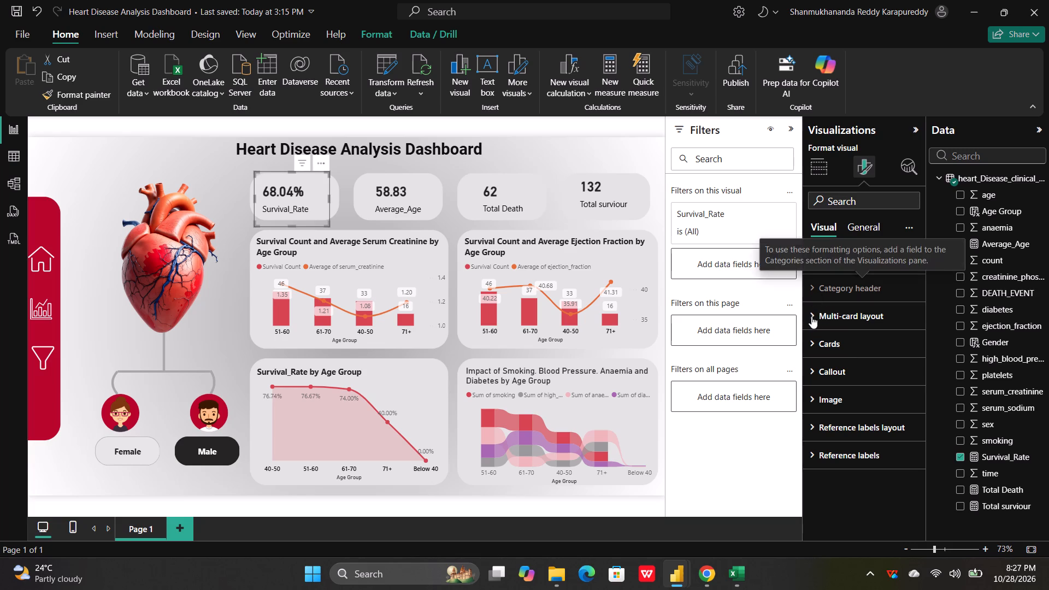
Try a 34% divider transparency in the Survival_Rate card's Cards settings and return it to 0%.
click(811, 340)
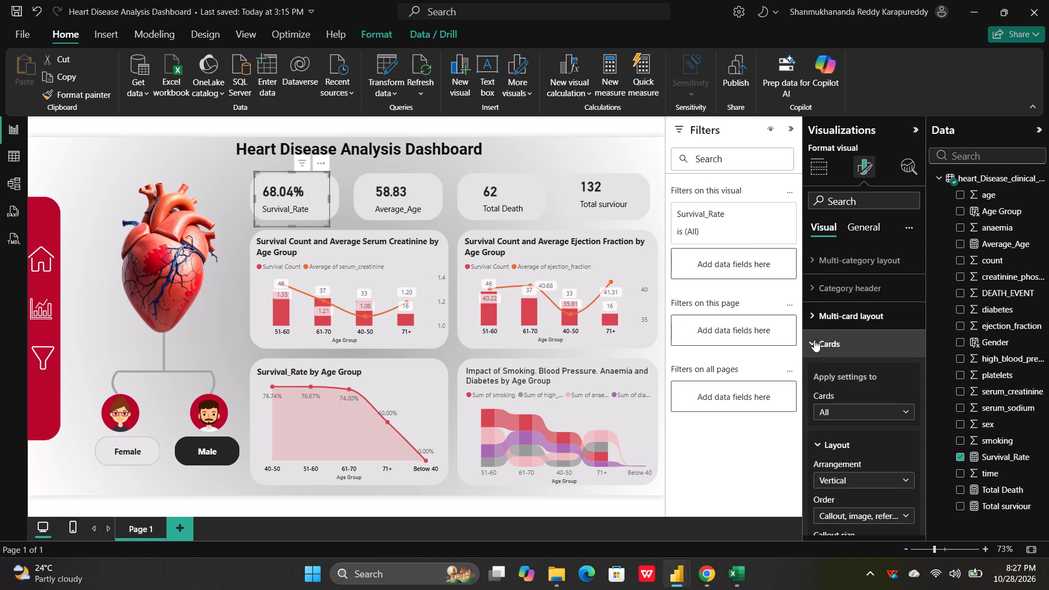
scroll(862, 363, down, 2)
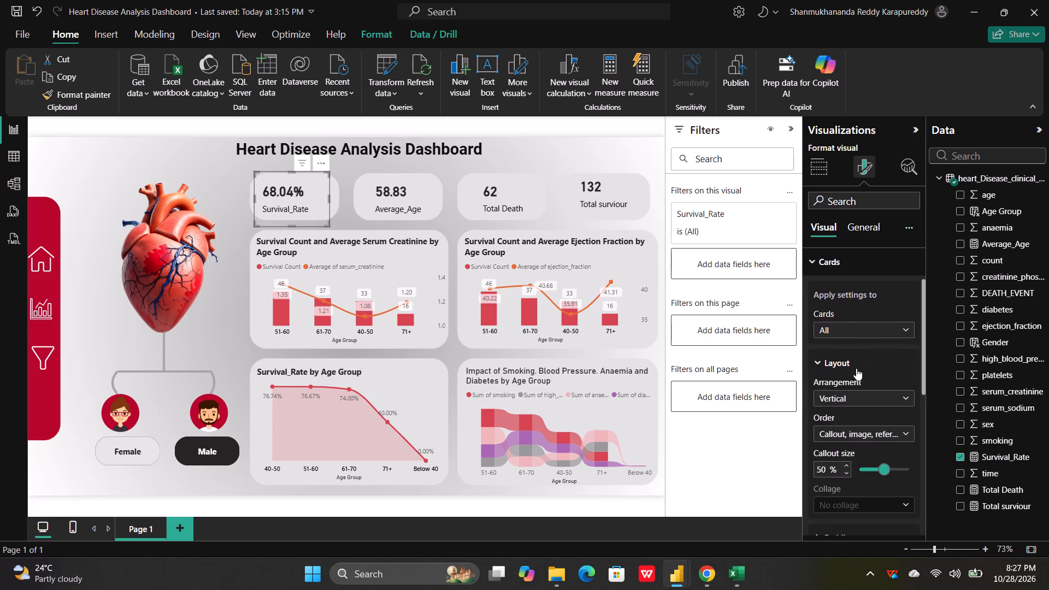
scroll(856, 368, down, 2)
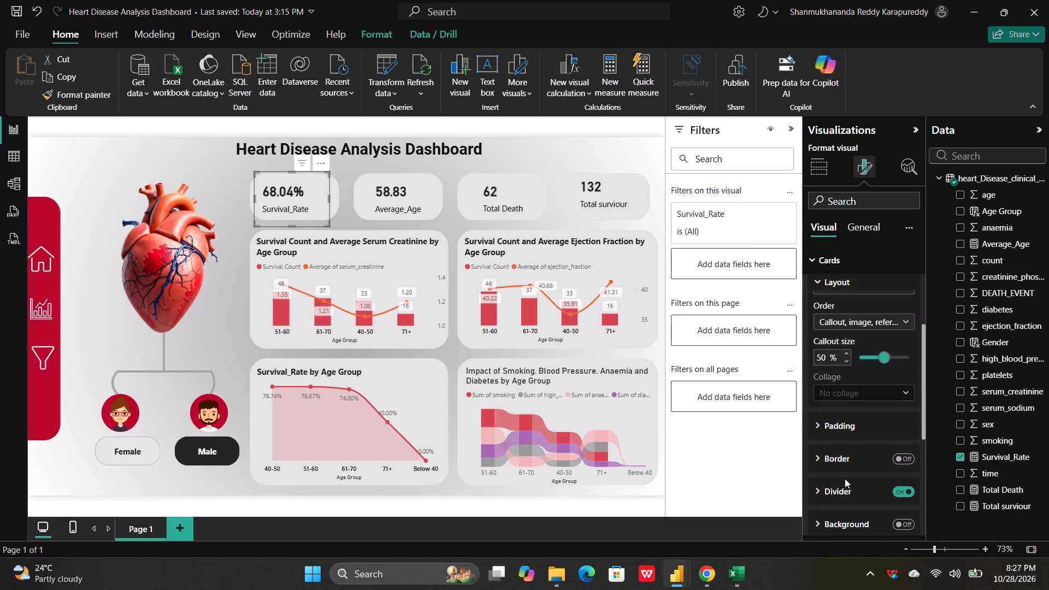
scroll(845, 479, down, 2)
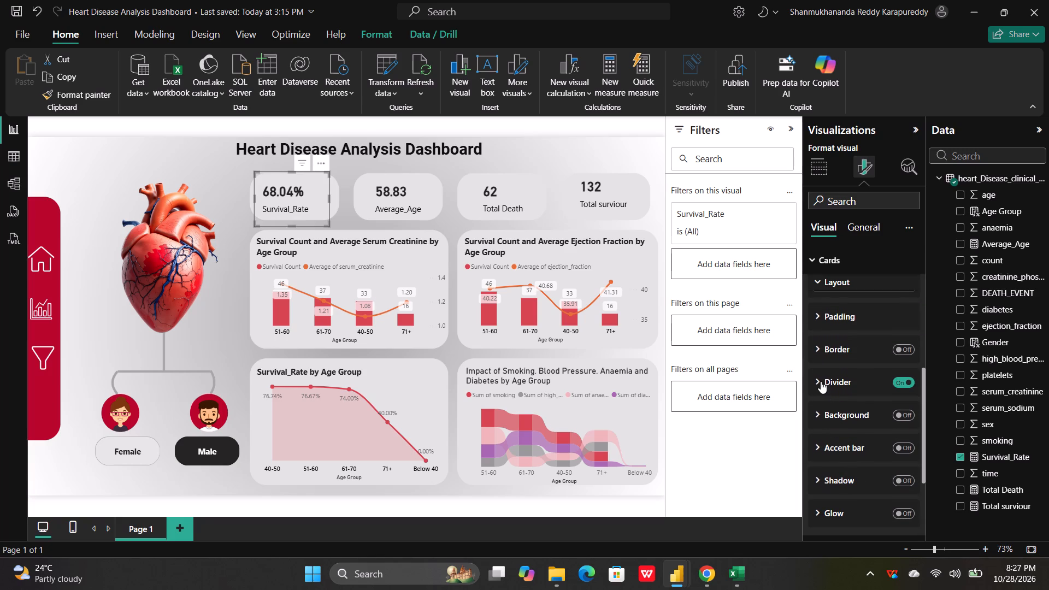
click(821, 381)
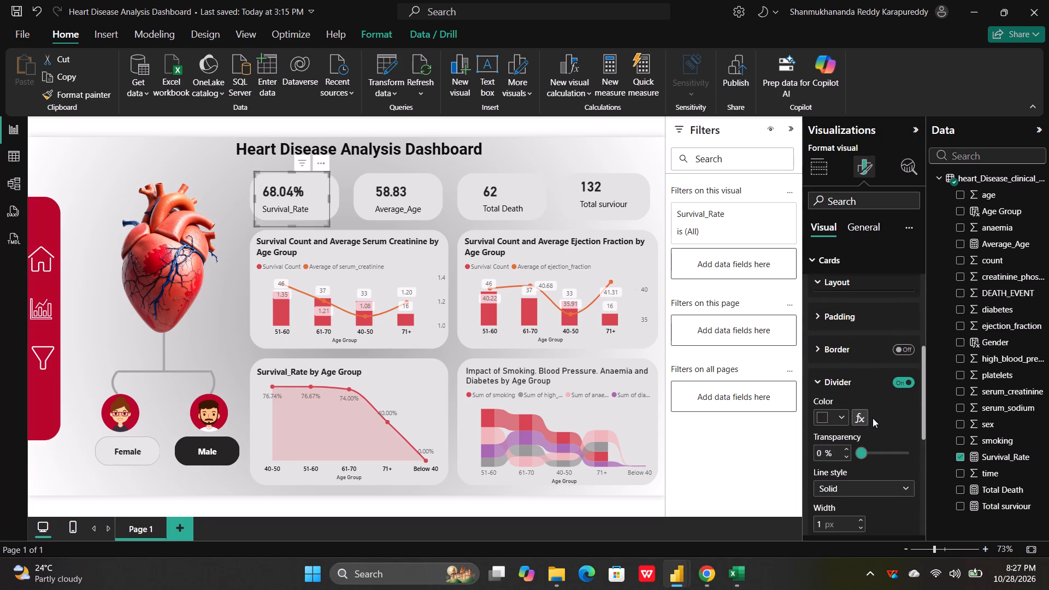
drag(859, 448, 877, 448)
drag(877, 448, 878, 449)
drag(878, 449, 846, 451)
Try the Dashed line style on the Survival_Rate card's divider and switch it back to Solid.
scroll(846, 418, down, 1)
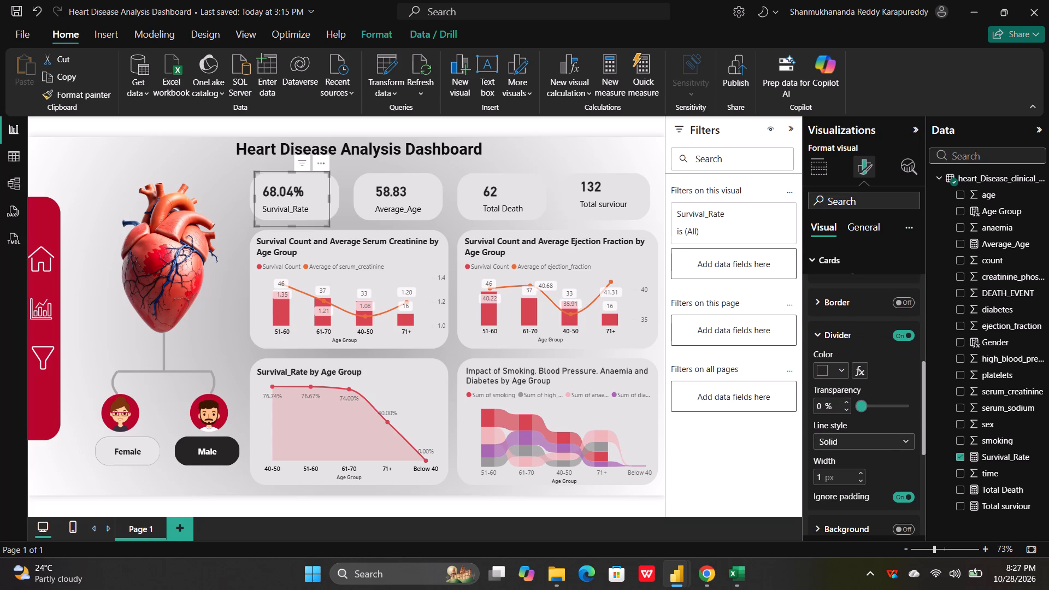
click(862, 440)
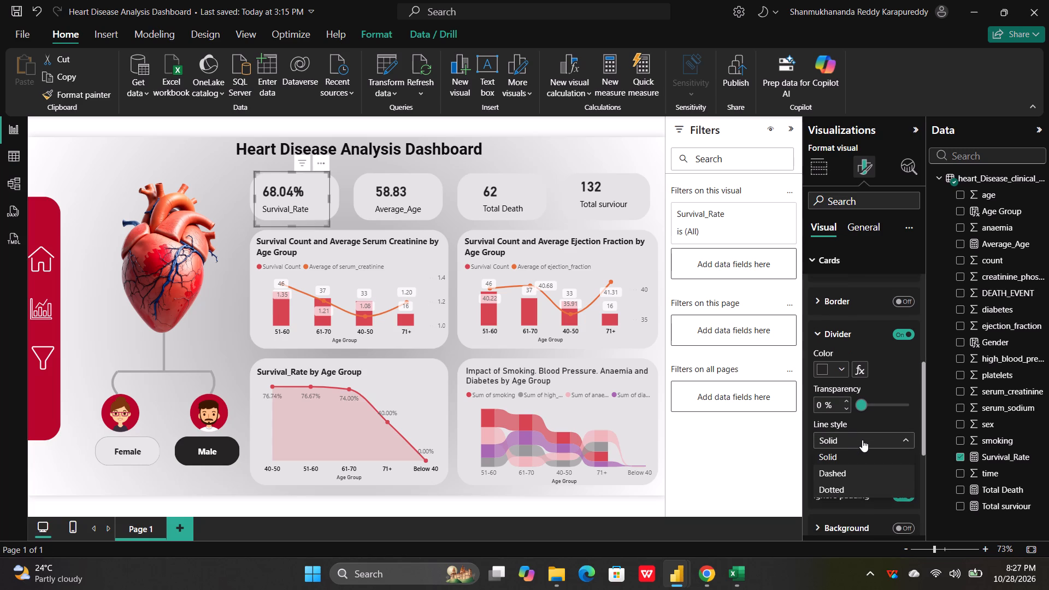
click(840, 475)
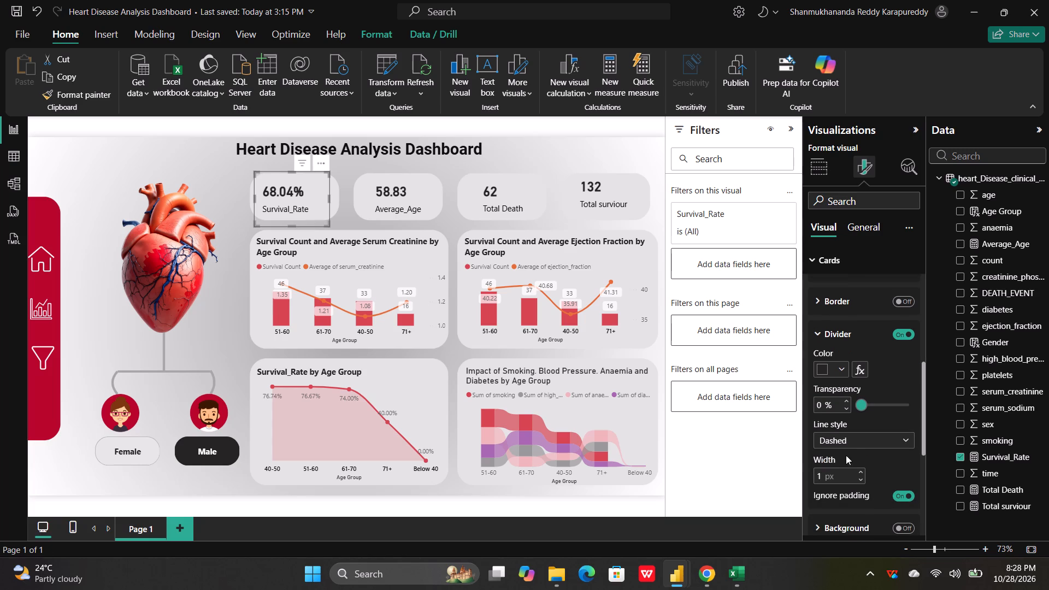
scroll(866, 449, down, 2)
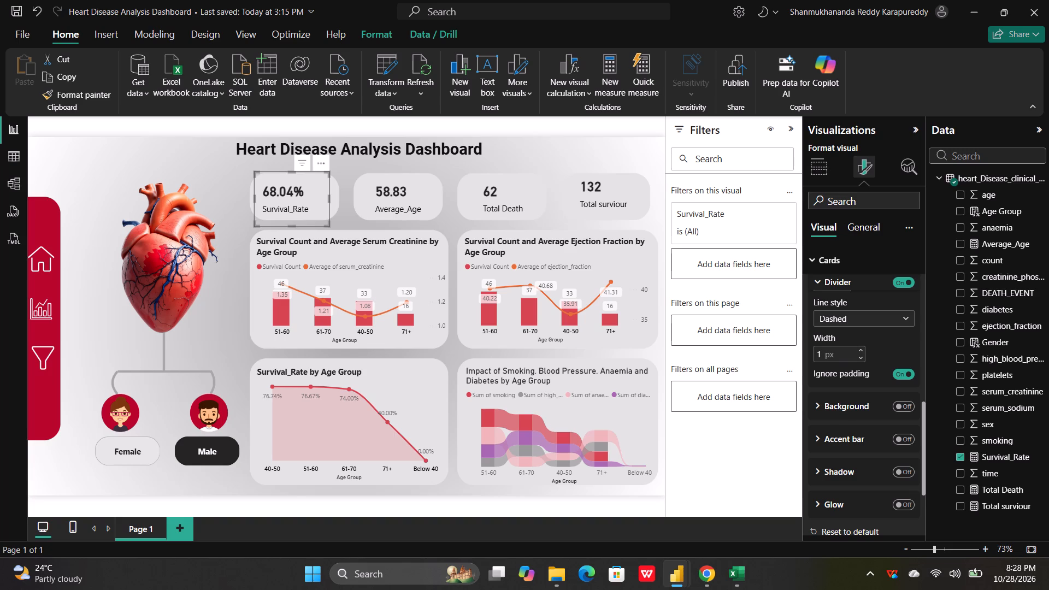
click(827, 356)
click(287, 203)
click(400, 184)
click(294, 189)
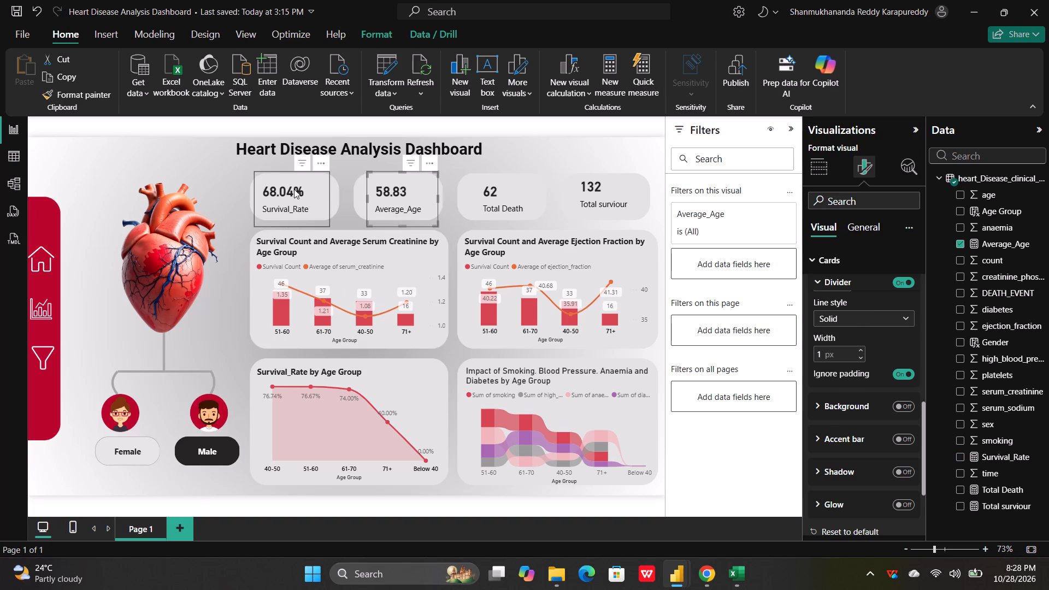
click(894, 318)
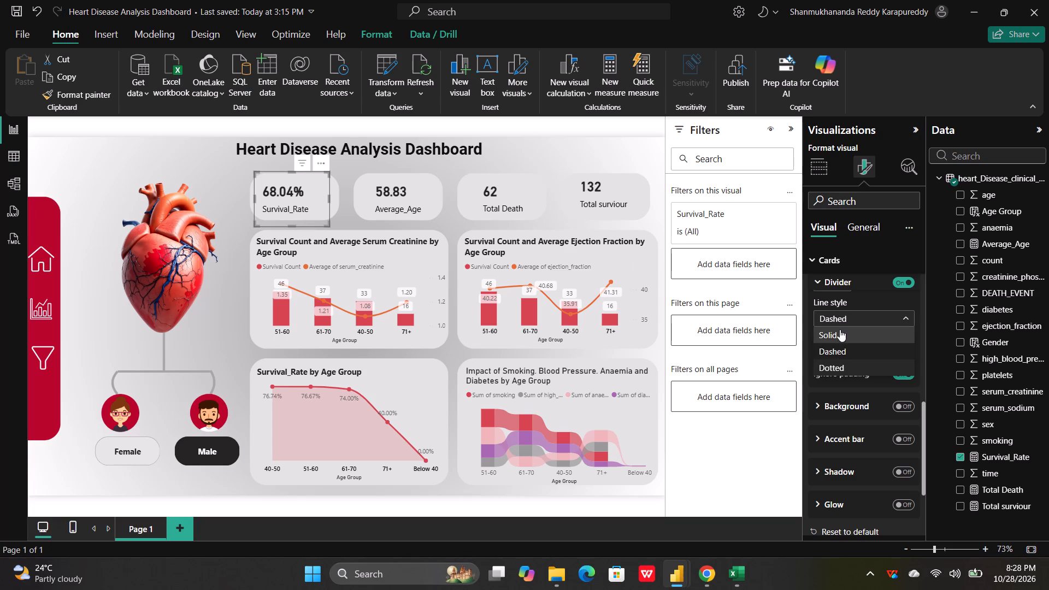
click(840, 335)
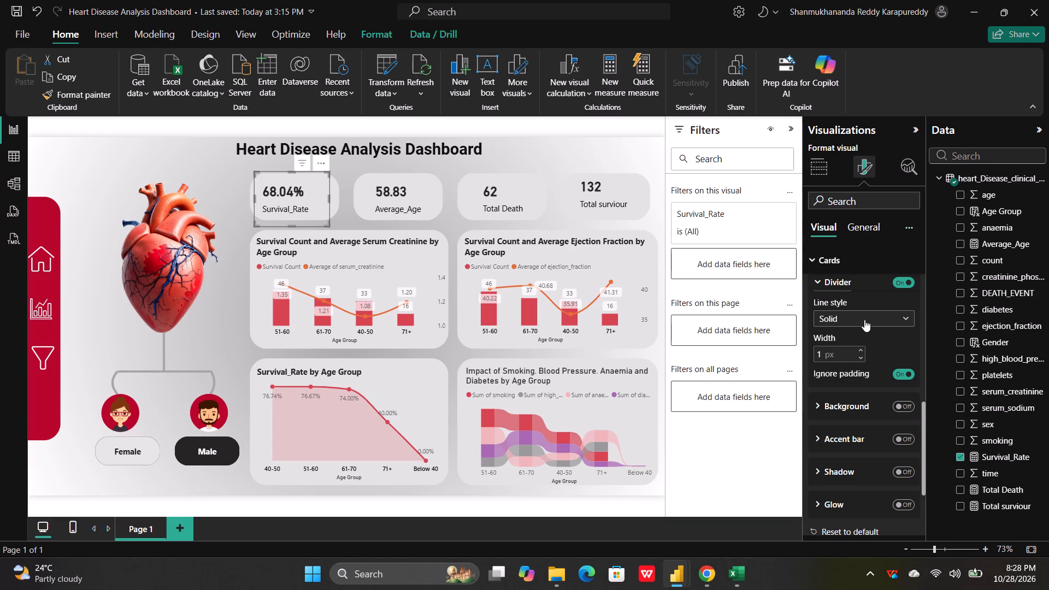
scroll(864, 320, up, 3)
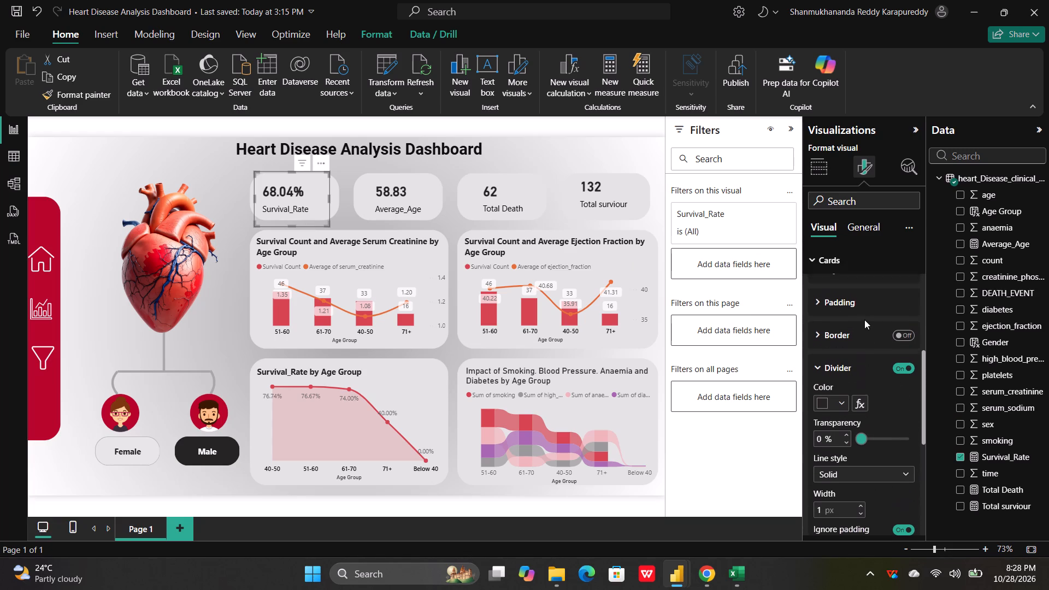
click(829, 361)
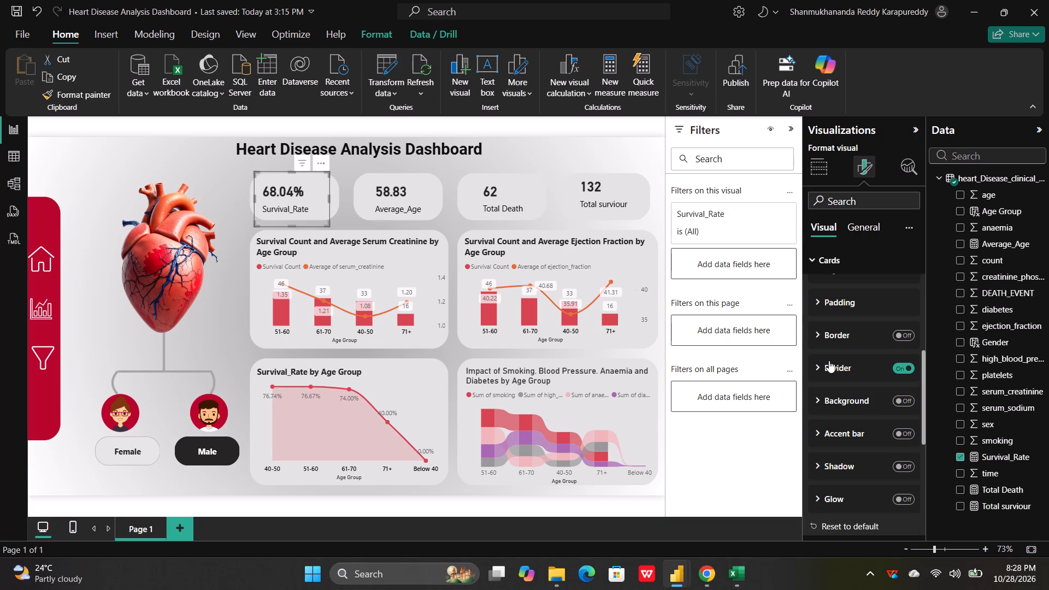
Set the Survival_Rate card's divider color to white.
scroll(840, 419, down, 2)
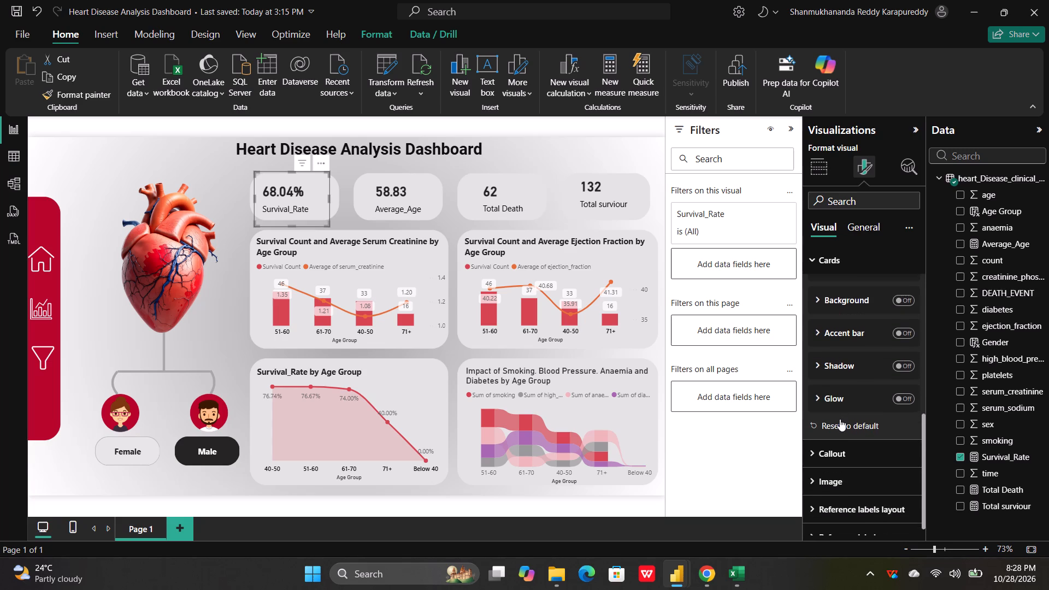
scroll(830, 398, down, 1)
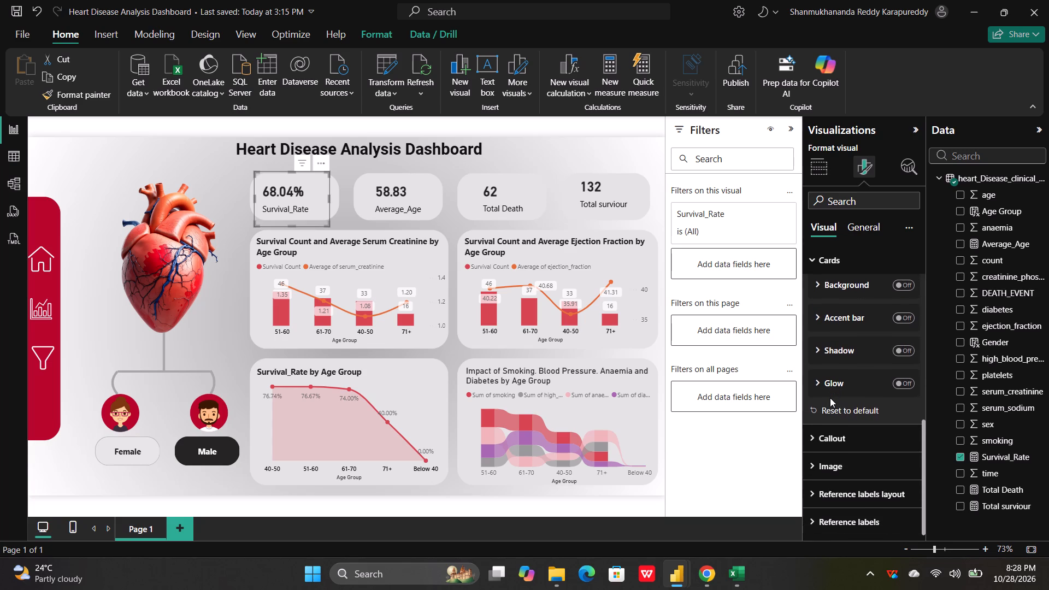
scroll(830, 398, up, 3)
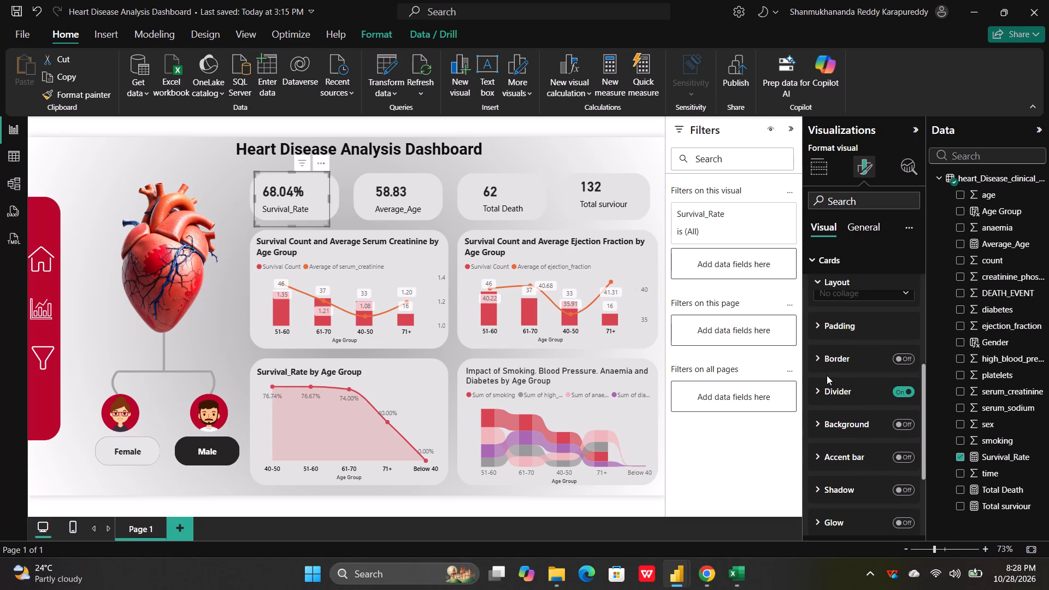
click(817, 393)
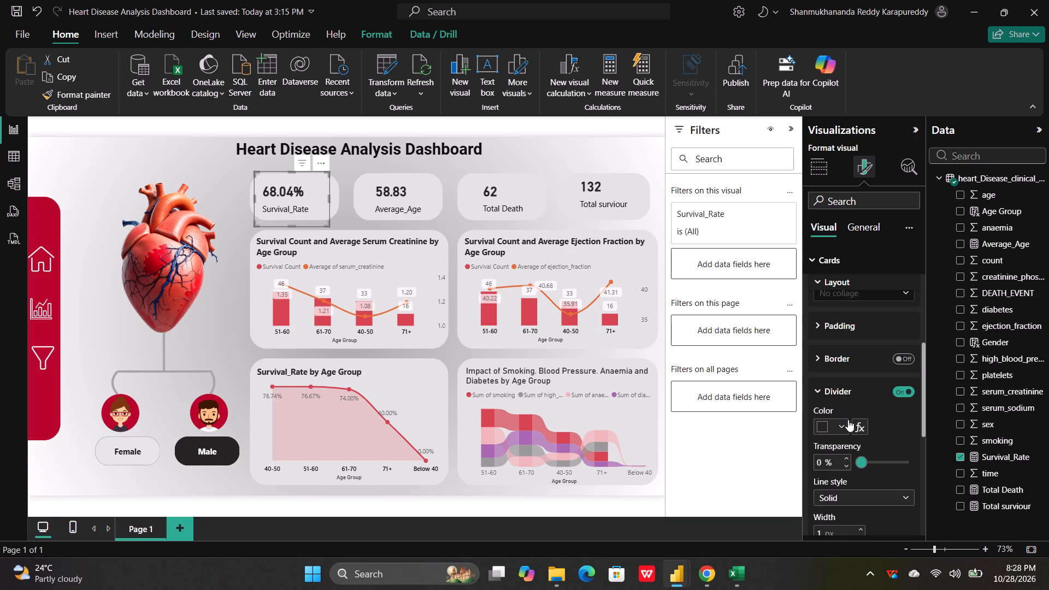
click(839, 427)
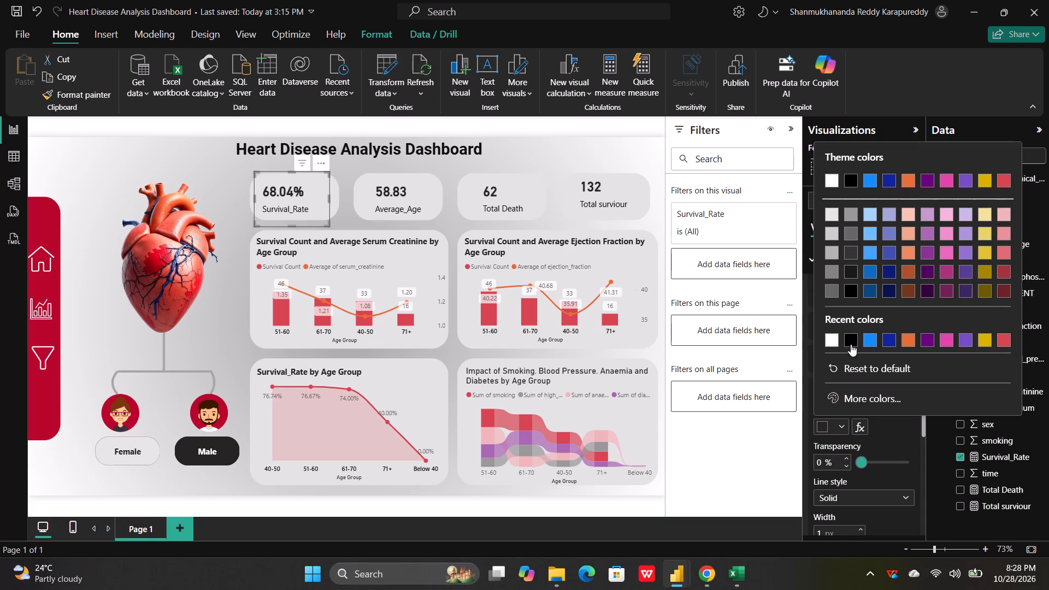
click(832, 339)
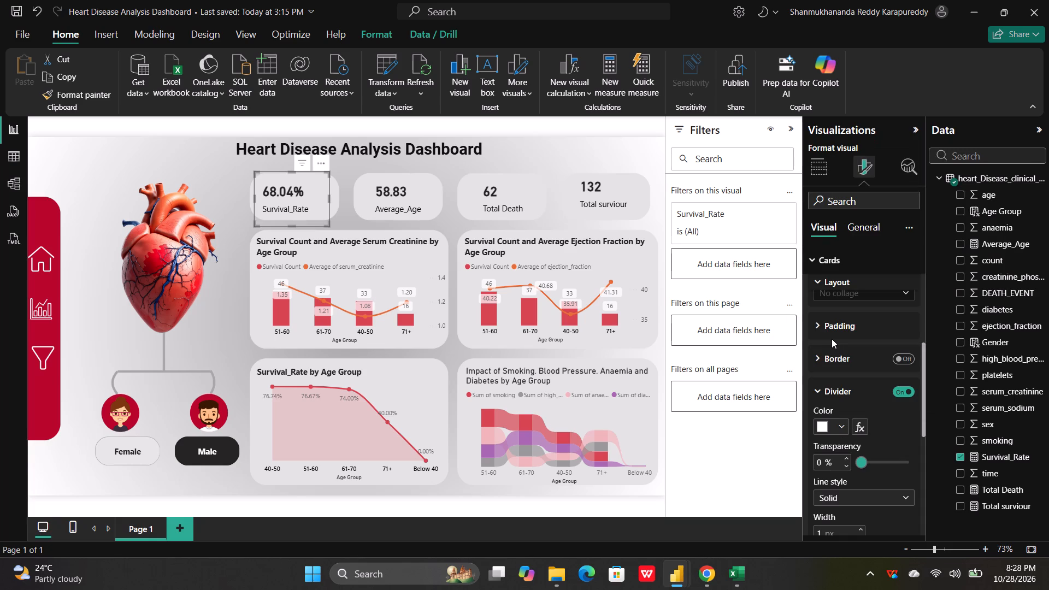
Set the Survival_Rate card's divider color to black.
click(842, 427)
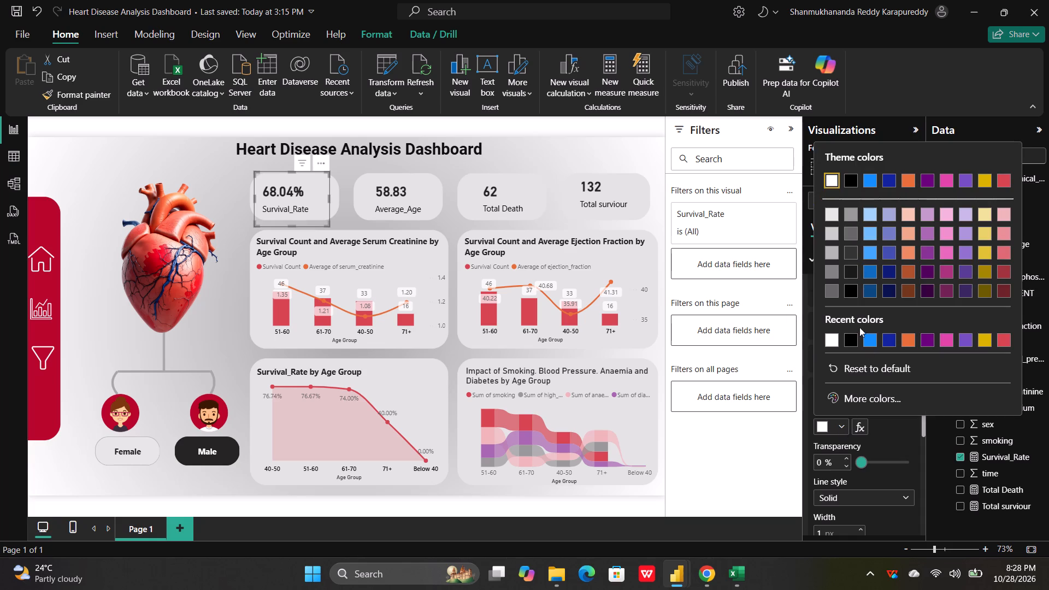
click(848, 340)
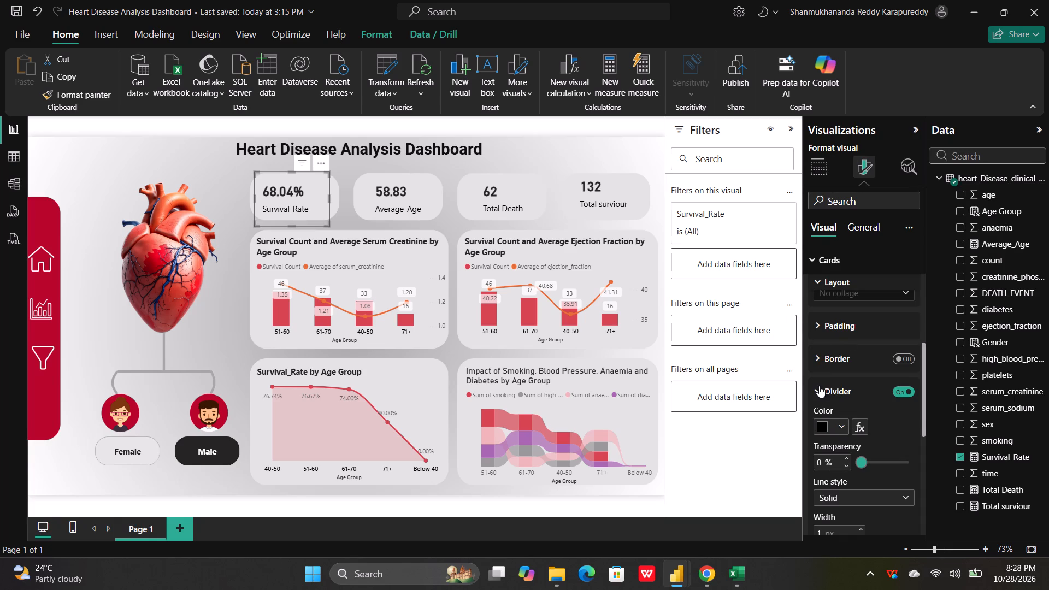
click(819, 386)
Turn on the border in the Survival_Rate card's Cards settings.
click(822, 360)
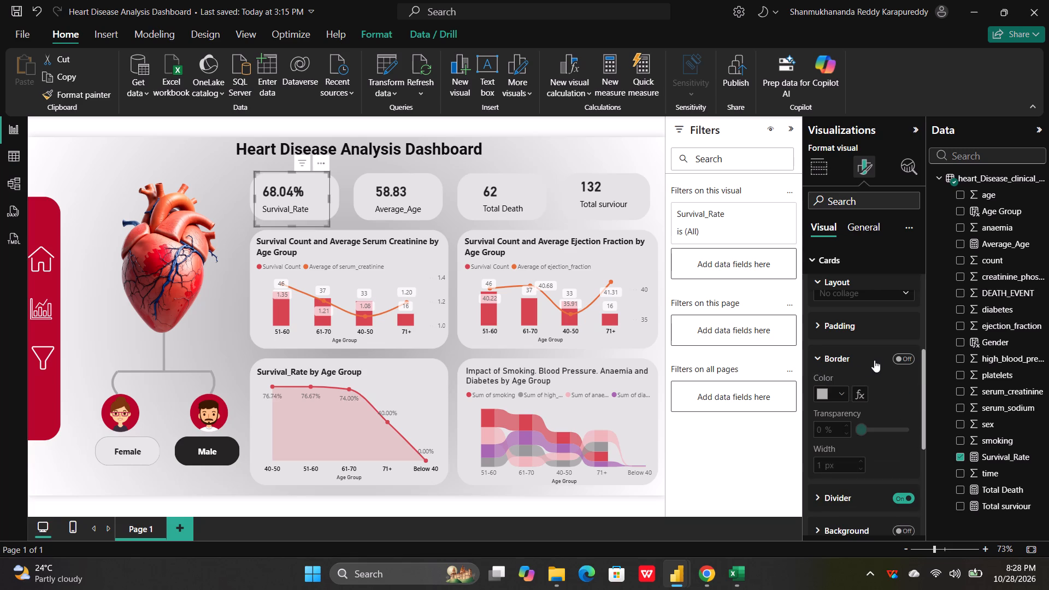
click(896, 360)
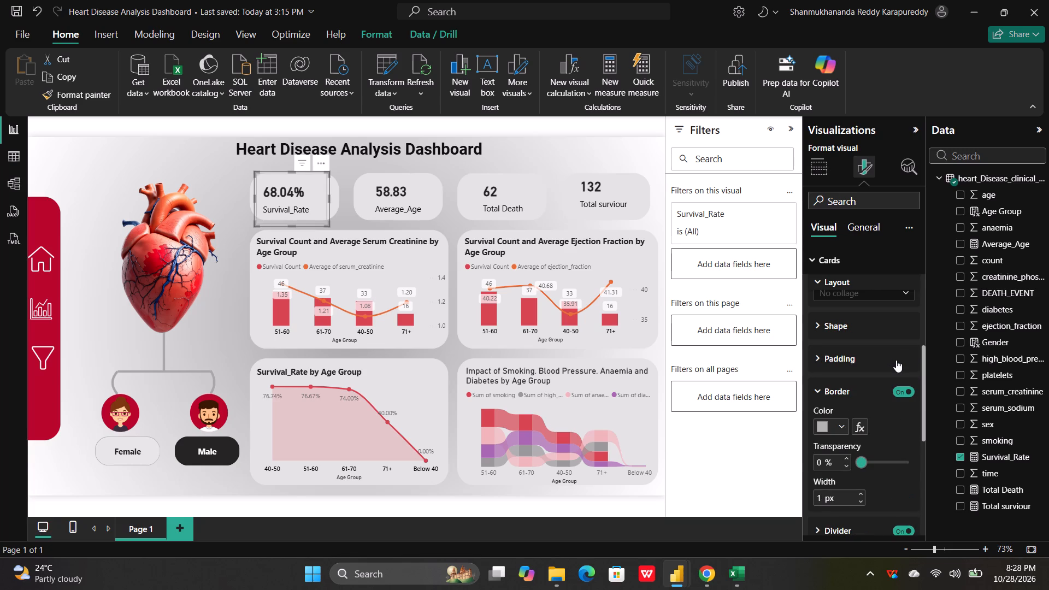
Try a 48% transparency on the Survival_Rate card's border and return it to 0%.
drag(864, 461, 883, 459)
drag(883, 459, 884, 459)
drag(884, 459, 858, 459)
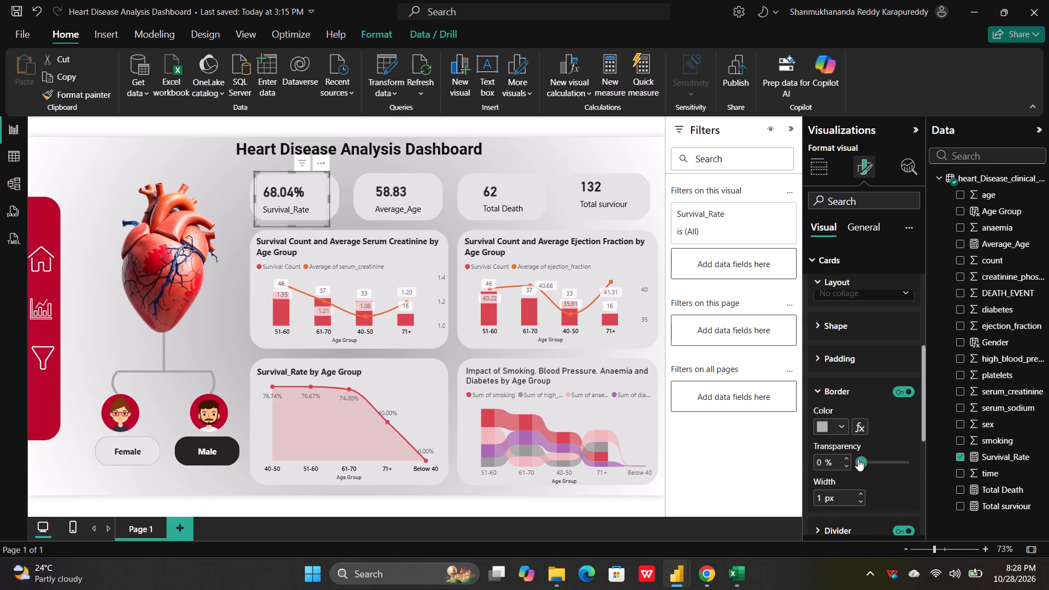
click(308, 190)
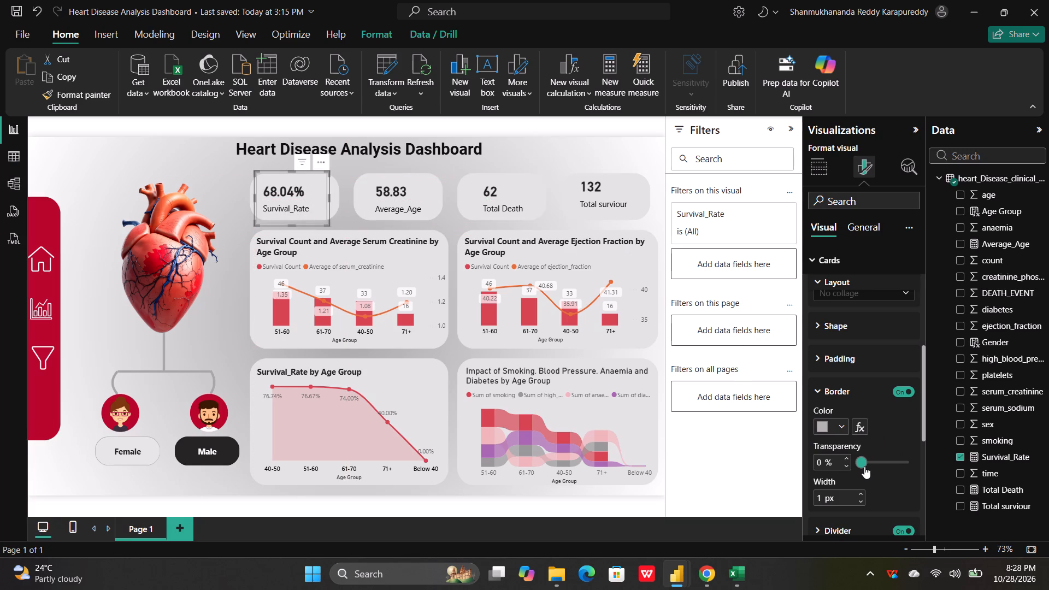
Set the Survival_Rate card's border width to 5 px.
click(824, 496)
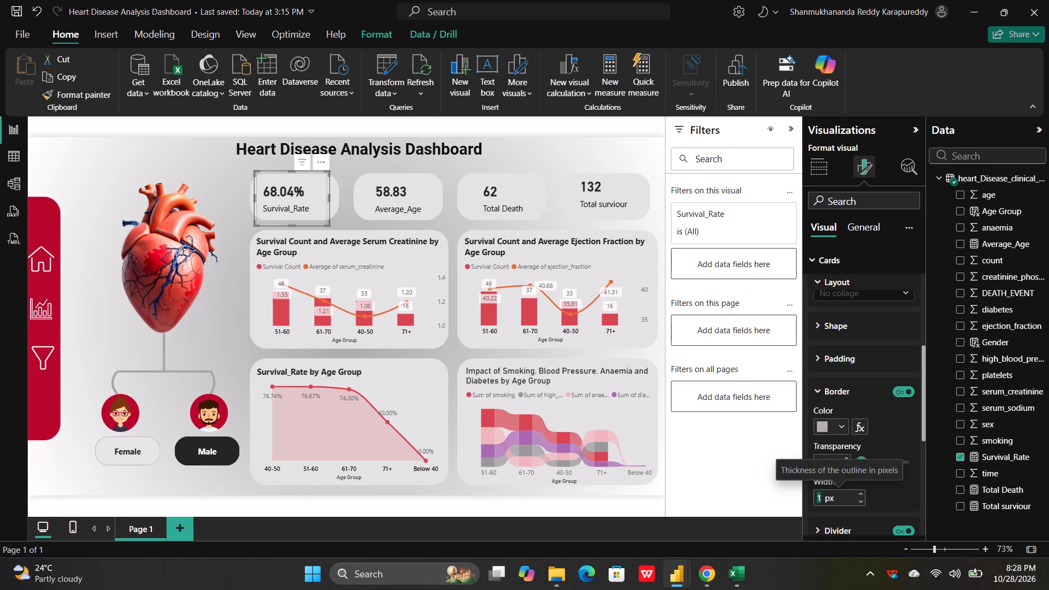
key(BackSpace)
key(5)
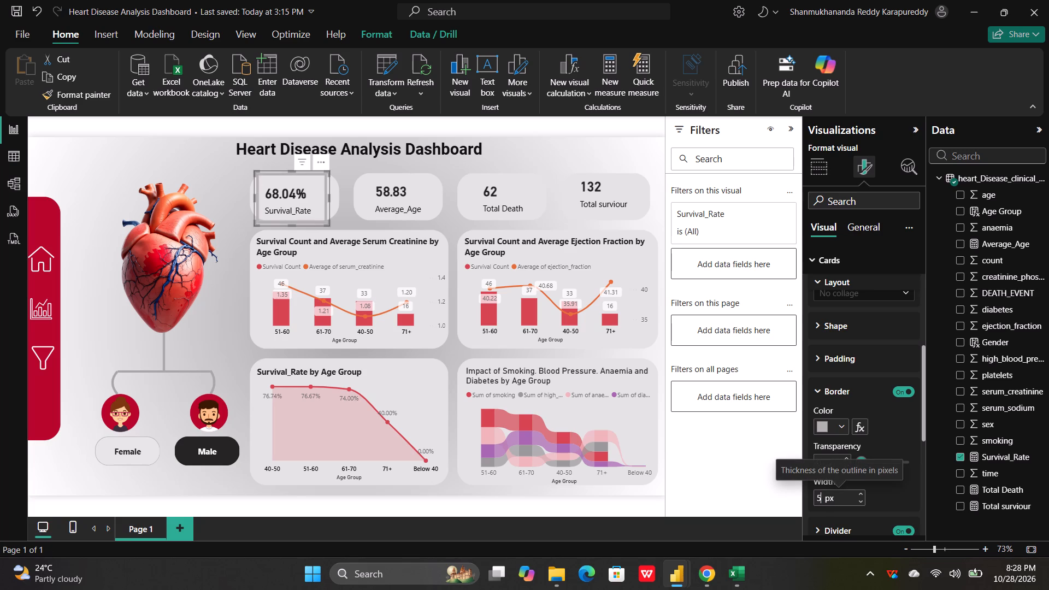
click(297, 204)
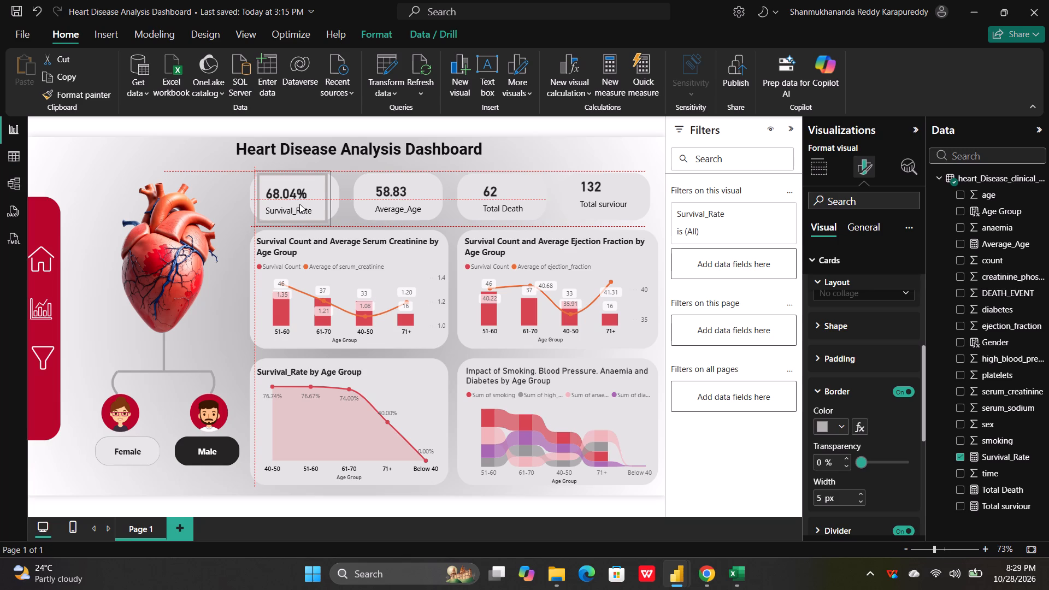
Try 42% and 90% transparency on the Survival_Rate card's border, settling on 39%.
scroll(856, 397, down, 1)
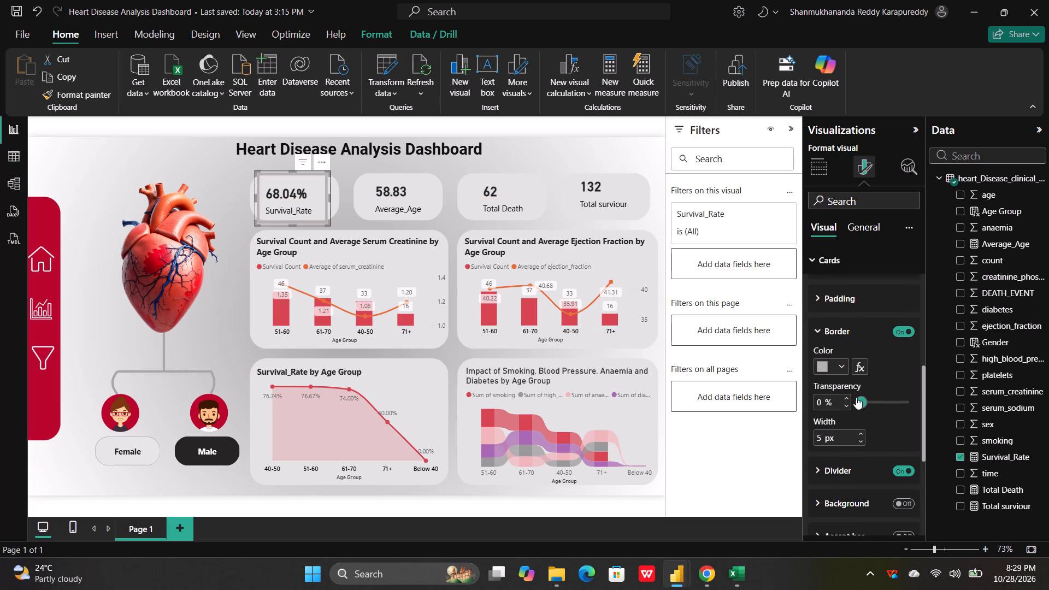
drag(862, 397, 881, 394)
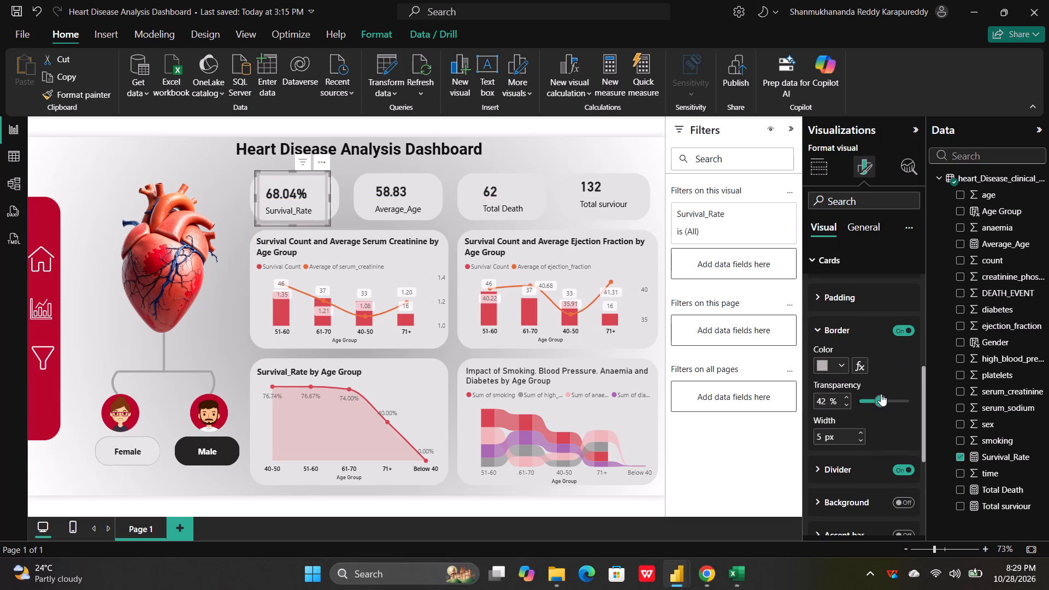
drag(881, 394, 903, 393)
drag(901, 393, 879, 398)
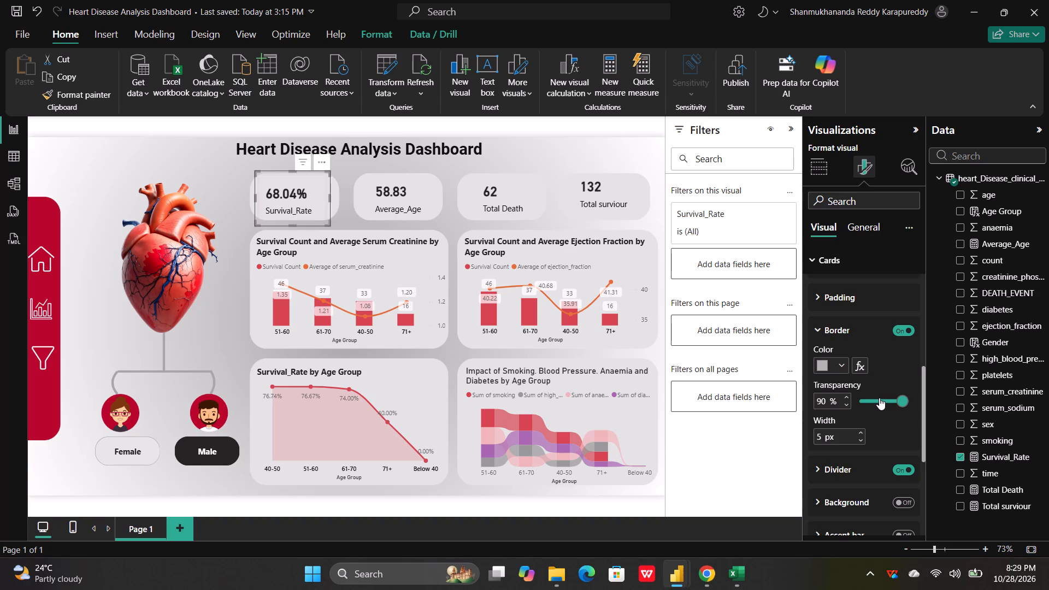
click(879, 398)
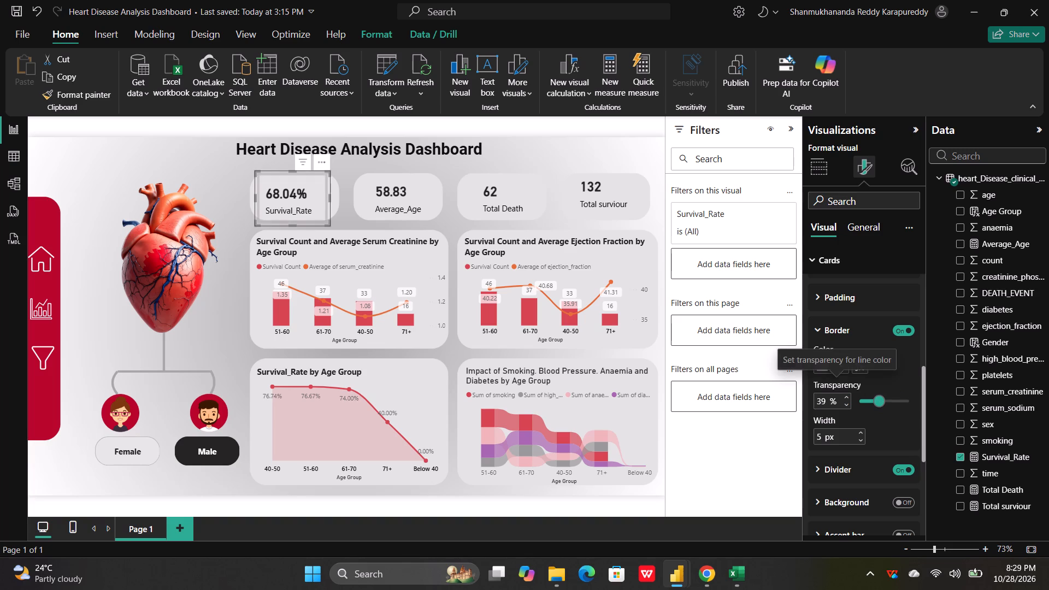
Set the Survival_Rate card's border color to white and deselect the card.
click(842, 368)
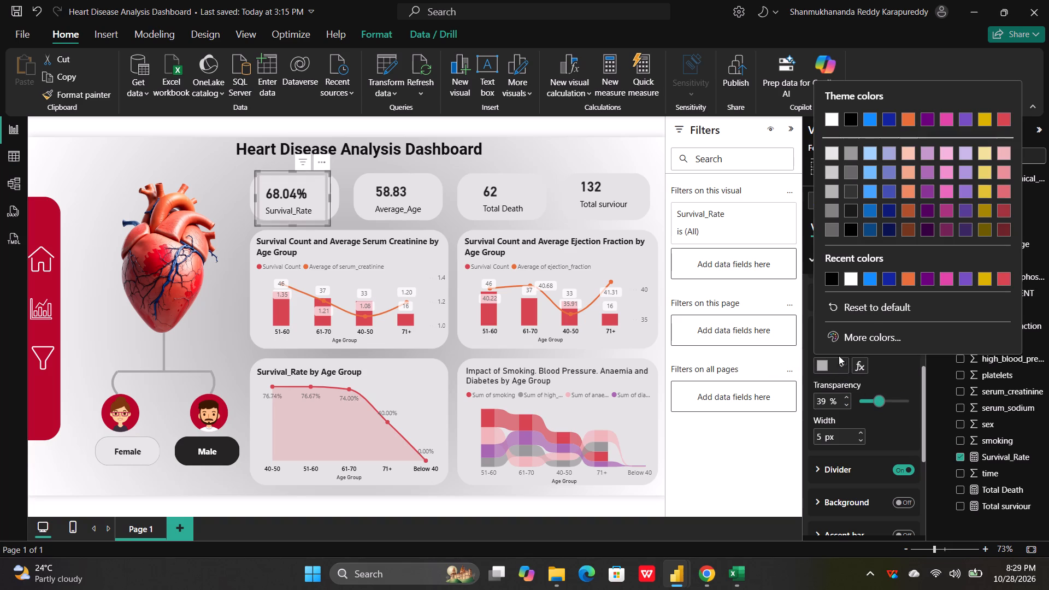
click(846, 281)
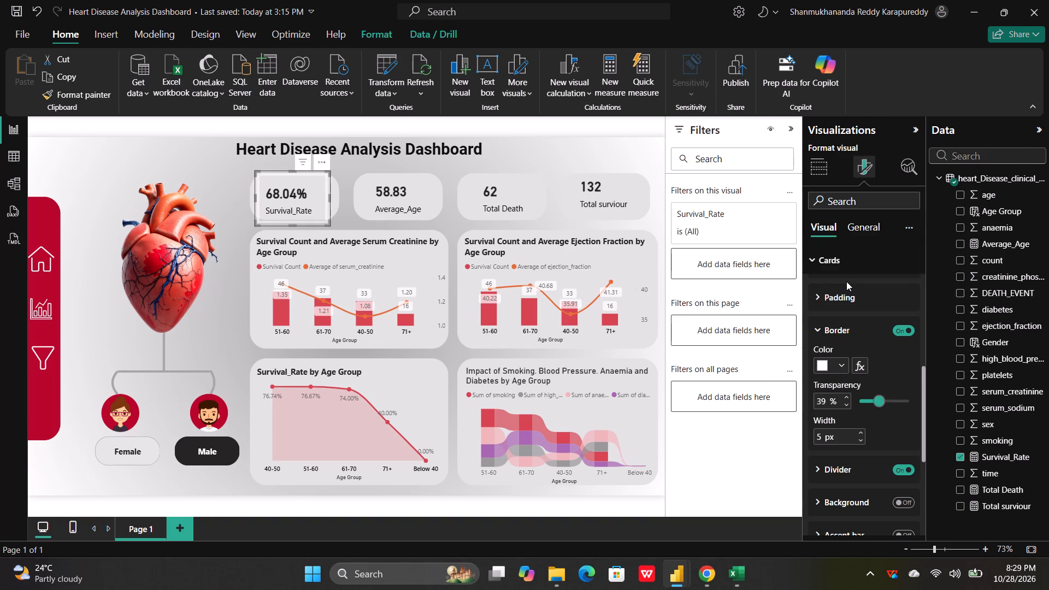
click(213, 192)
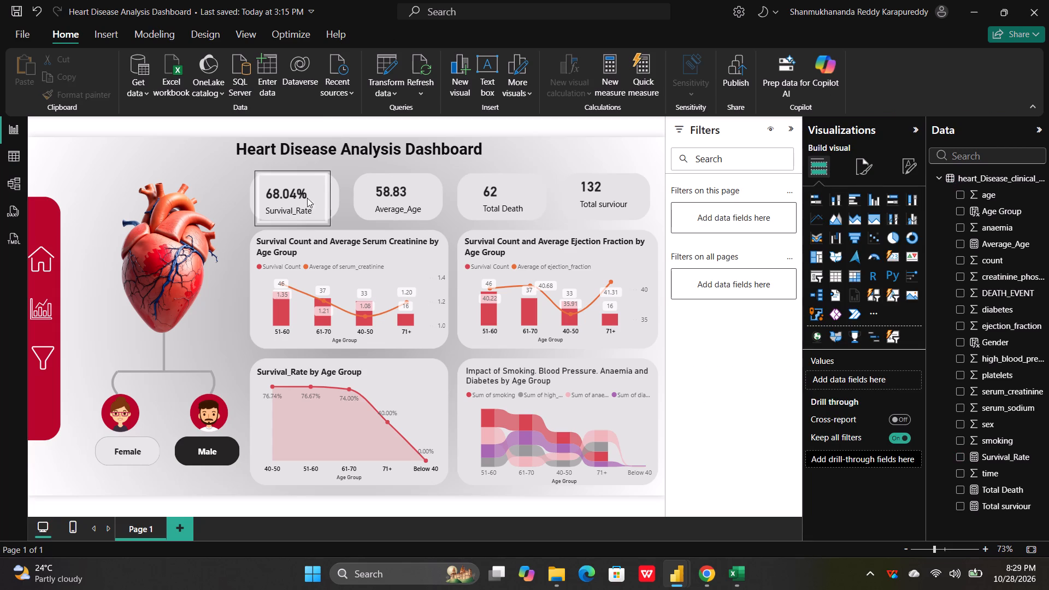
Enable individual padding in the Survival_Rate card's Cards settings in place of uniform padding.
click(296, 199)
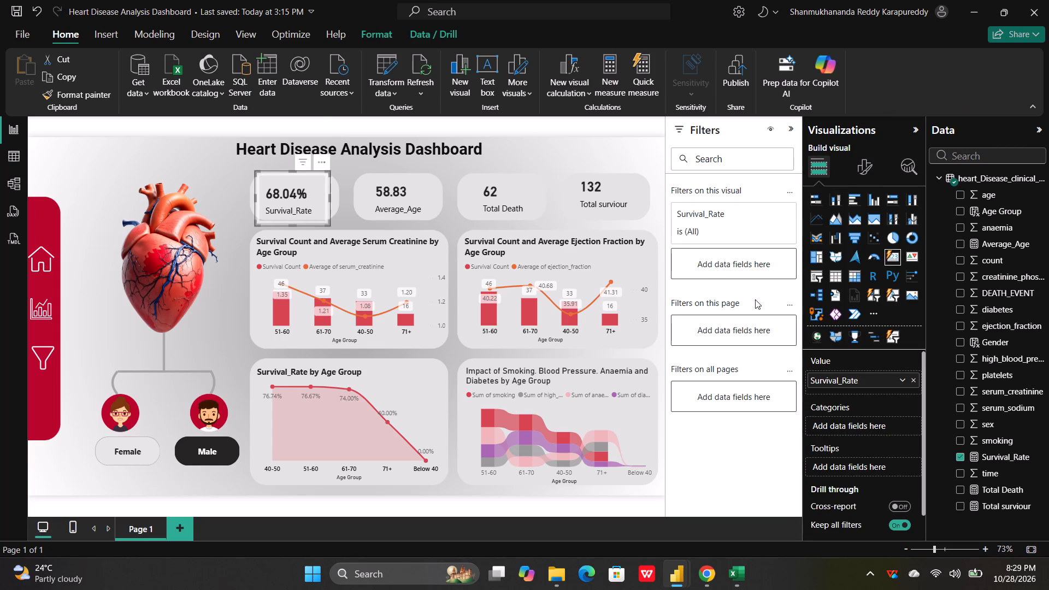
click(863, 170)
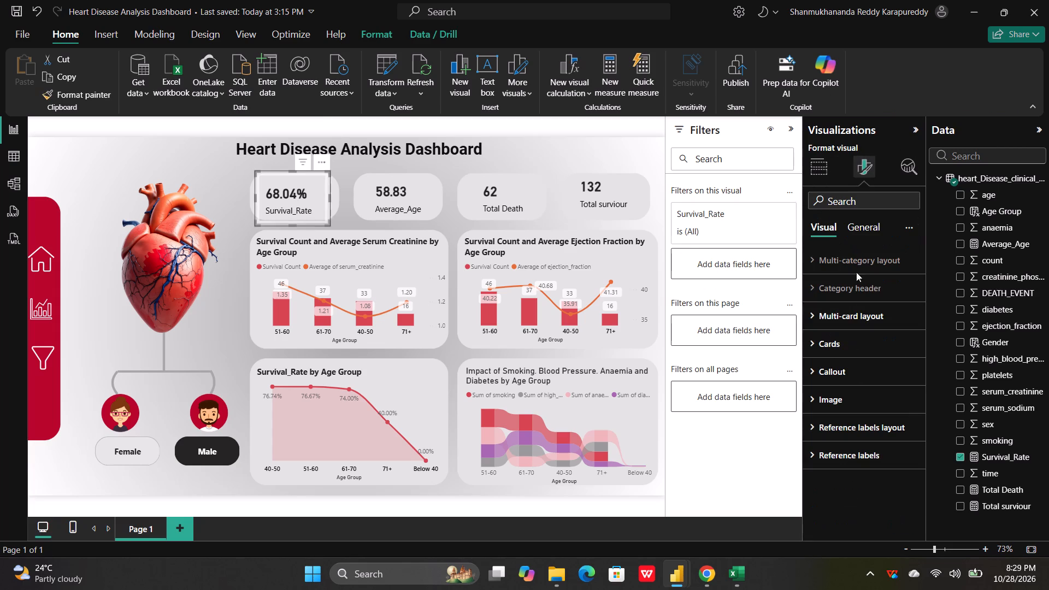
click(820, 341)
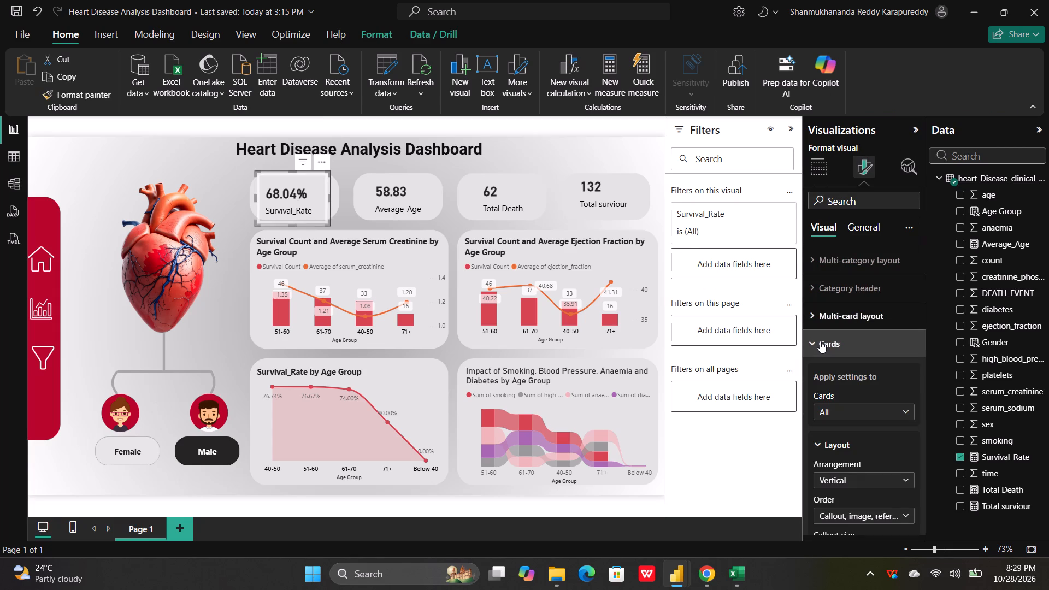
scroll(820, 341, down, 1)
click(868, 352)
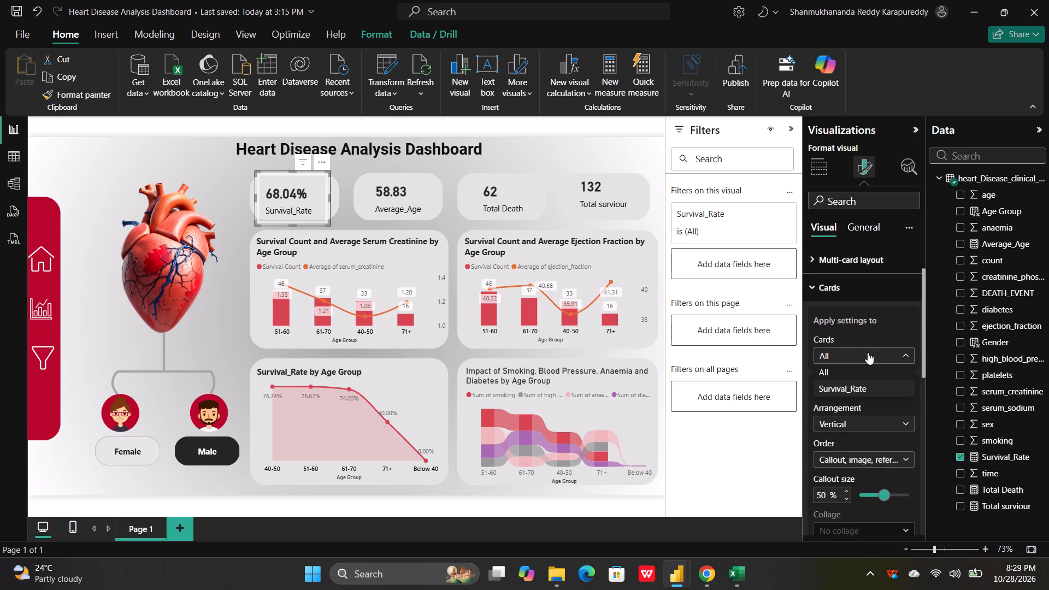
click(868, 352)
scroll(862, 405, down, 1)
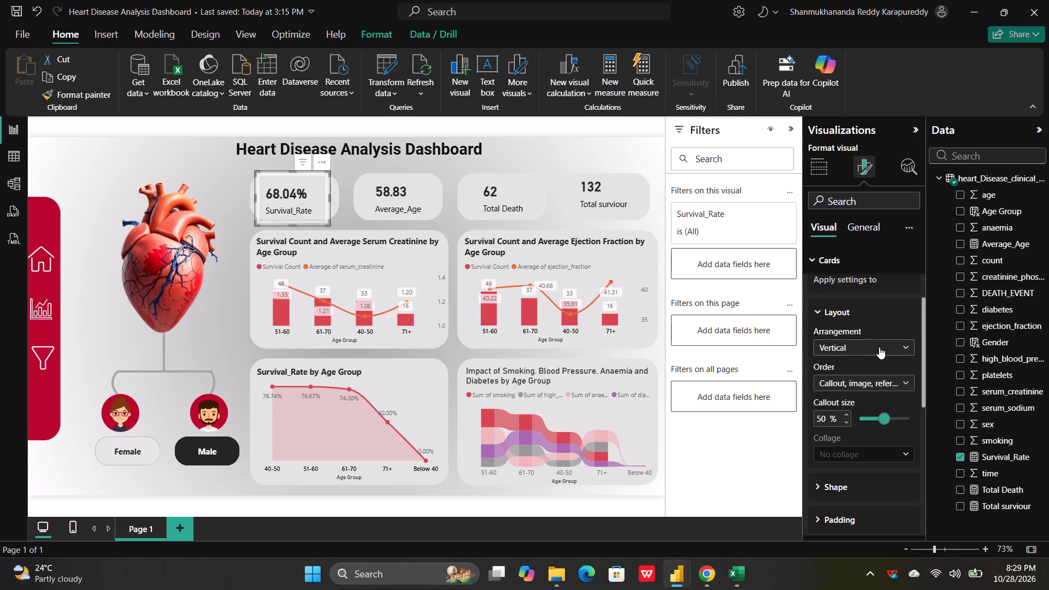
scroll(889, 346, down, 1)
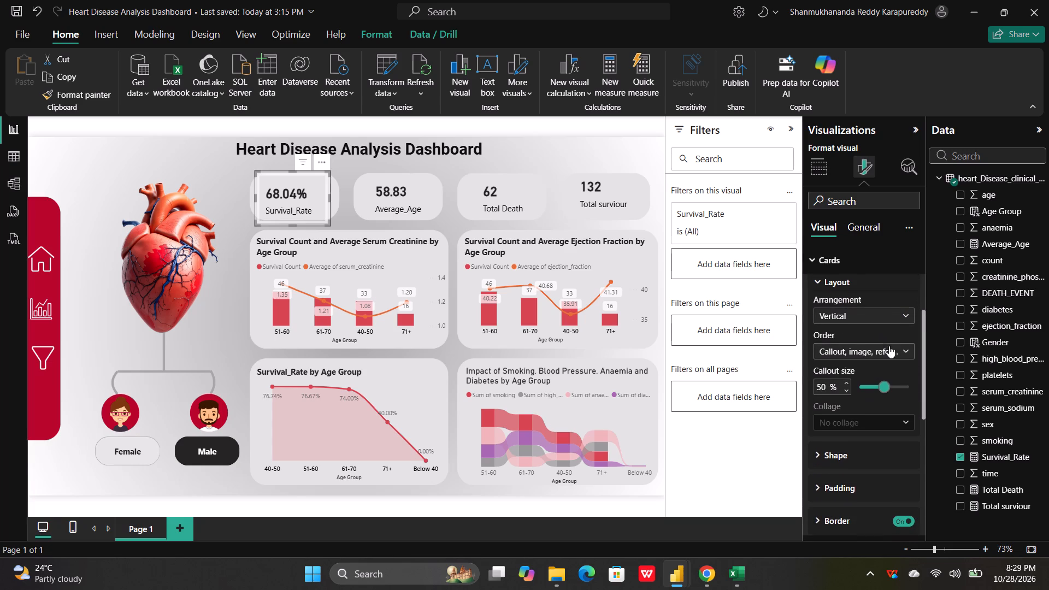
scroll(889, 346, down, 3)
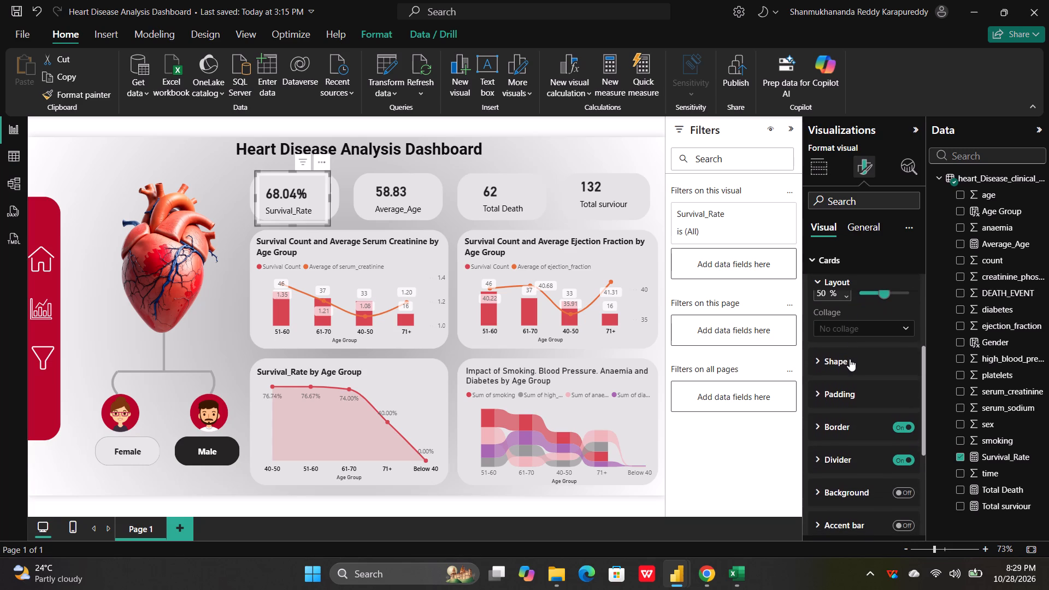
click(817, 398)
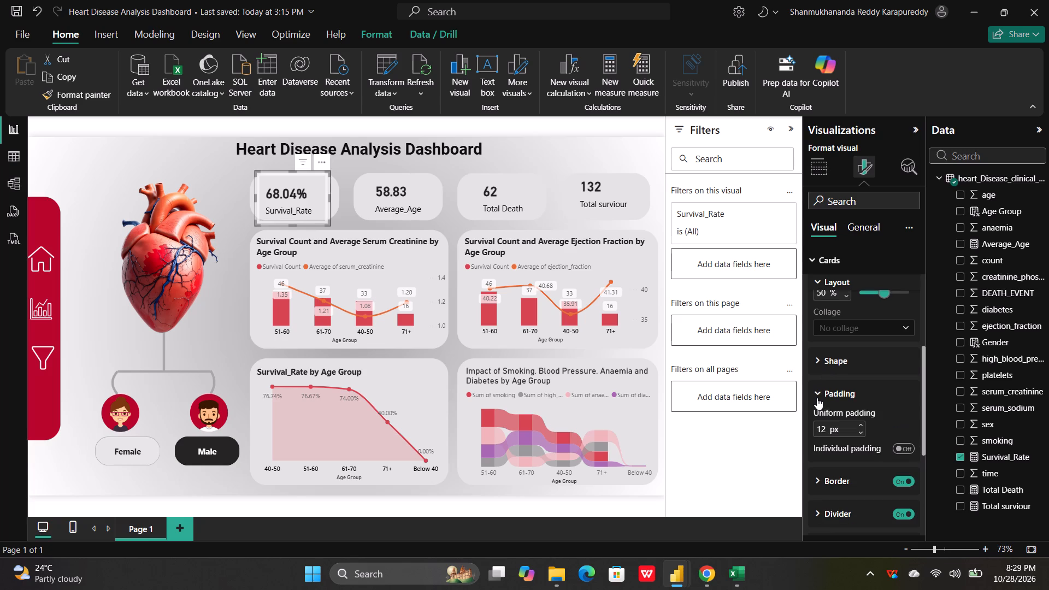
scroll(857, 410, down, 2)
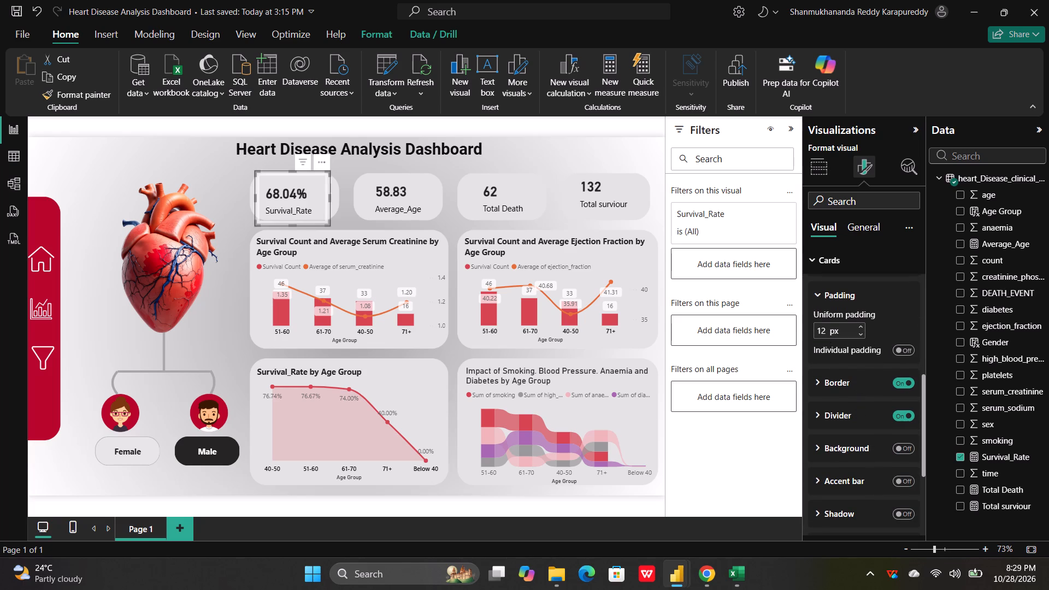
click(898, 351)
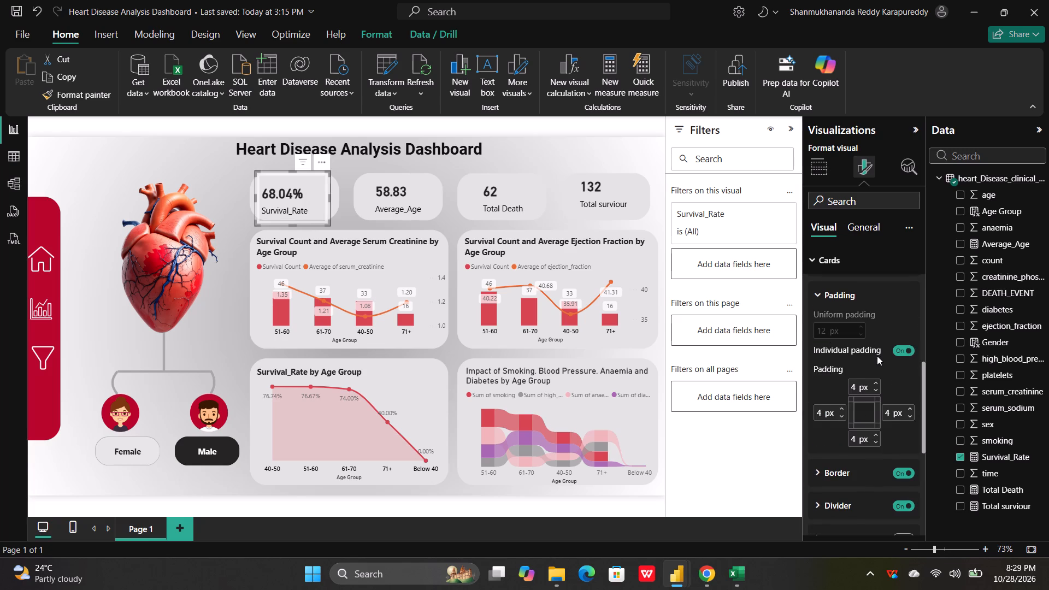
Set the Survival_Rate card's top padding to 10 px and deselect the card.
scroll(877, 356, down, 1)
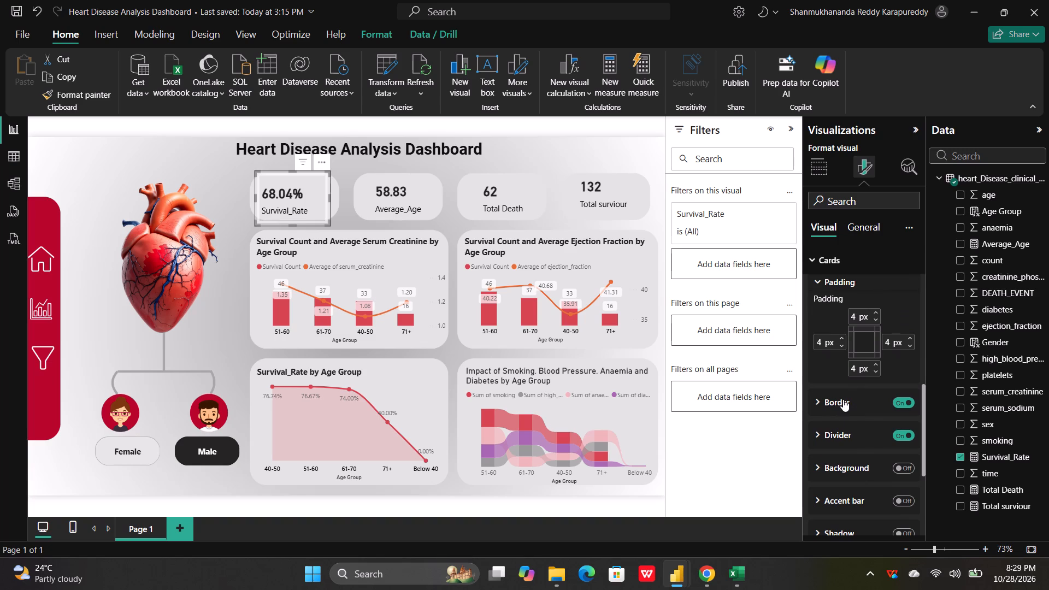
click(856, 319)
key(BackSpace)
key(5)
key(BackSpace)
text(10)
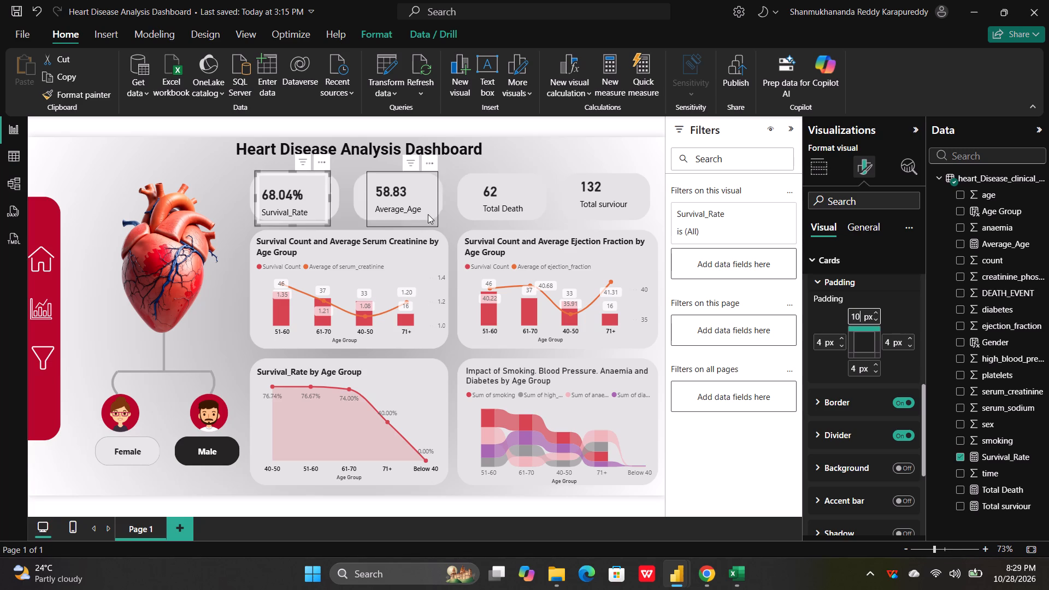
click(233, 197)
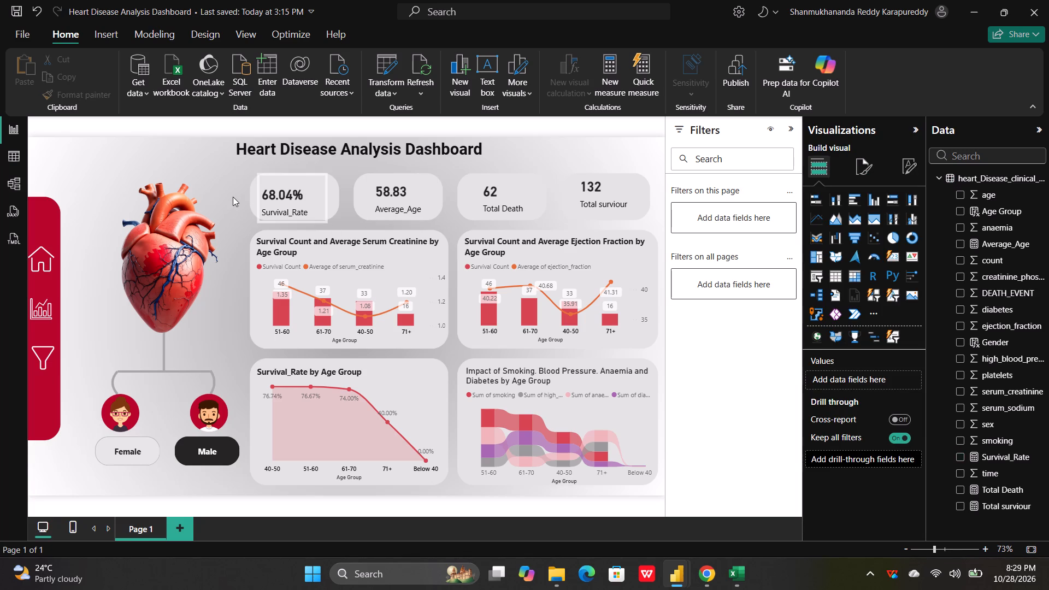
Examine the Survival_Rate card's Cards formatting options, including its border and divider settings.
click(863, 163)
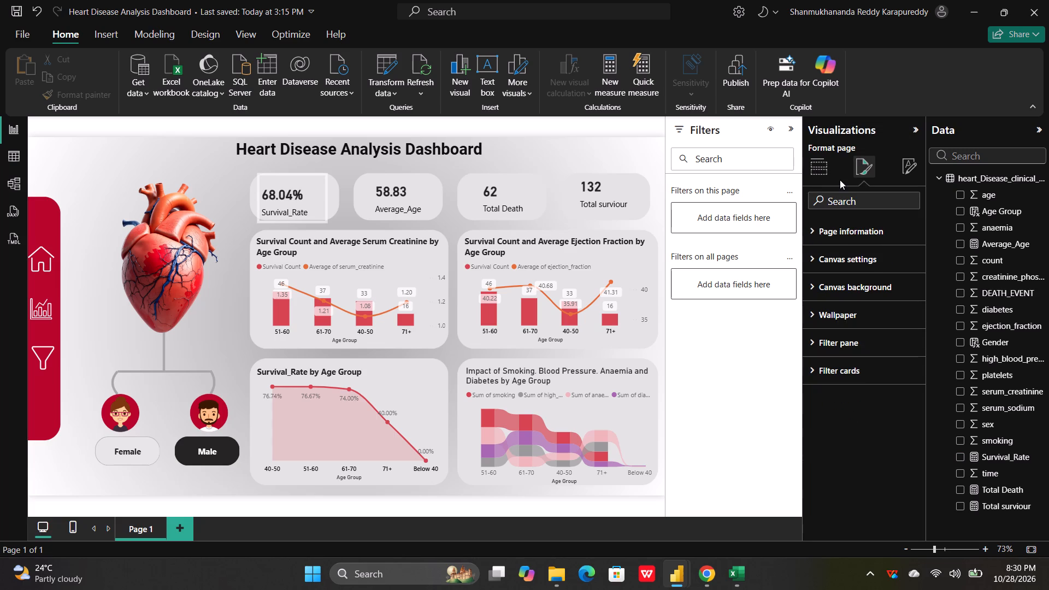
click(281, 208)
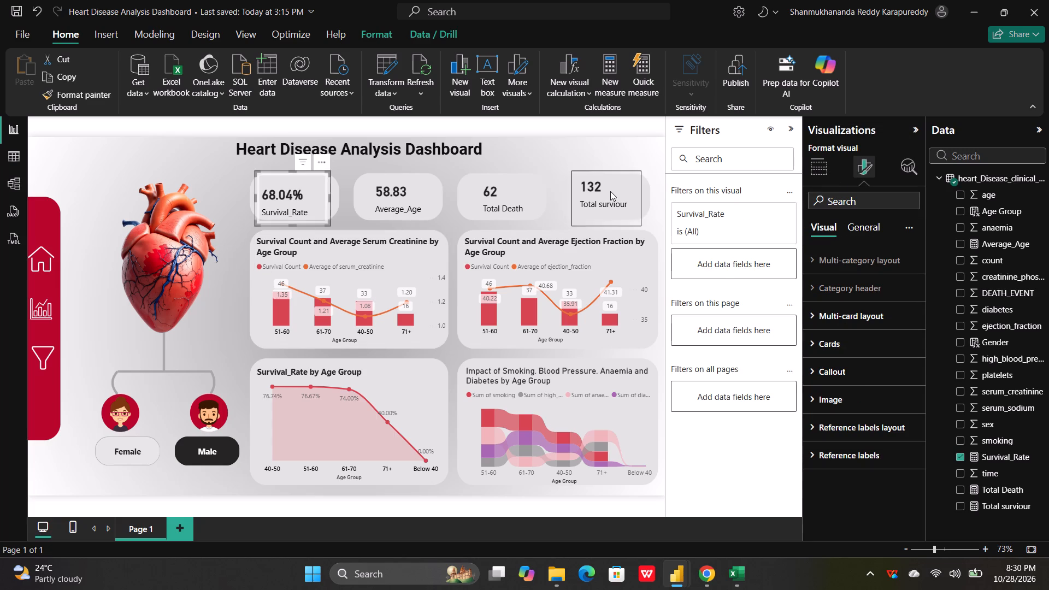
click(838, 342)
scroll(838, 342, down, 1)
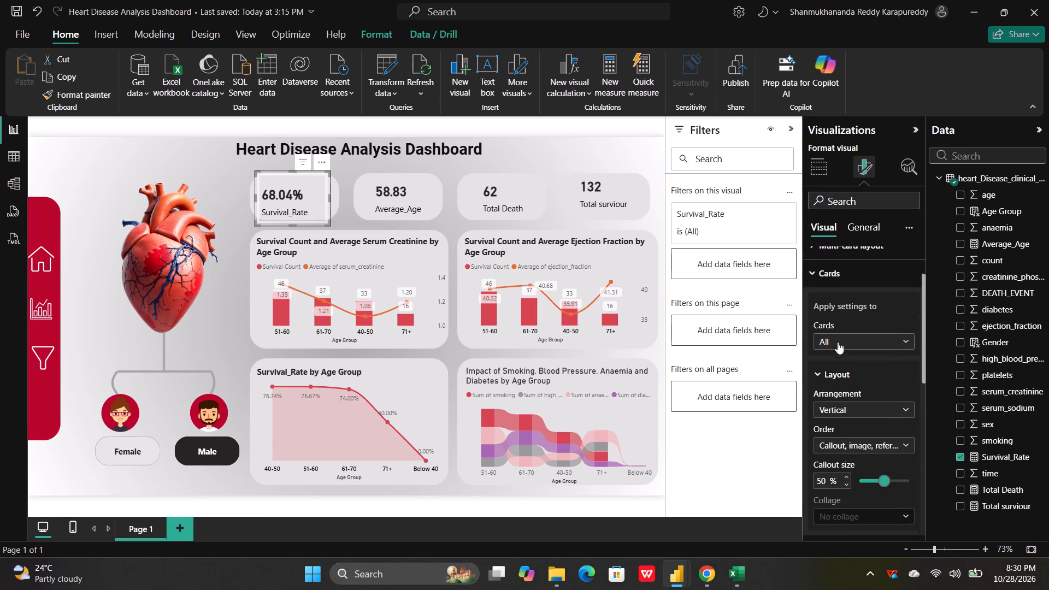
scroll(838, 342, down, 4)
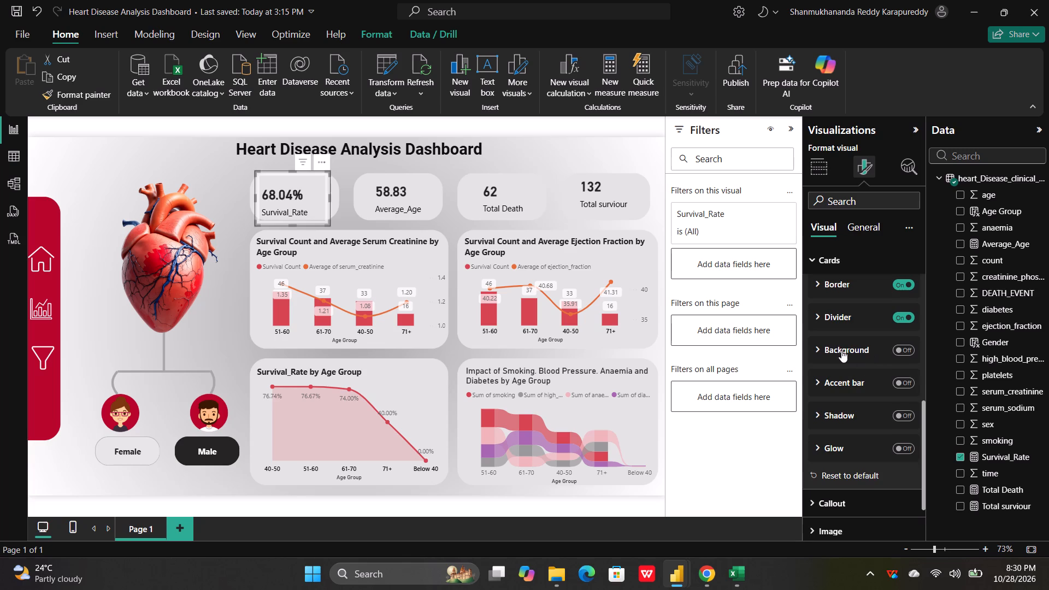
scroll(839, 345, up, 2)
click(822, 371)
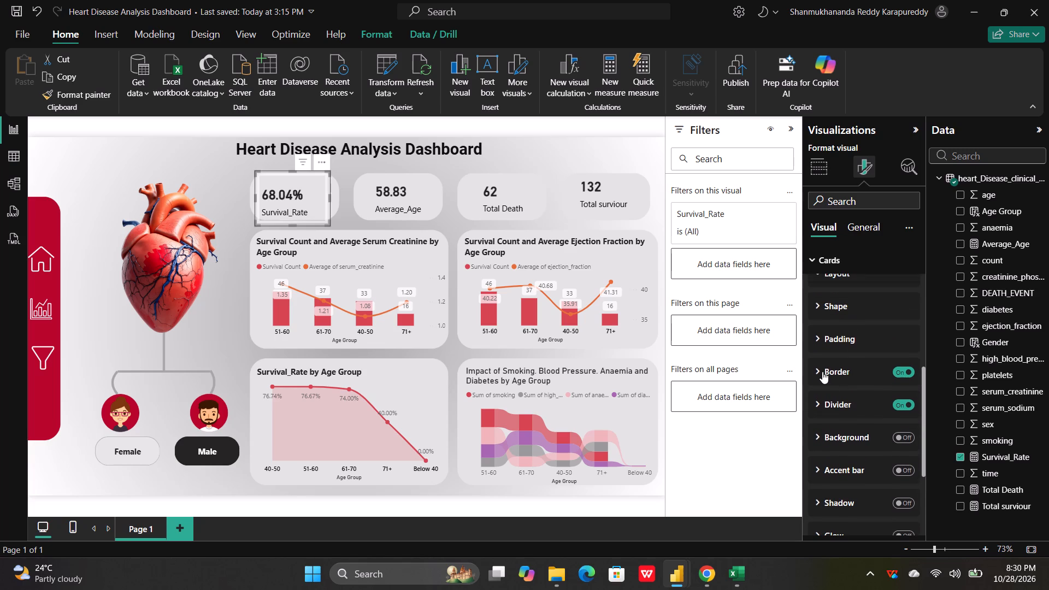
scroll(822, 371, down, 2)
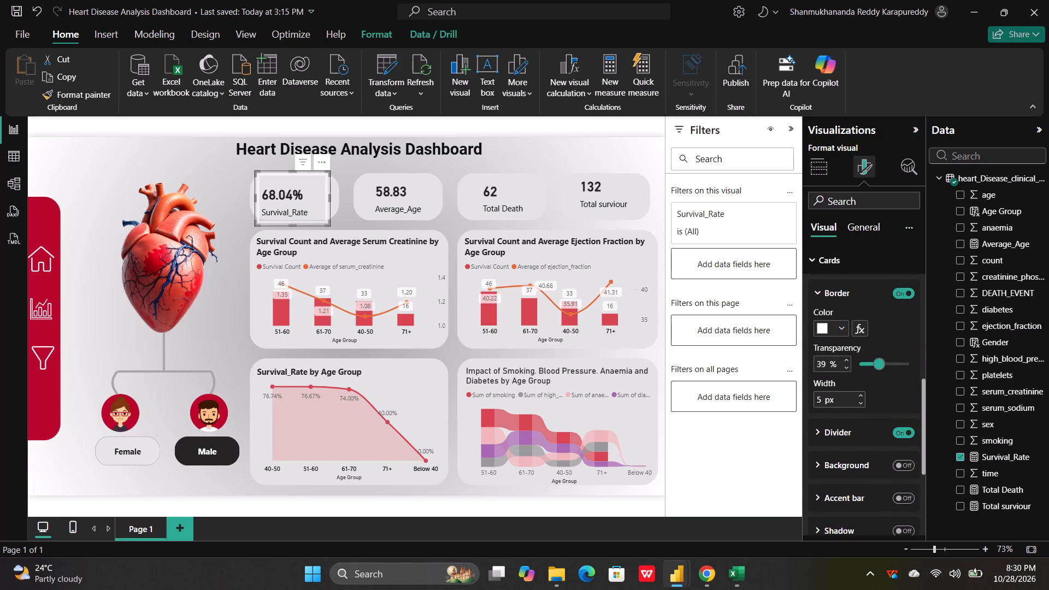
scroll(824, 400, down, 1)
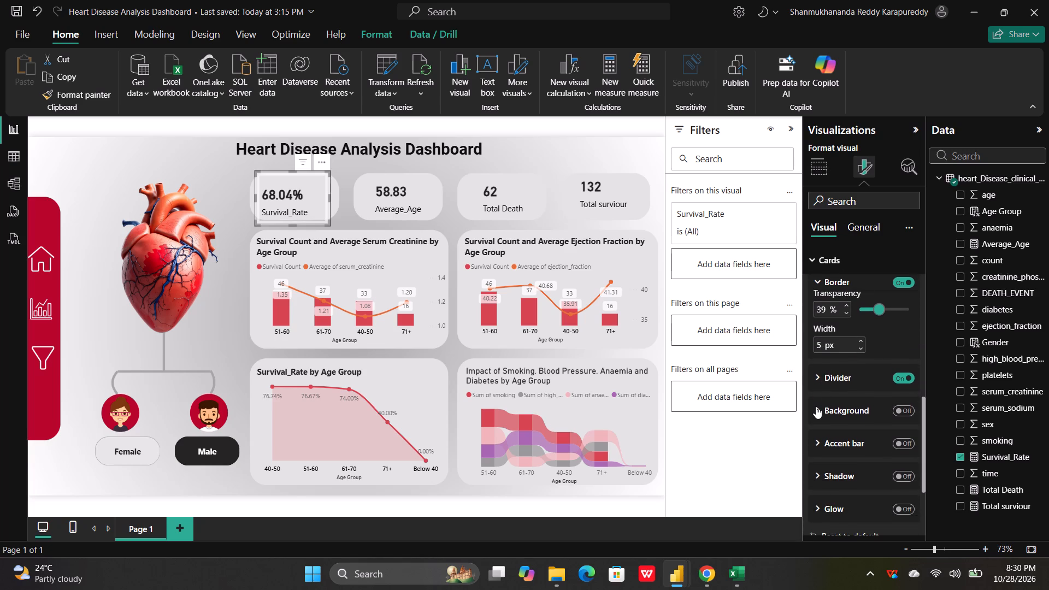
click(819, 373)
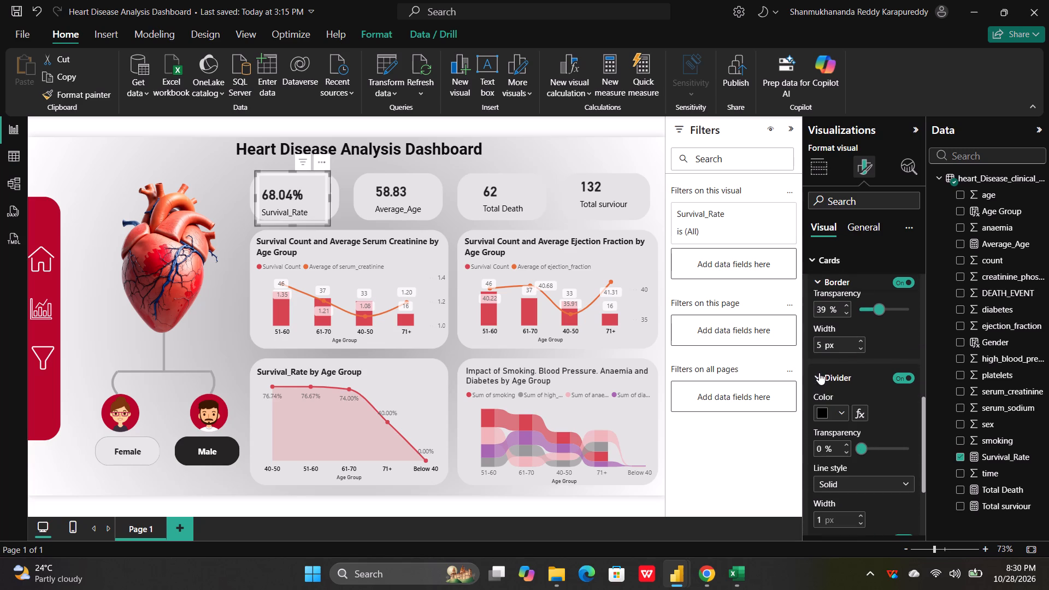
click(819, 373)
scroll(819, 373, down, 1)
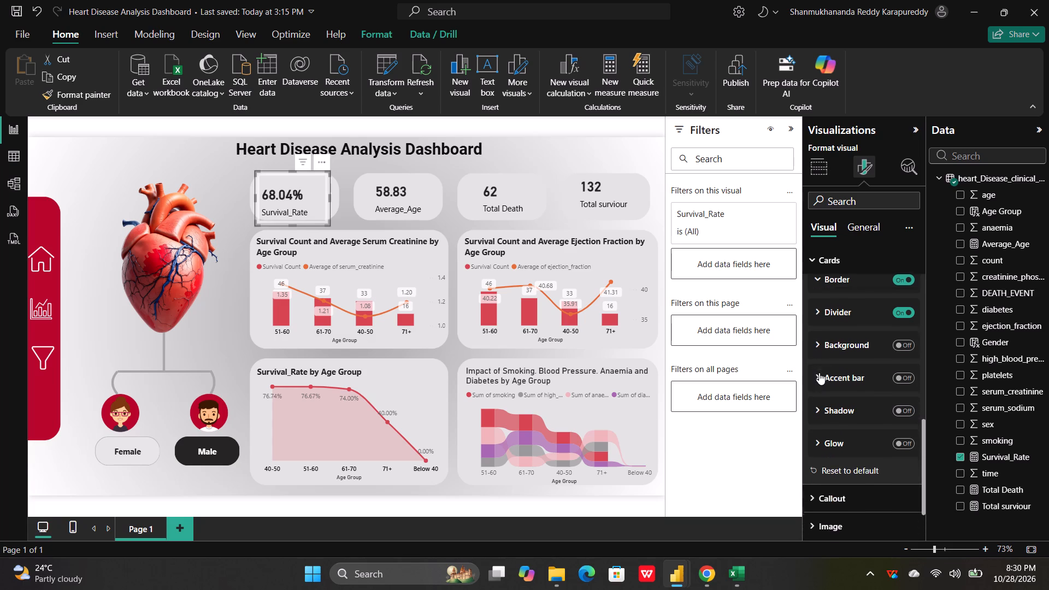
scroll(819, 373, down, 3)
scroll(819, 373, up, 1)
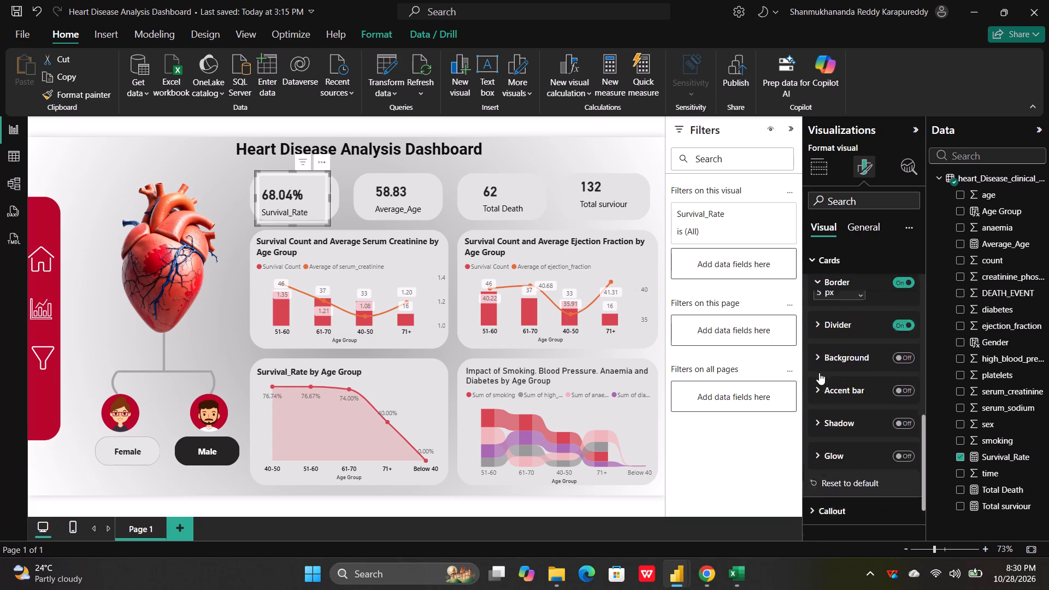
scroll(819, 373, up, 3)
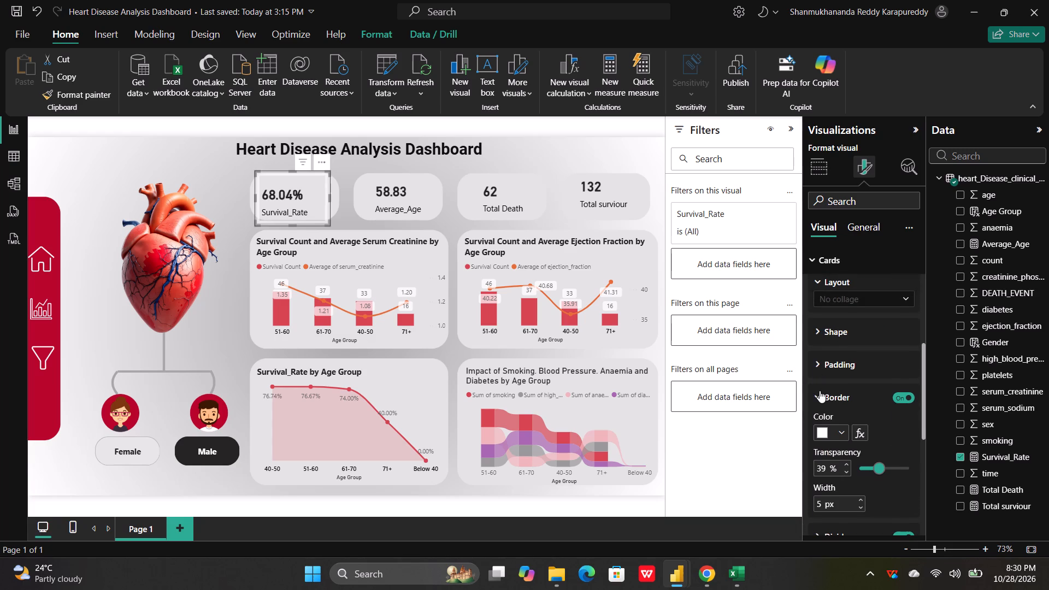
click(820, 391)
Turn off individual padding for the Survival_Rate card so that uniform padding applies.
click(820, 362)
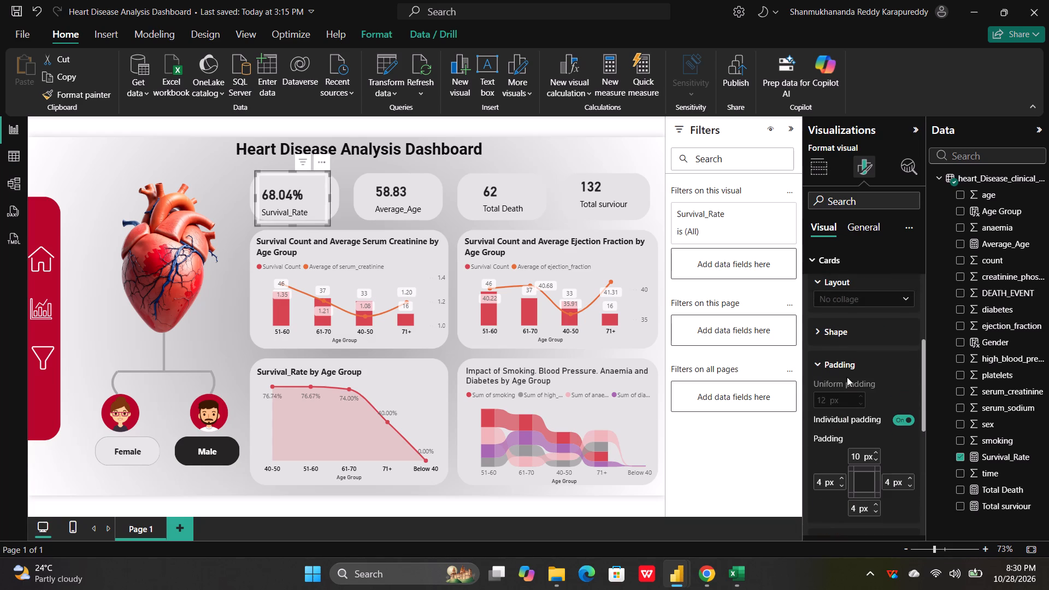
scroll(847, 377, down, 2)
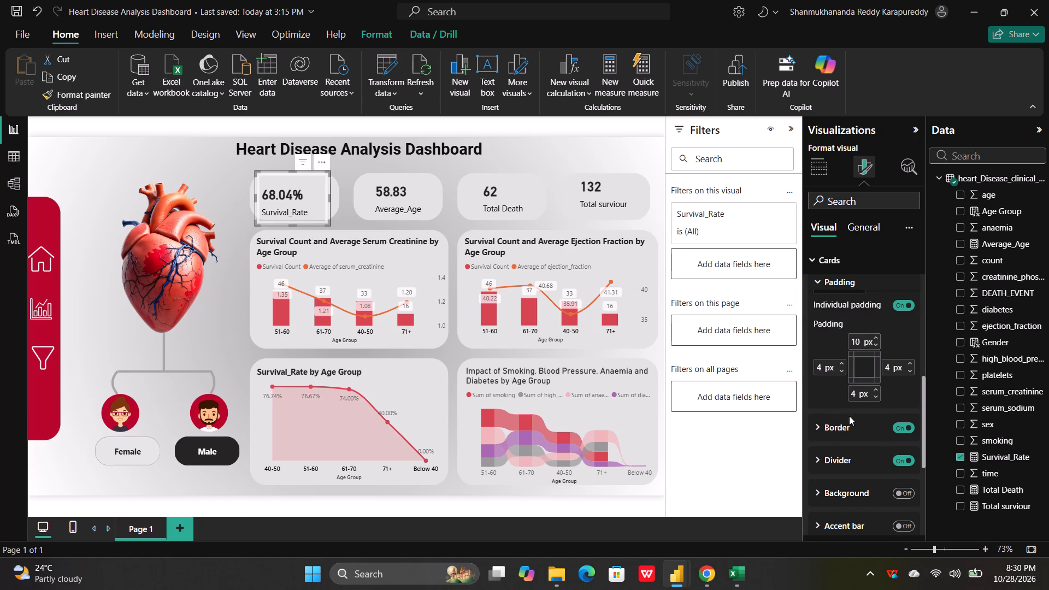
scroll(849, 416, up, 1)
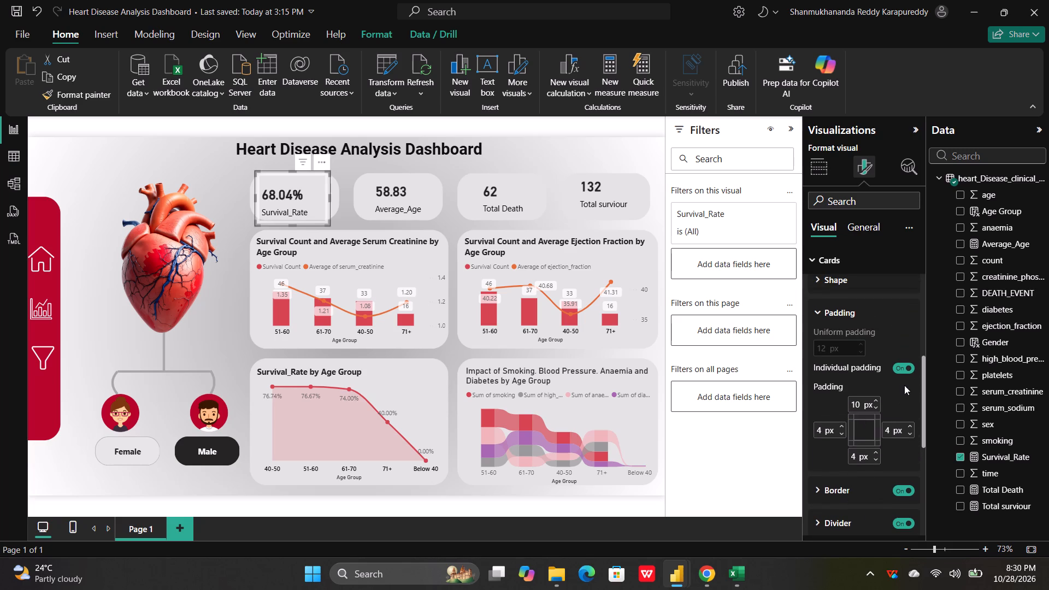
click(898, 369)
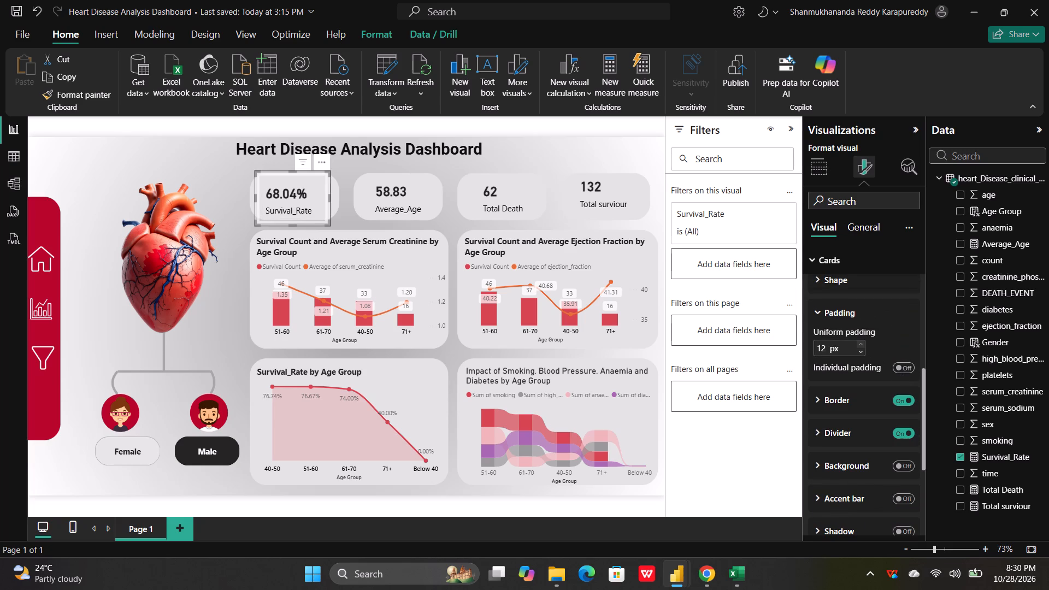
click(821, 307)
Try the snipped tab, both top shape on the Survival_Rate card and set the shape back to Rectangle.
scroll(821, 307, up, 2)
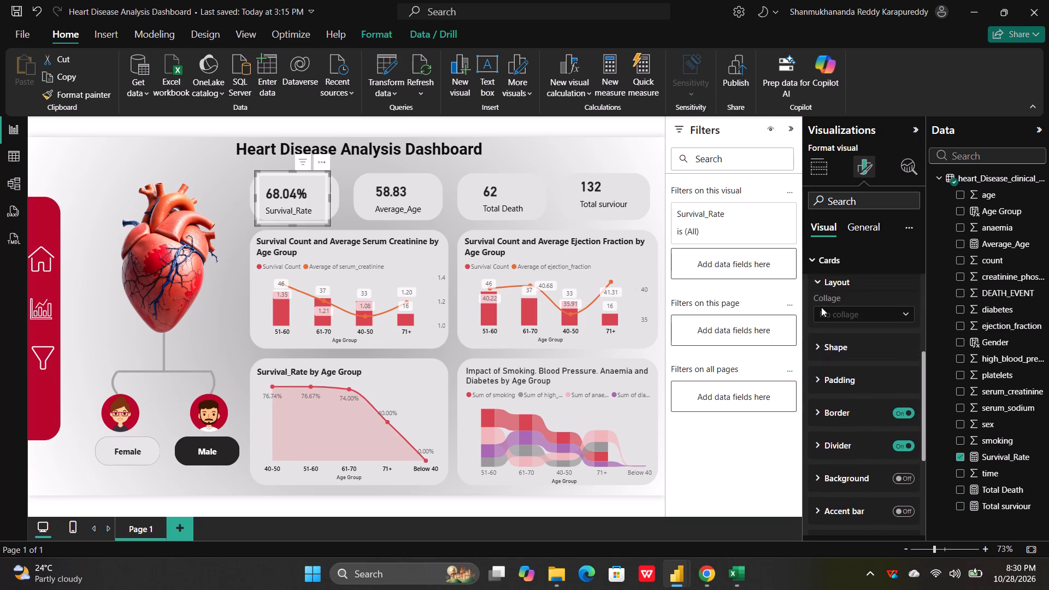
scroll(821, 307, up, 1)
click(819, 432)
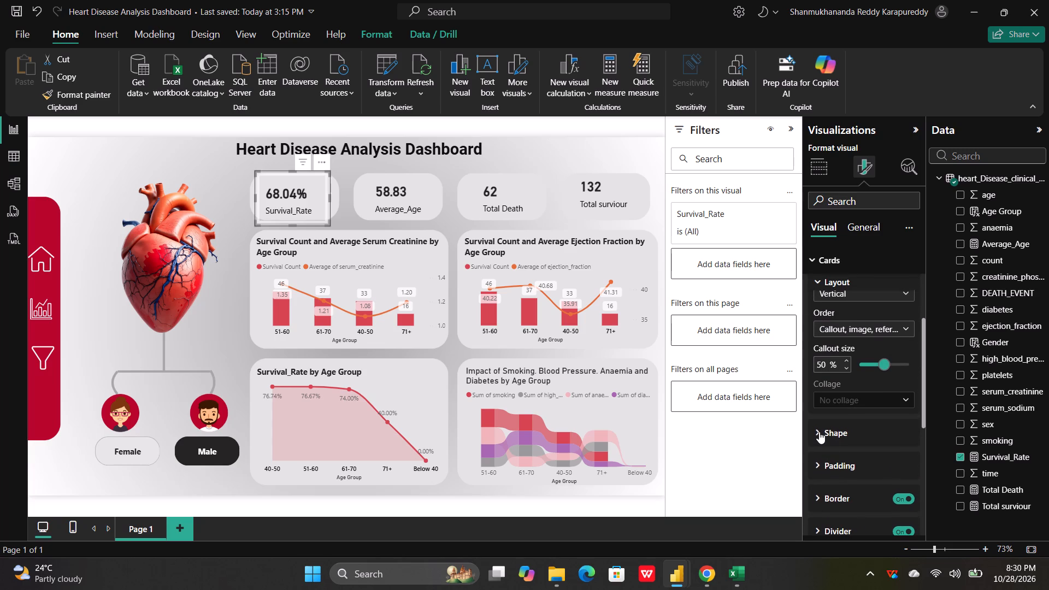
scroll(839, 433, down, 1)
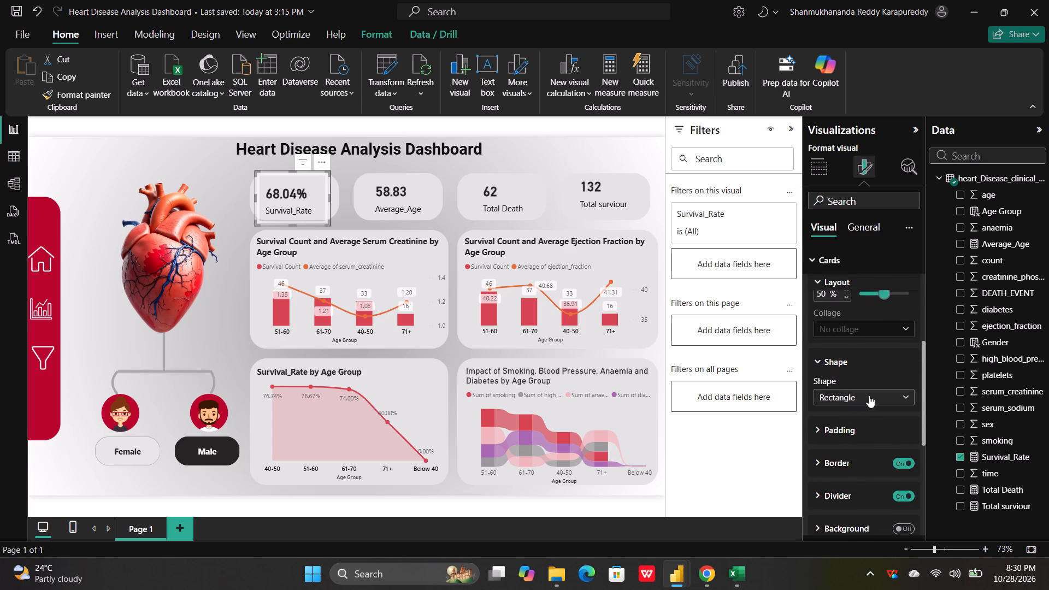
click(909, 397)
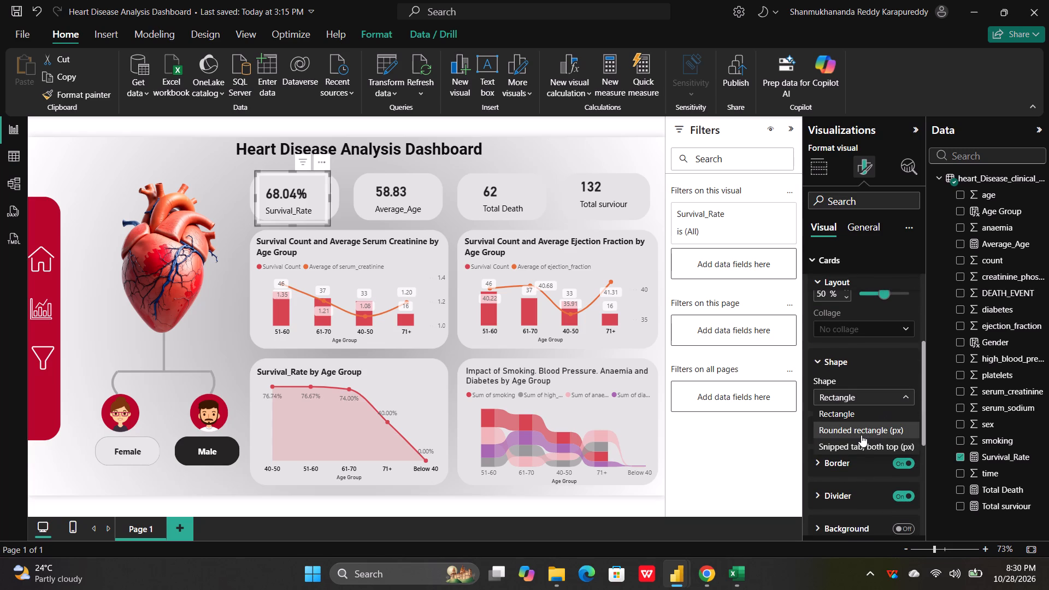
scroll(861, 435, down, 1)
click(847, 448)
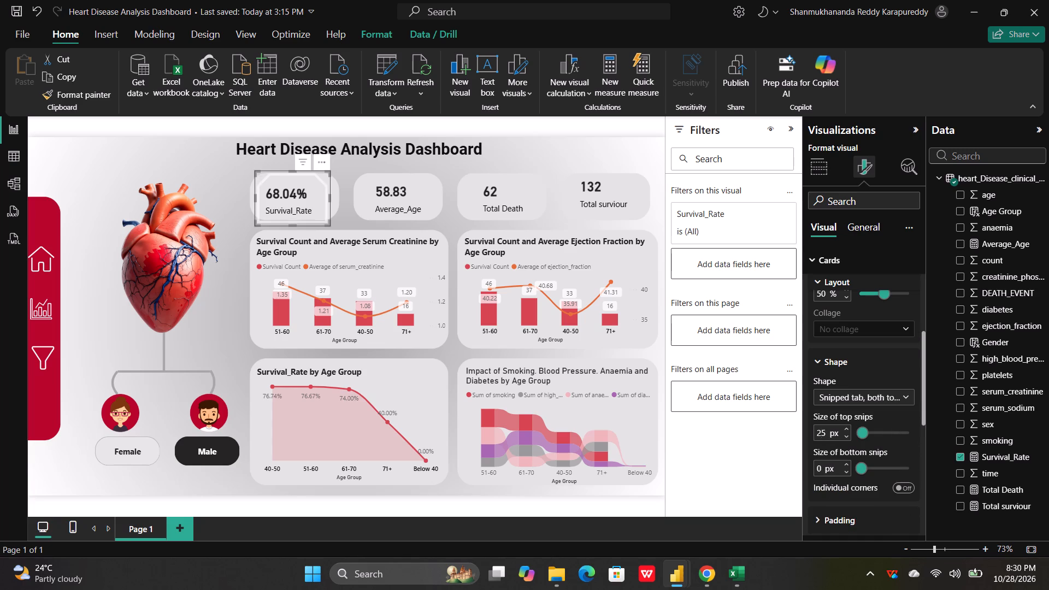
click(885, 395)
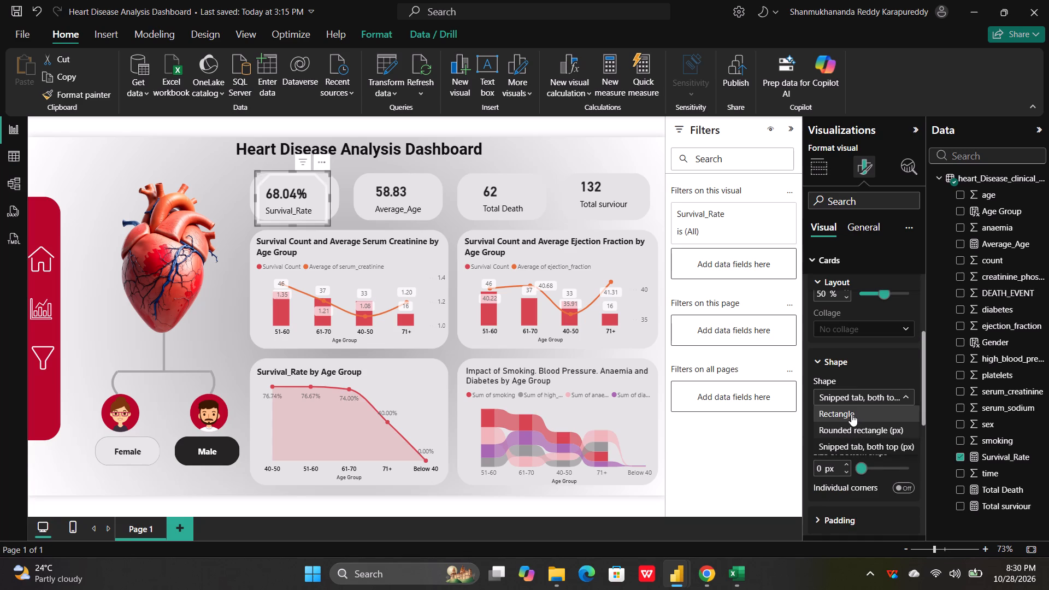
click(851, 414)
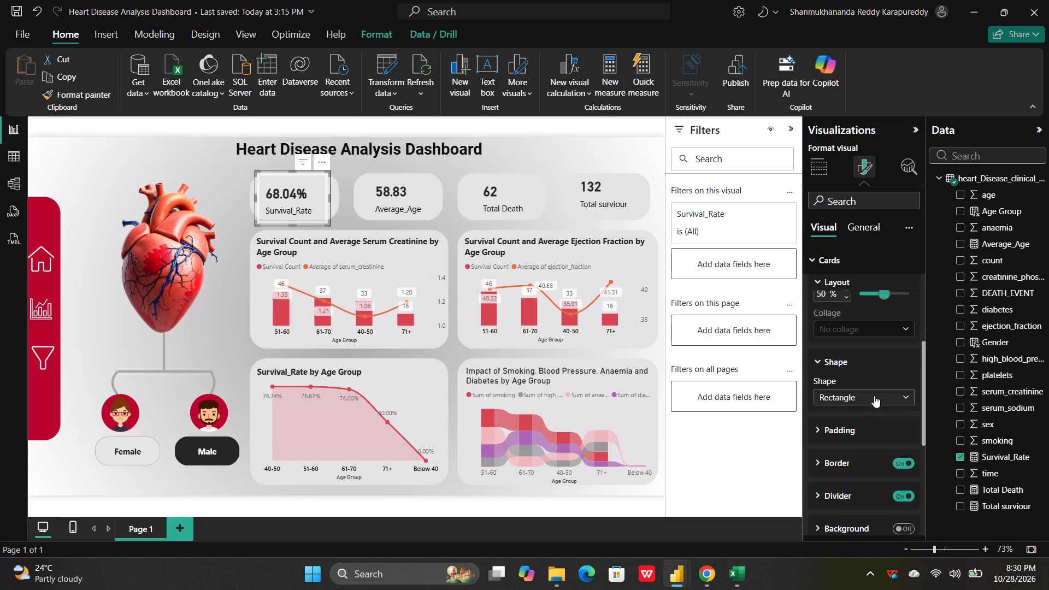
Set the Survival_Rate card's shape to Snipped tab, both top (px).
click(874, 396)
click(853, 447)
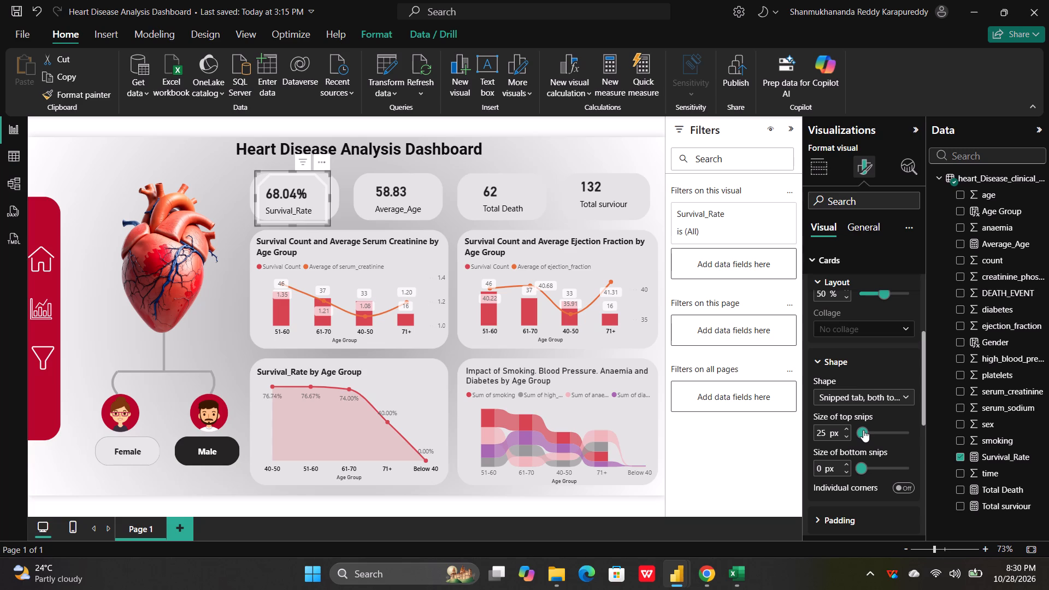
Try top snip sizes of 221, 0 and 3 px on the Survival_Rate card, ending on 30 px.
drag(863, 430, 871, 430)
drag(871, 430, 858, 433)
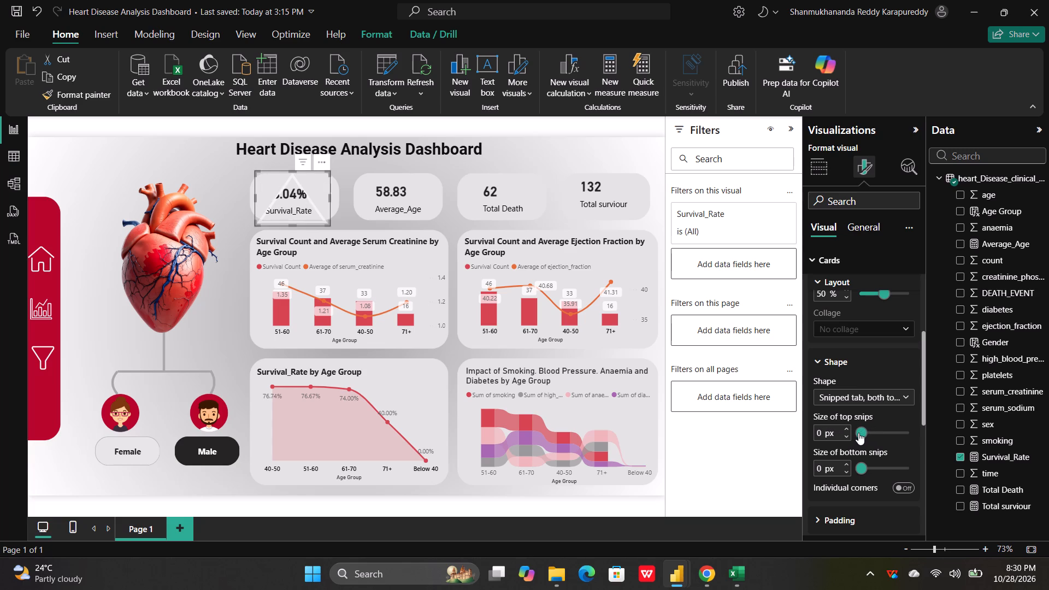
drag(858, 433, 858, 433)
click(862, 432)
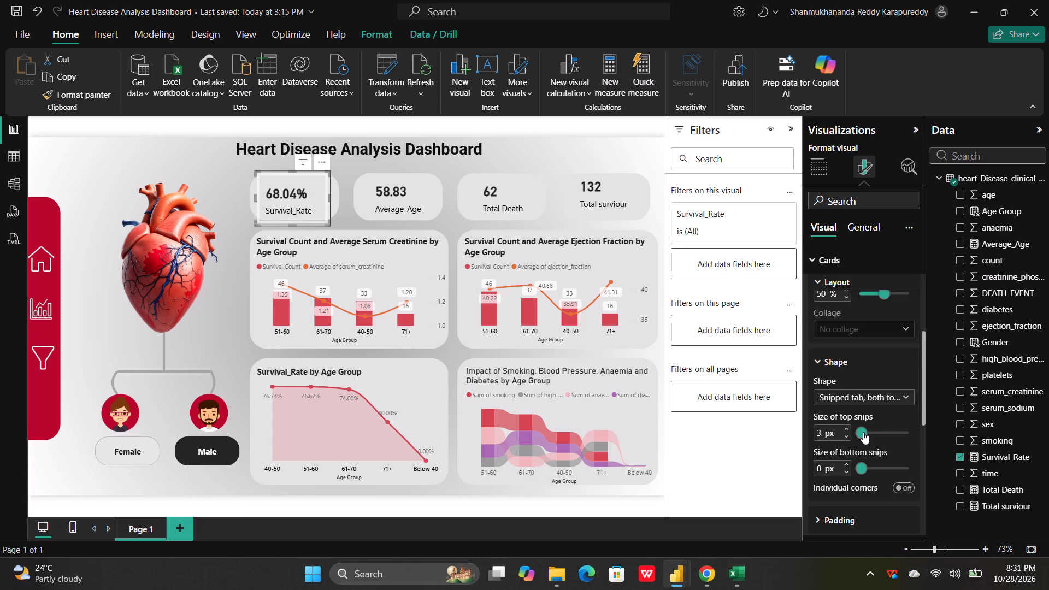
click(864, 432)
Try bottom snip sizes of 66 and 54 px on the Survival_Rate card, settling on 18 px.
click(863, 470)
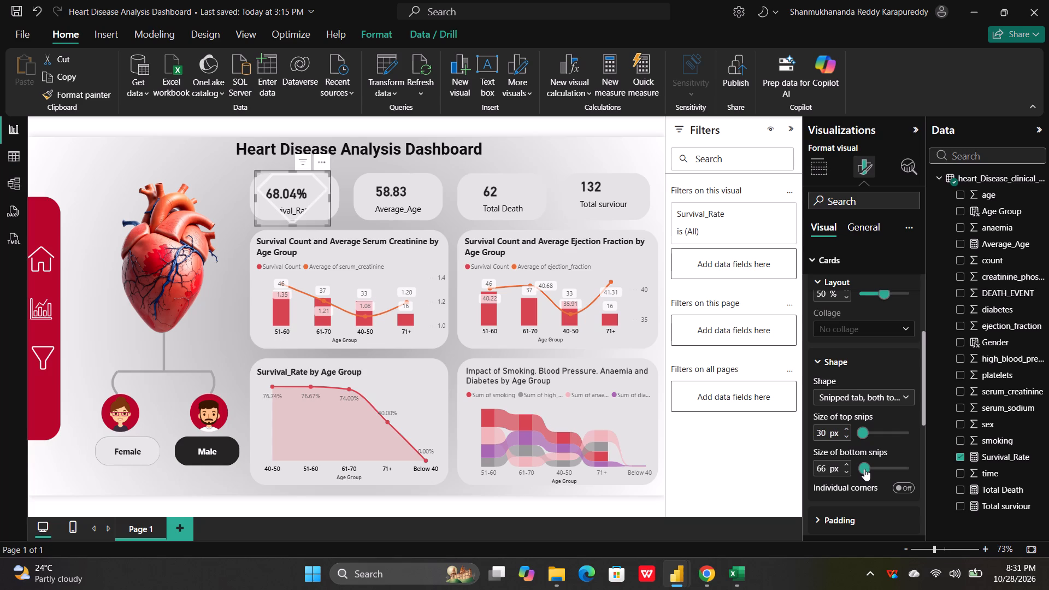
click(864, 469)
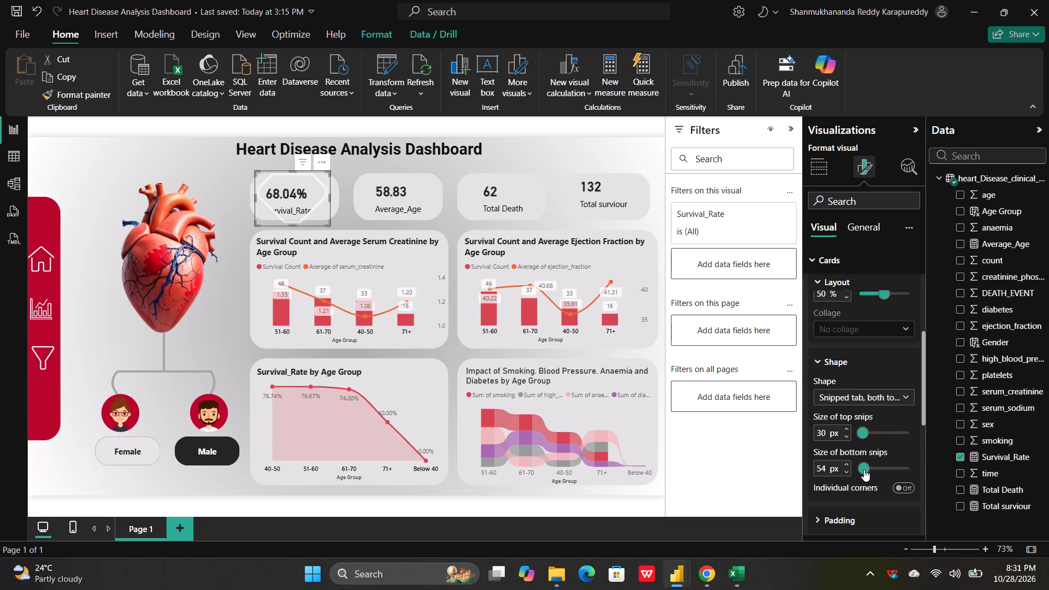
click(864, 469)
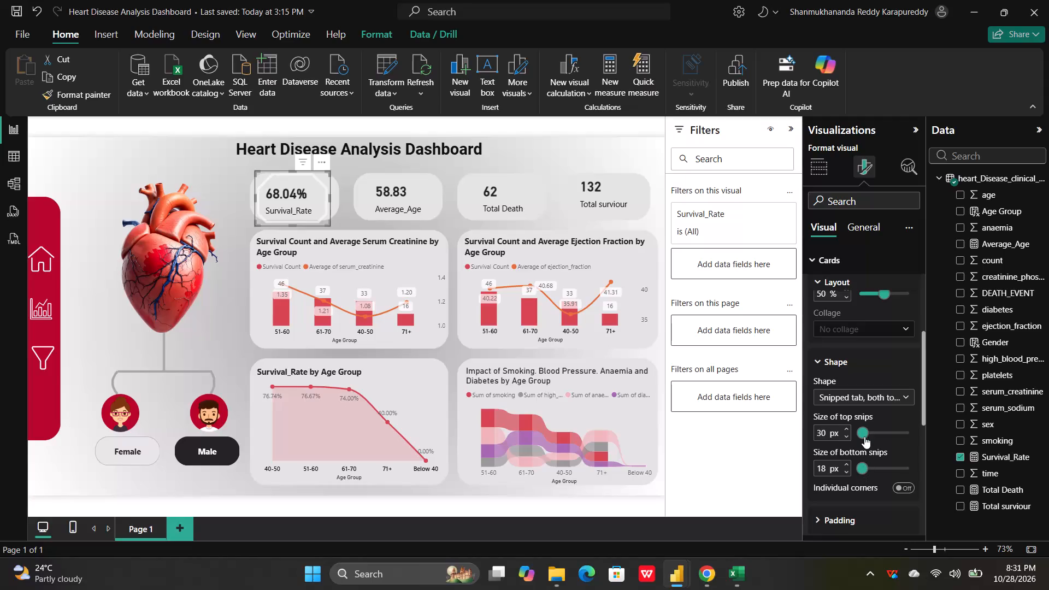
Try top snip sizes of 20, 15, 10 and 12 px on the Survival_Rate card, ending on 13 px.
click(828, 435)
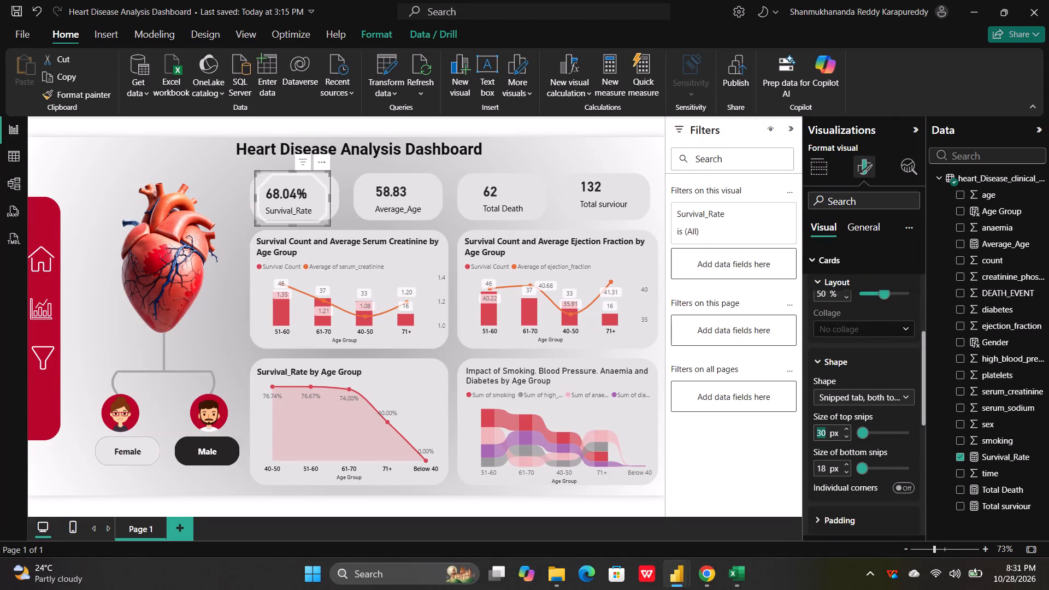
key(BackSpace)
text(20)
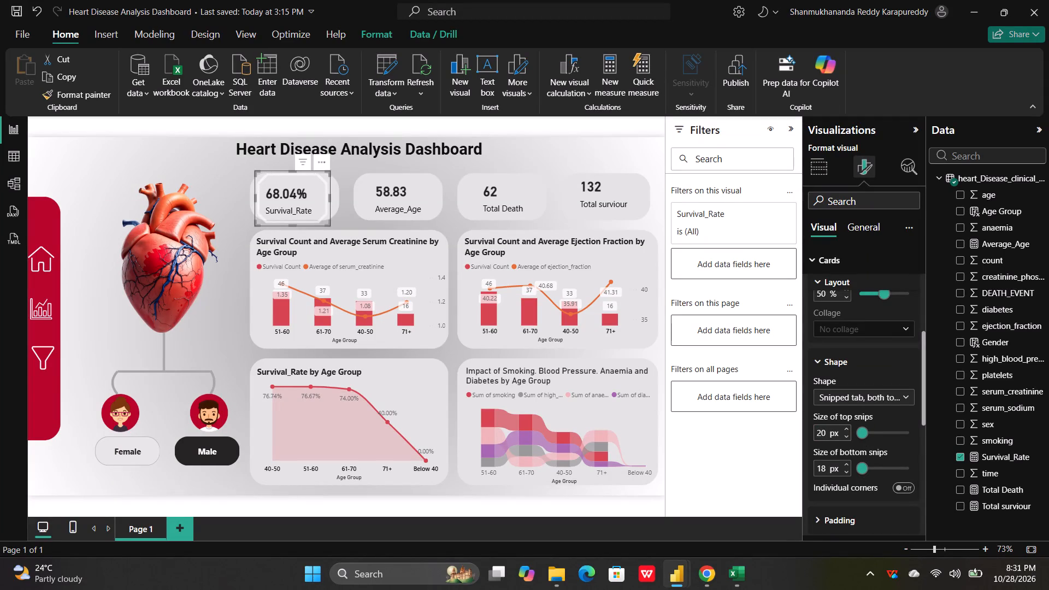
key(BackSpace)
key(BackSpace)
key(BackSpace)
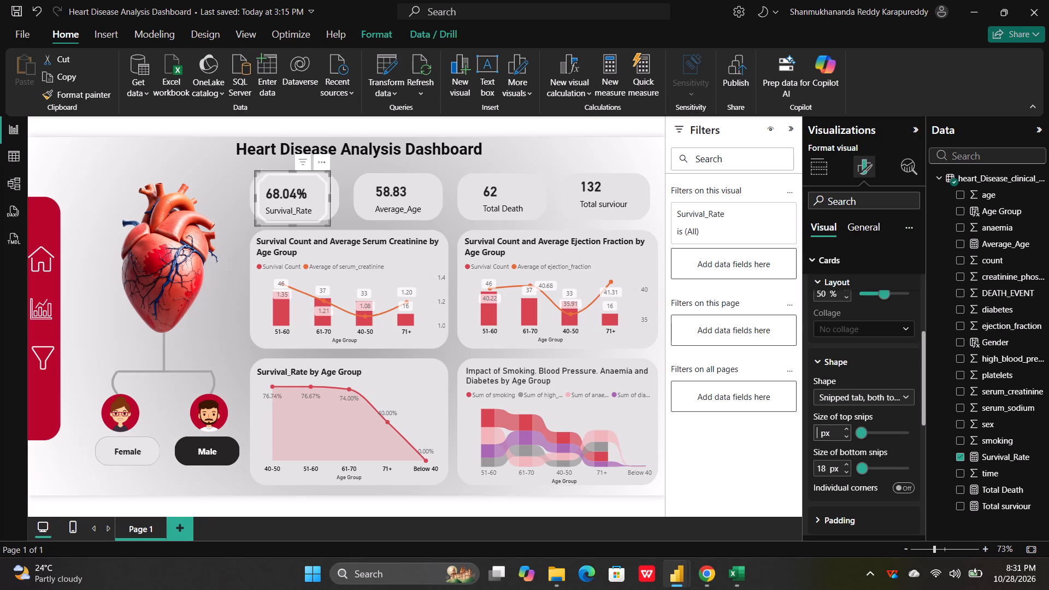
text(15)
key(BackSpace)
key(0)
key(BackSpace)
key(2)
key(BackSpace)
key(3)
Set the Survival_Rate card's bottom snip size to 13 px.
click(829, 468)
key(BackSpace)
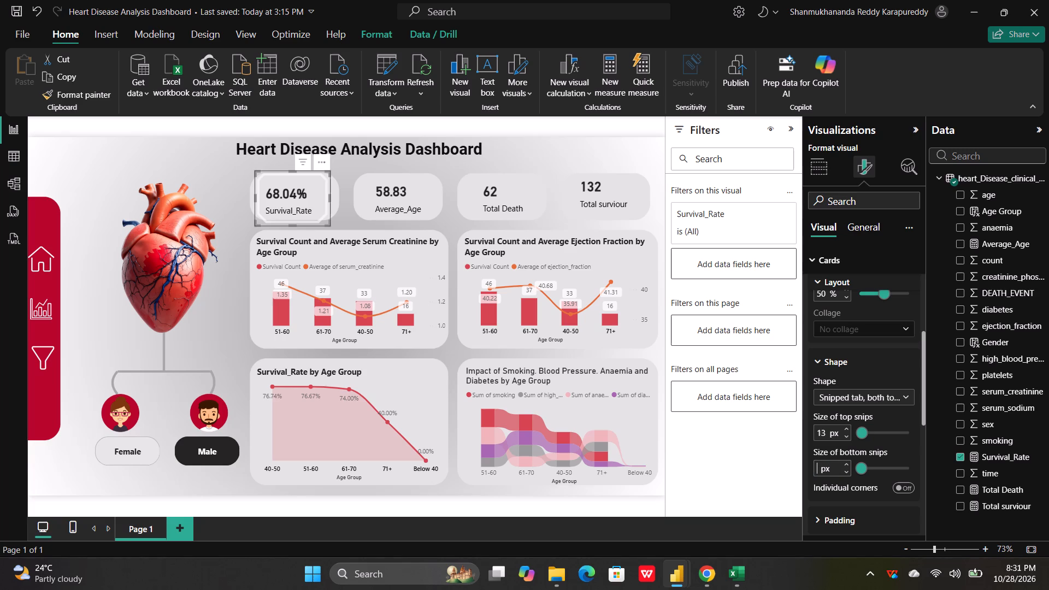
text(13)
Change the Survival_Rate card's shape to Rounded rectangle (px).
click(877, 398)
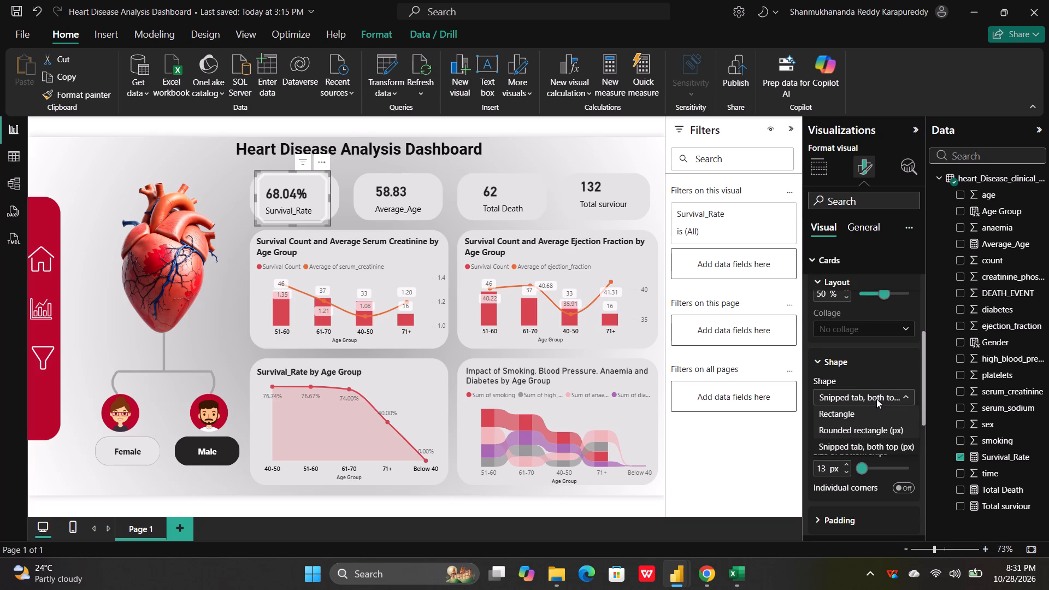
click(866, 426)
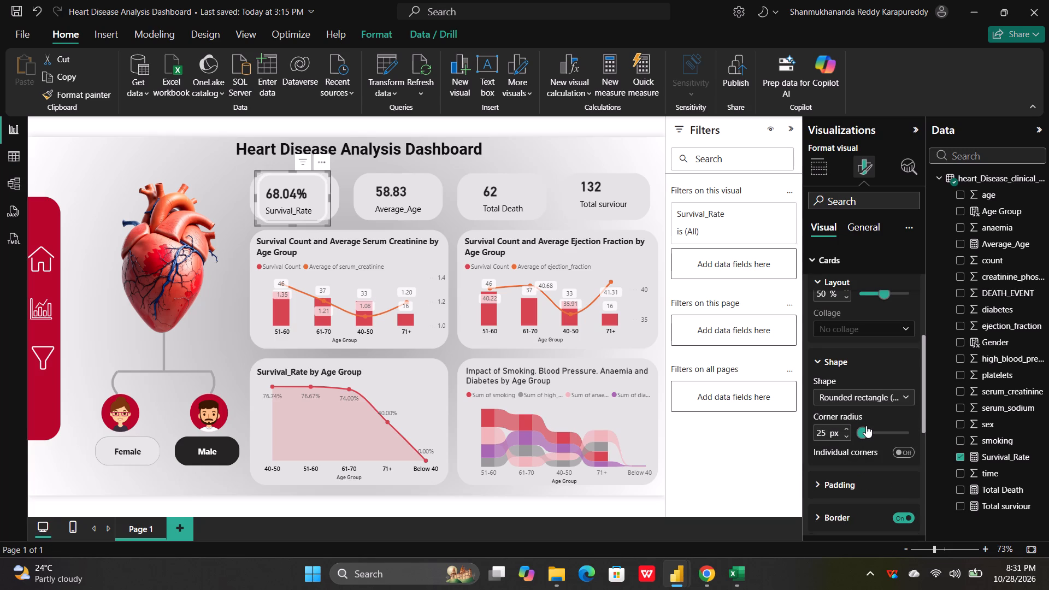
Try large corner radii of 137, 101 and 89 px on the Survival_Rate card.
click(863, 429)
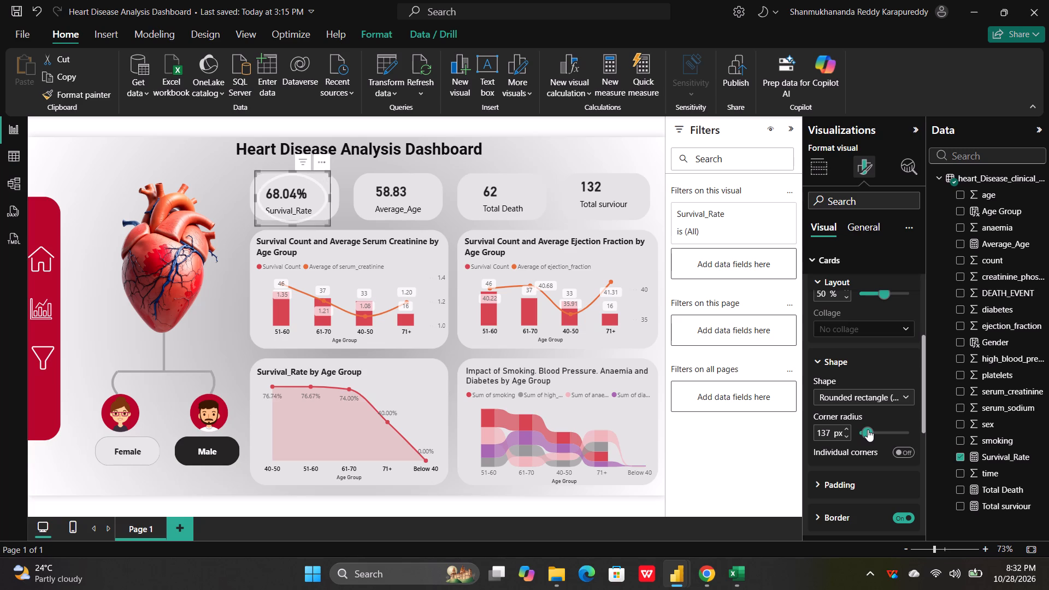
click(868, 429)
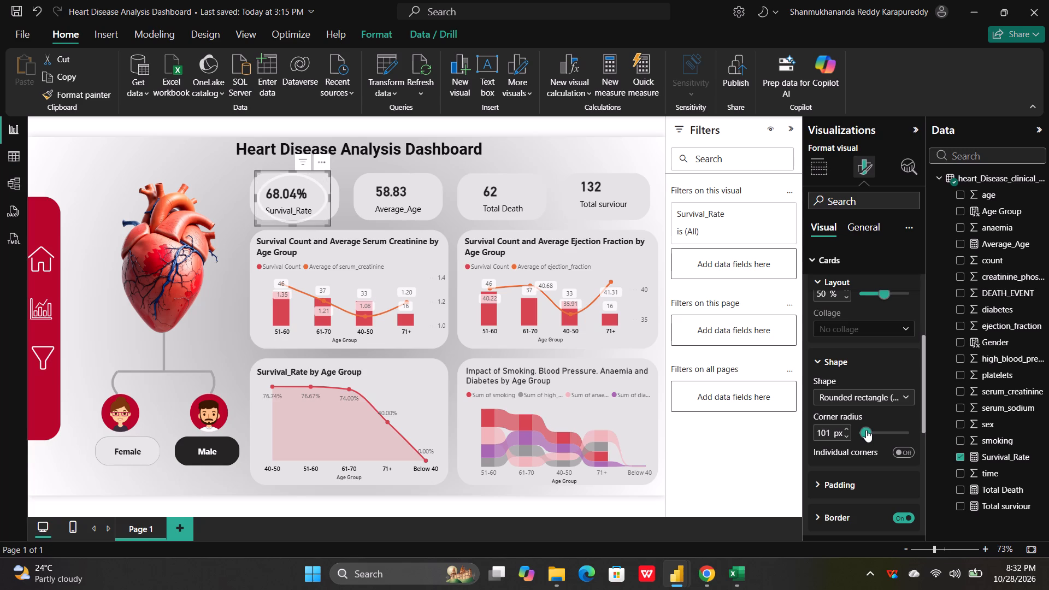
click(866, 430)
Try corner radii of 10, 20, 25, 27, 28 and 29 px on the Survival_Rate card, settling on 30 px.
click(826, 431)
text(10)
key(BackSpace)
key(BackSpace)
text(20)
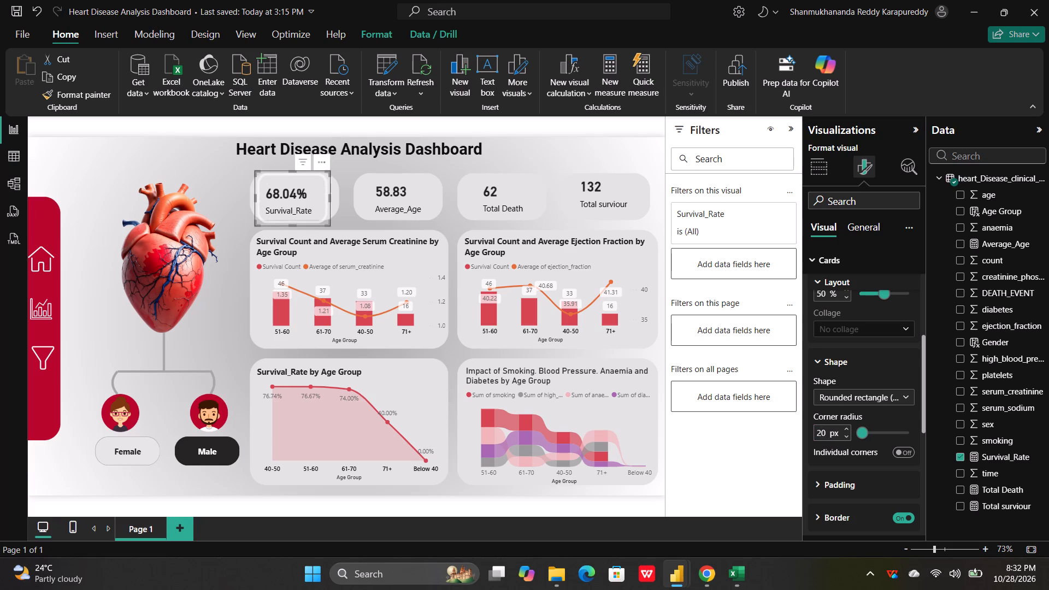
key(BackSpace)
key(5)
key(BackSpace)
key(7)
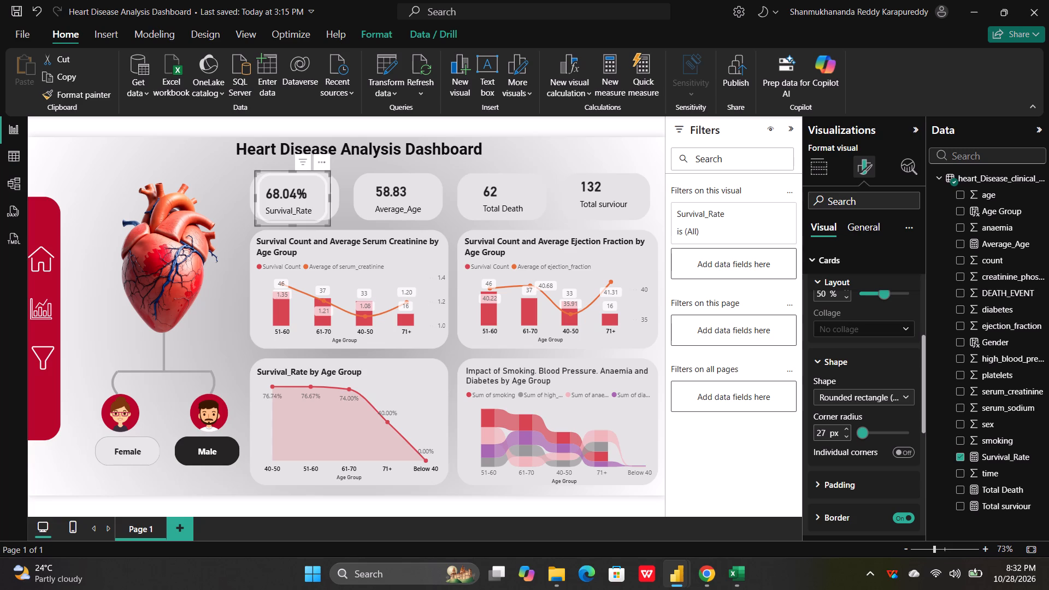
key(BackSpace)
key(8)
key(BackSpace)
key(9)
key(BackSpace)
key(BackSpace)
text(30)
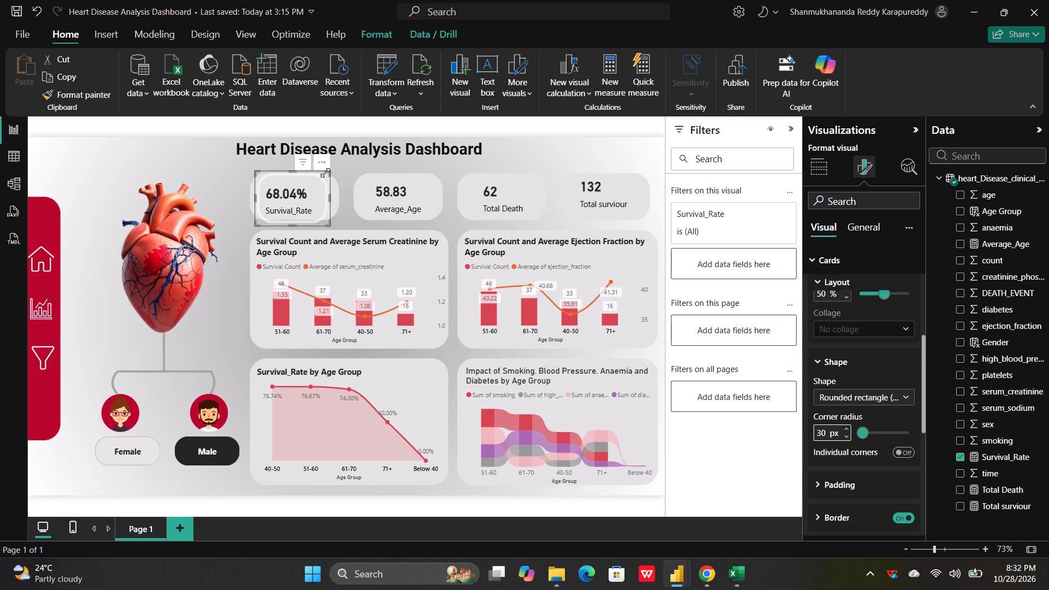
Widen the Survival_Rate card on both sides so it spans the full width of its background tile.
drag(325, 173, 335, 172)
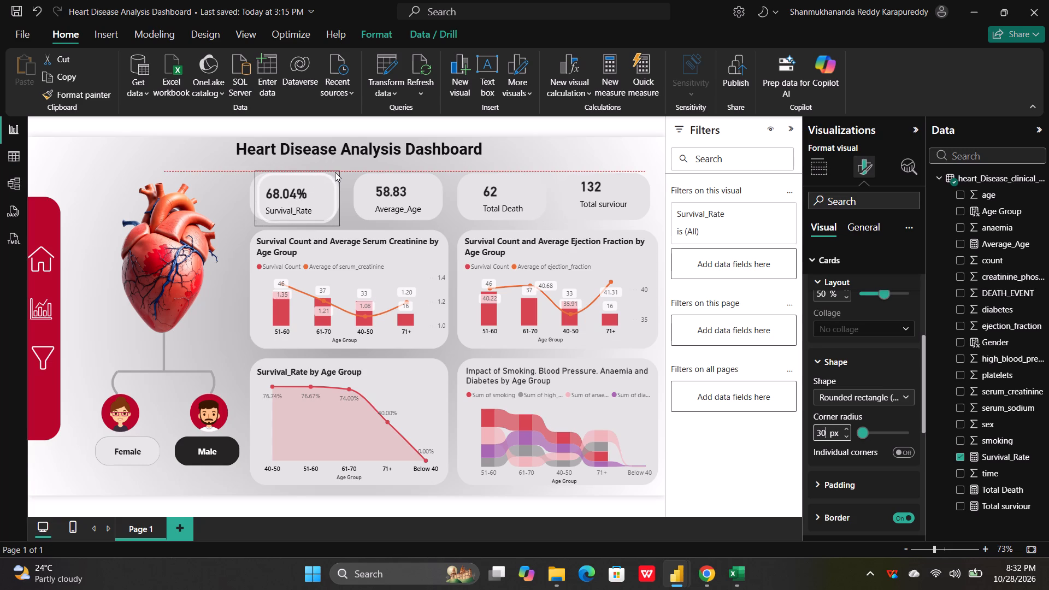
drag(335, 172, 334, 172)
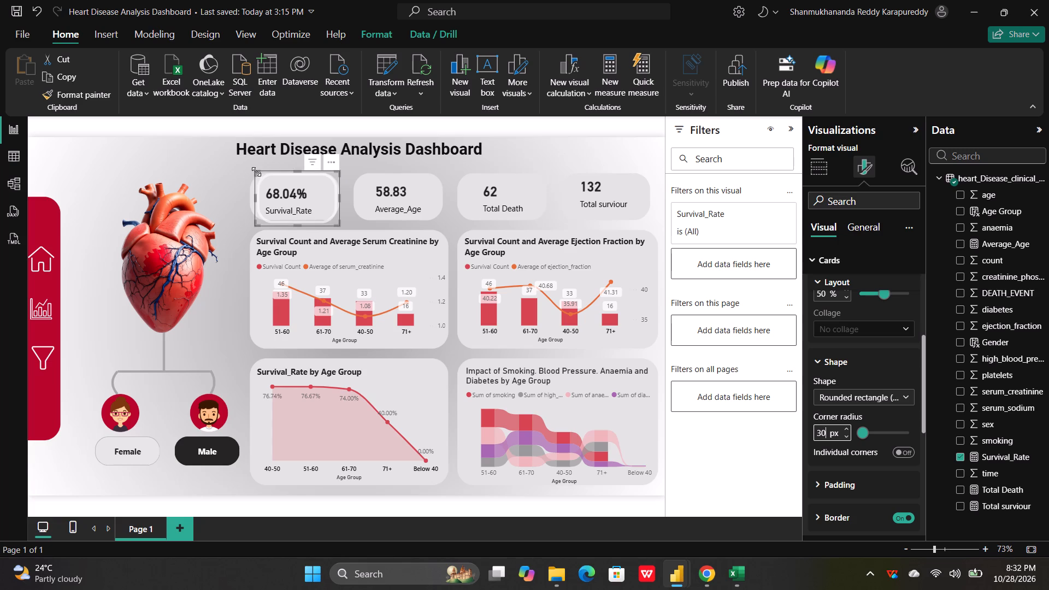
drag(256, 175, 249, 171)
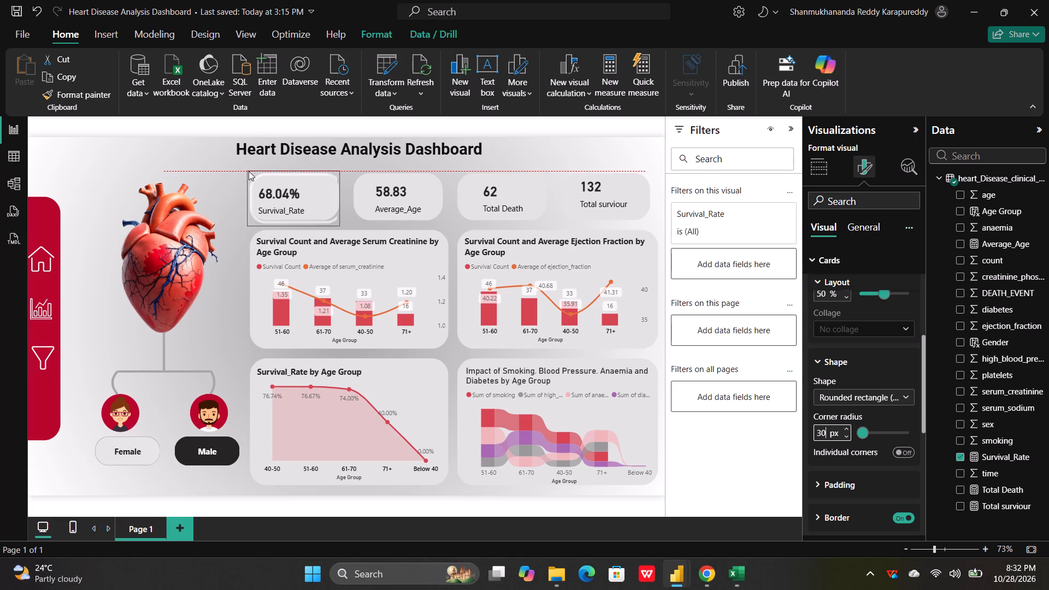
drag(249, 171, 251, 170)
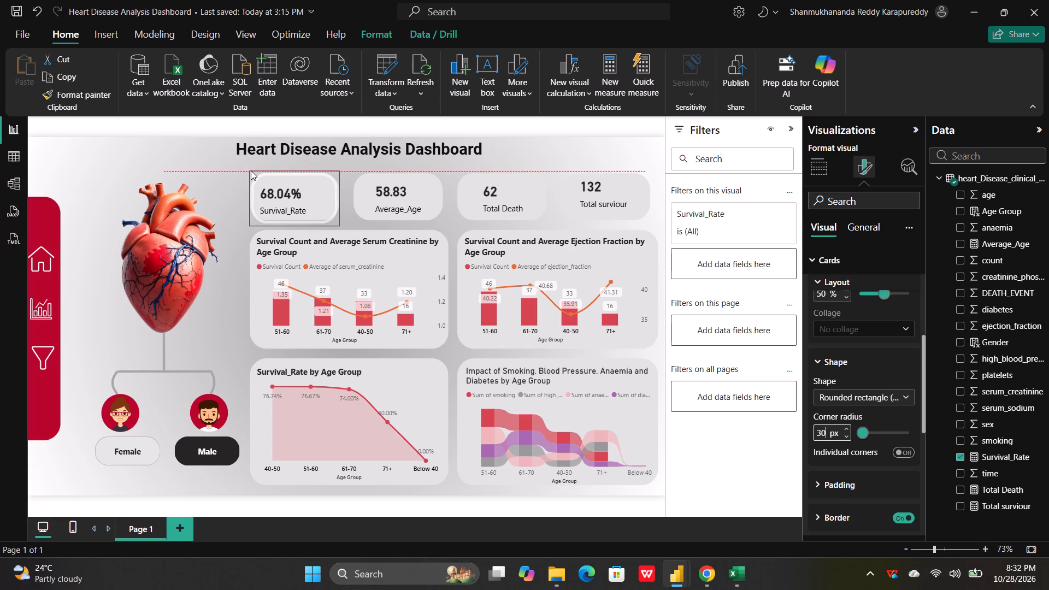
drag(251, 170, 251, 171)
Shorten the Survival_Rate card from its bottom edge to fit its background tile, and deselect it.
click(301, 191)
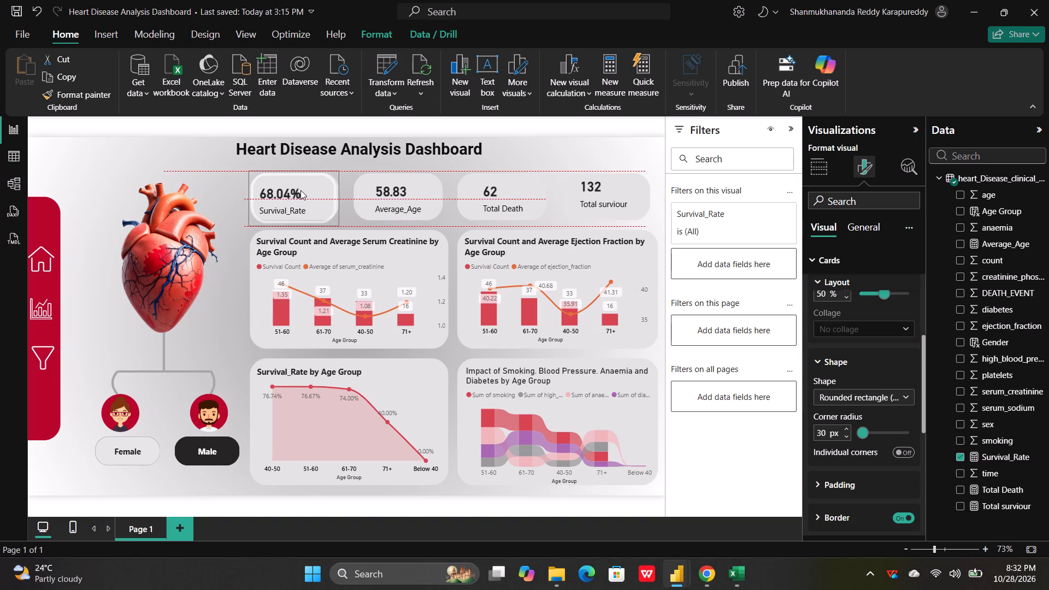
click(296, 223)
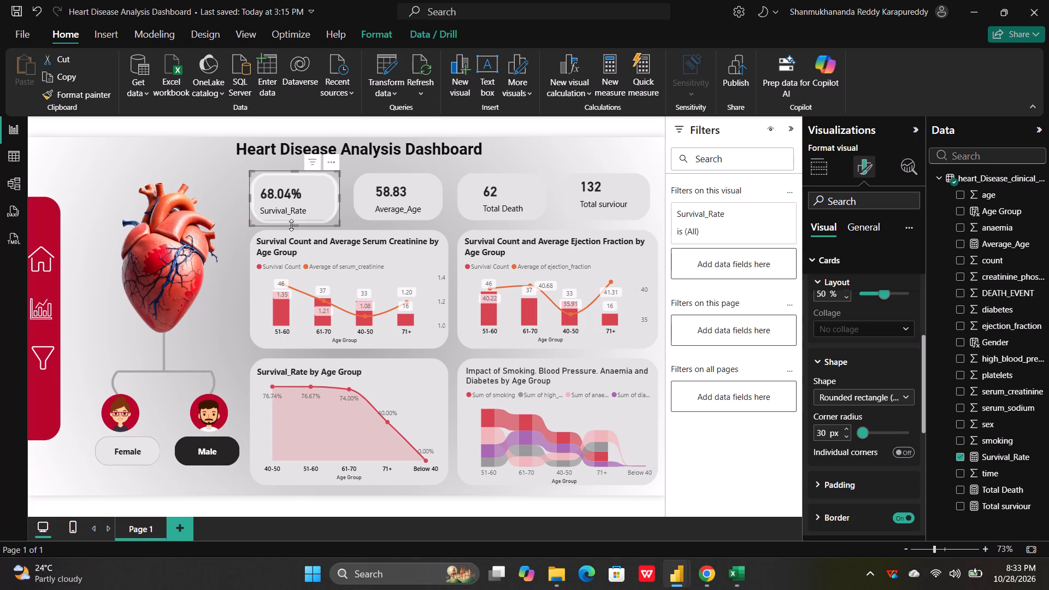
click(291, 225)
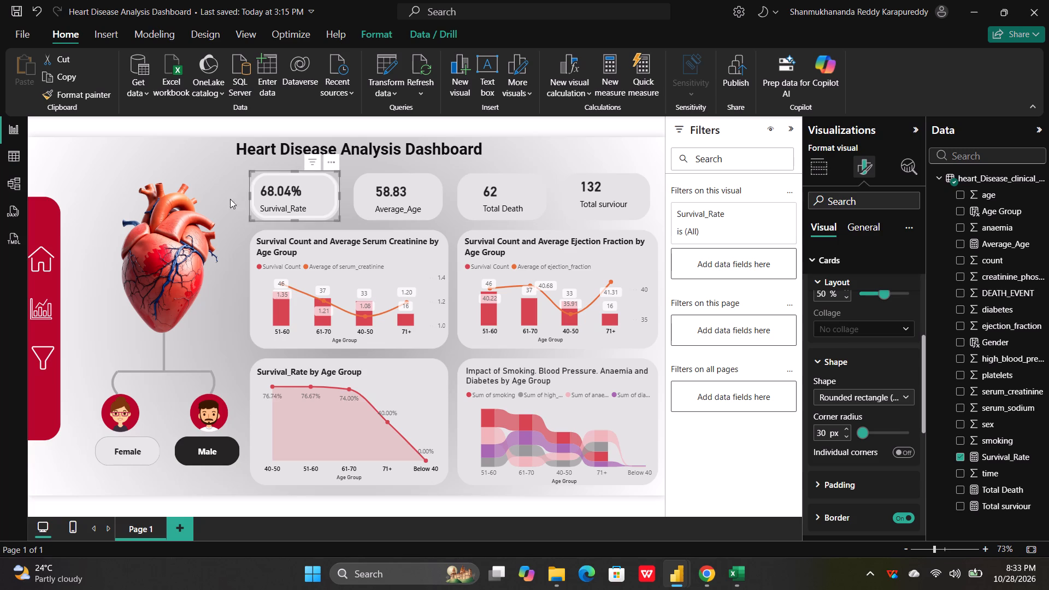
click(213, 188)
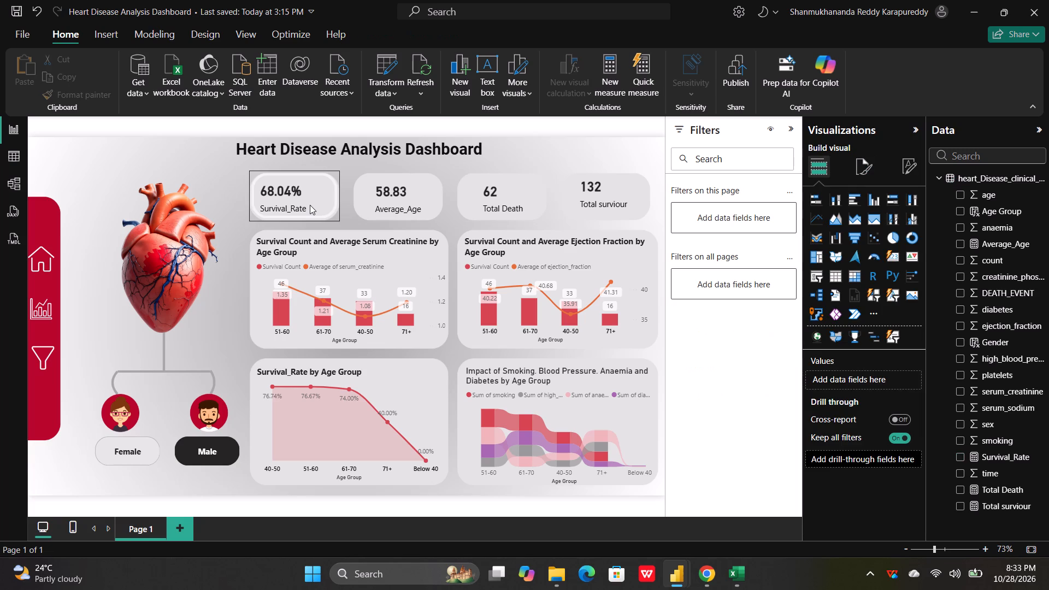
click(314, 205)
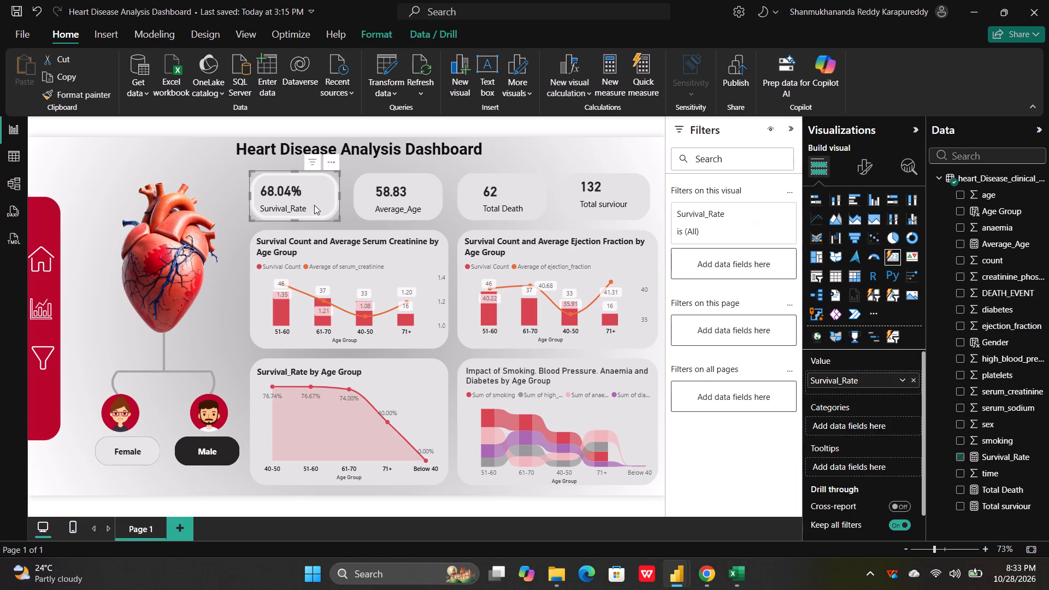
click(294, 219)
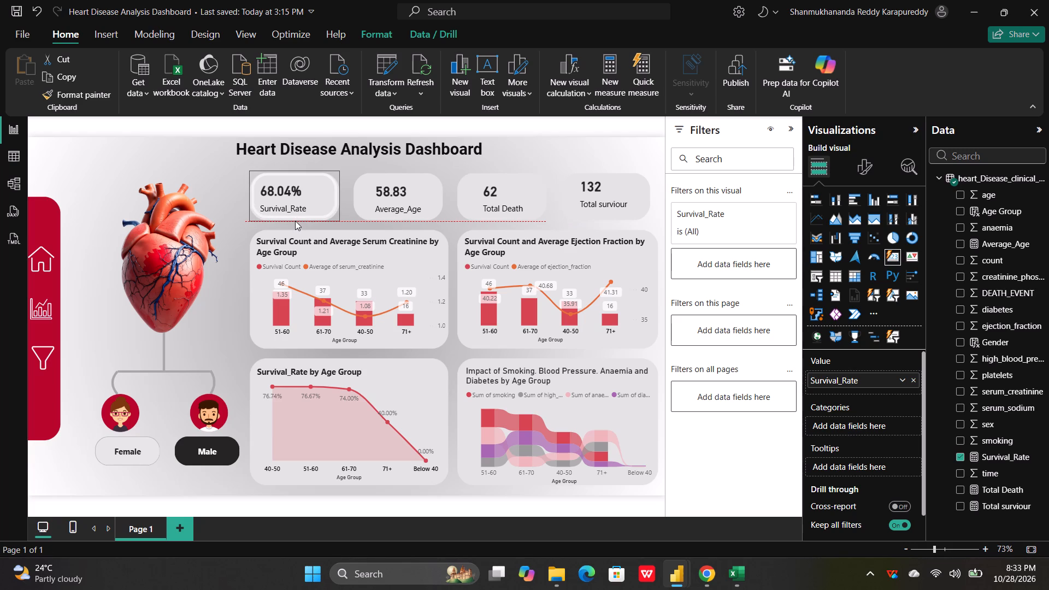
click(230, 194)
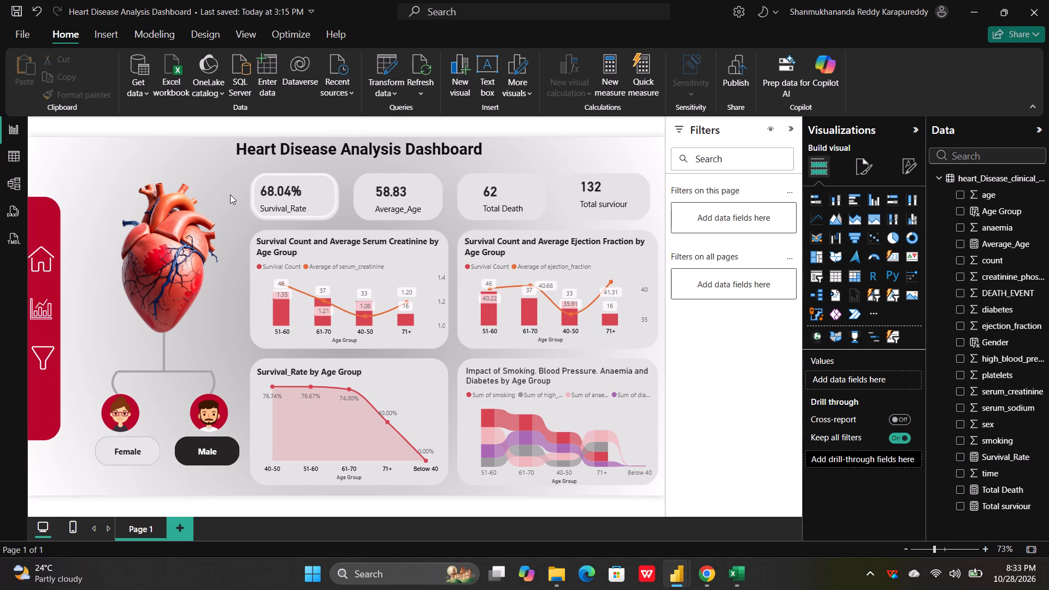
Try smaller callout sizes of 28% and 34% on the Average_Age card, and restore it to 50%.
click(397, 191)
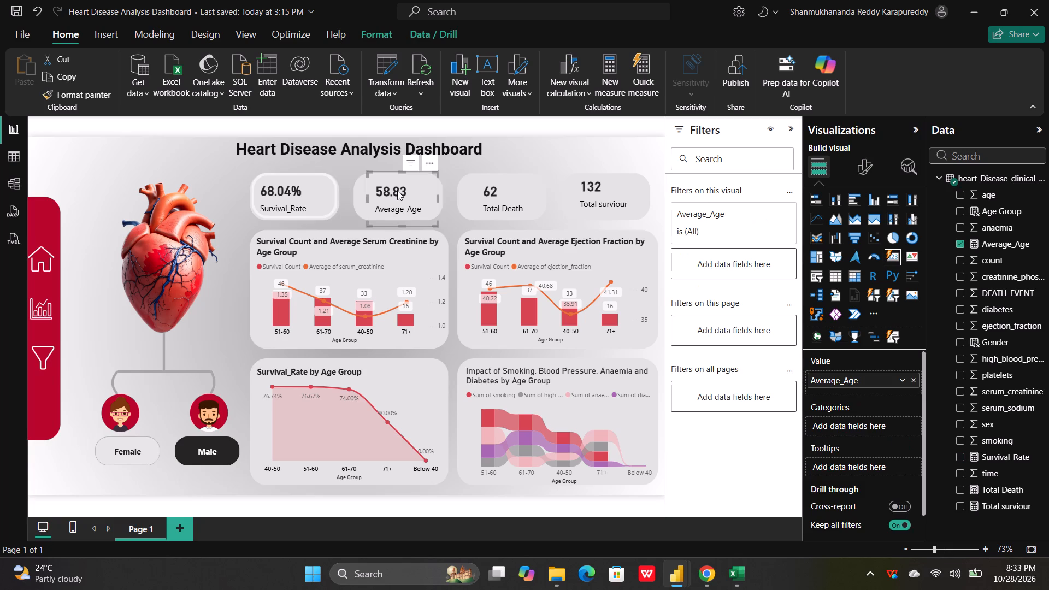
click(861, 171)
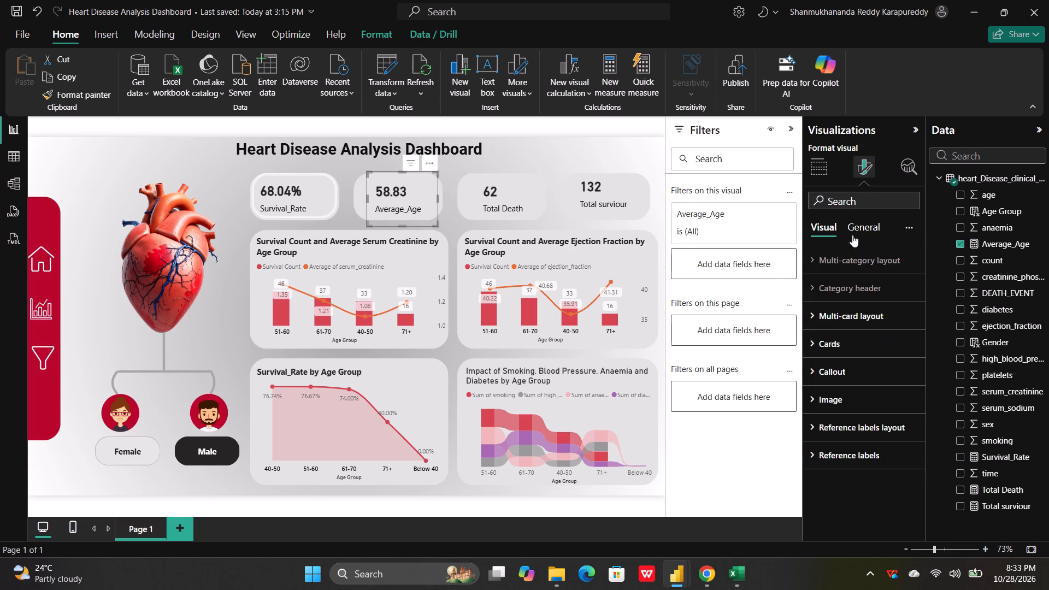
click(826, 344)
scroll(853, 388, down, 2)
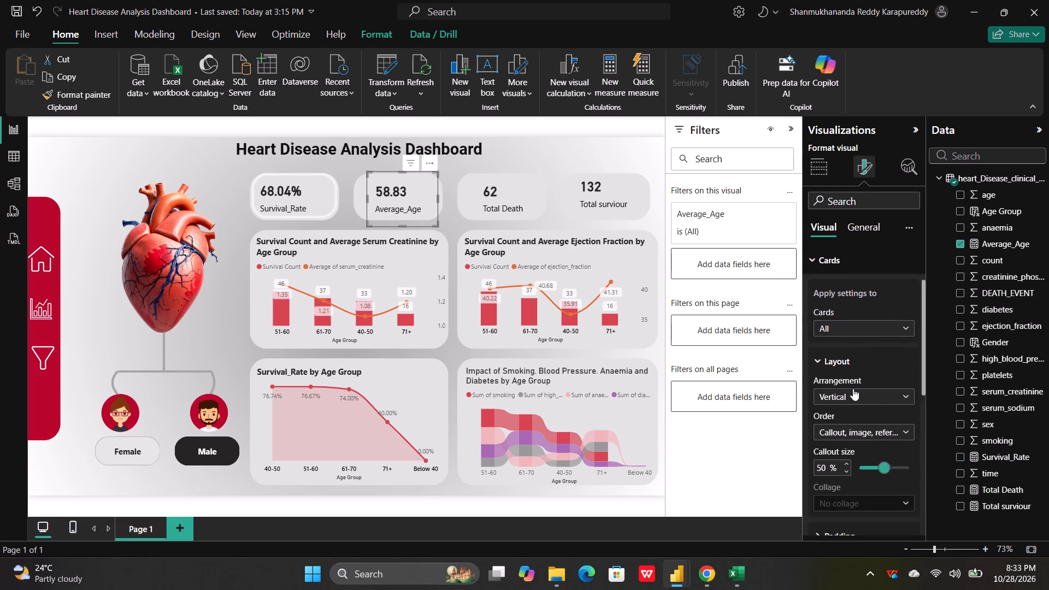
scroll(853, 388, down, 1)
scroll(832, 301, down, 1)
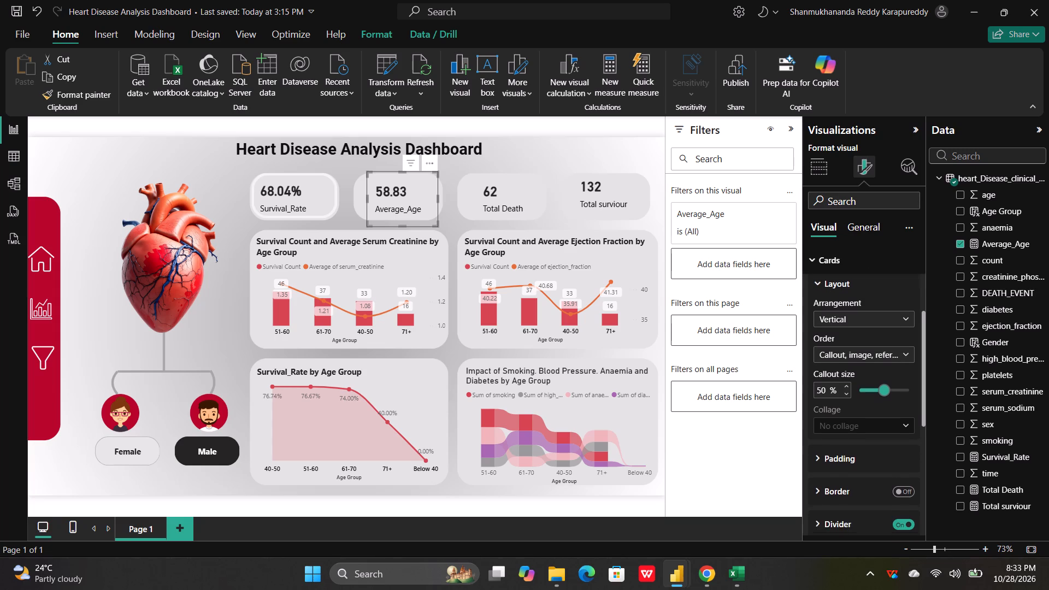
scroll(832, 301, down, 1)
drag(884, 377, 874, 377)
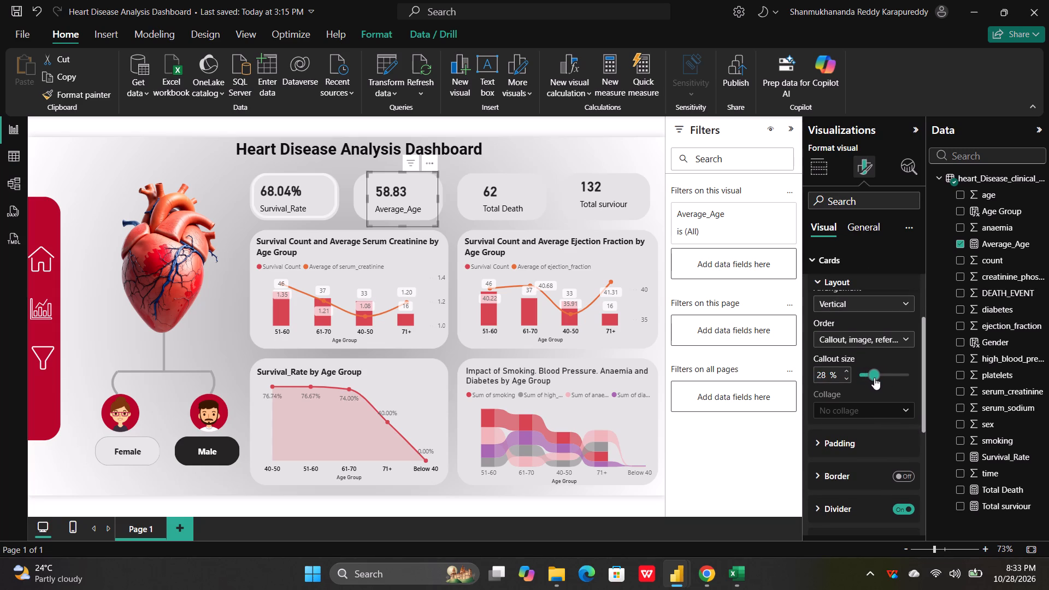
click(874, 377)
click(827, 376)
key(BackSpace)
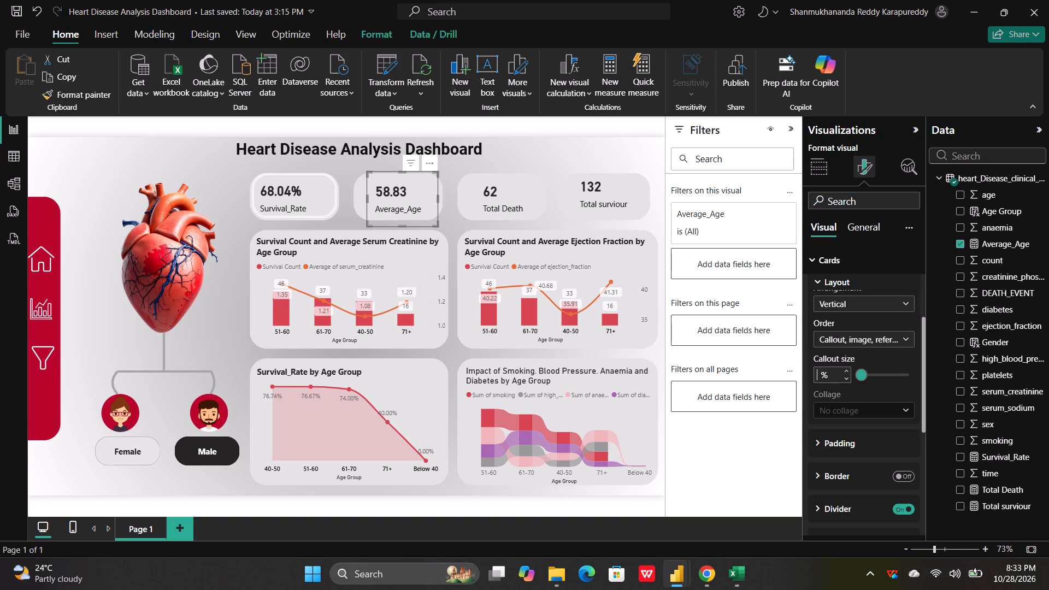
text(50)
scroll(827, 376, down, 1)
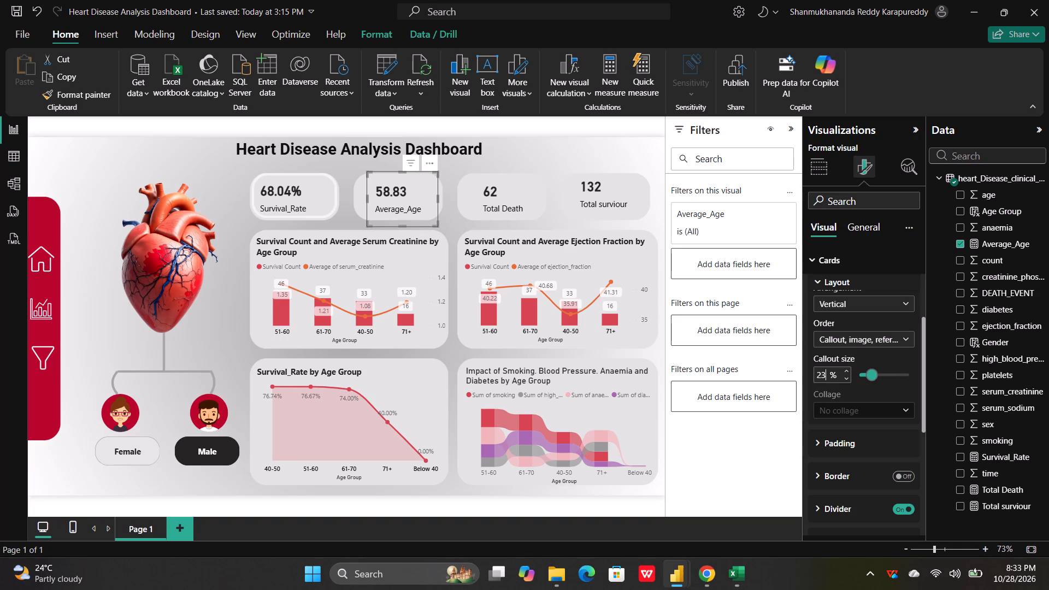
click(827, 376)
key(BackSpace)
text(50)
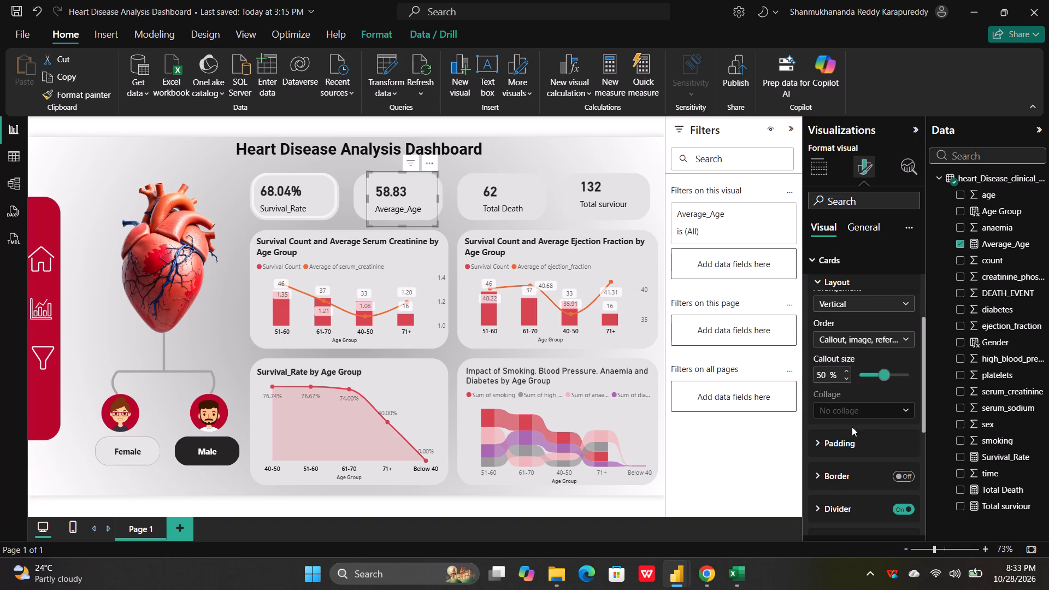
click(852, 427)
Turn on the Average_Age card's border and try transparencies of 13% and 19%, settling on 3%.
scroll(852, 427, down, 1)
click(826, 412)
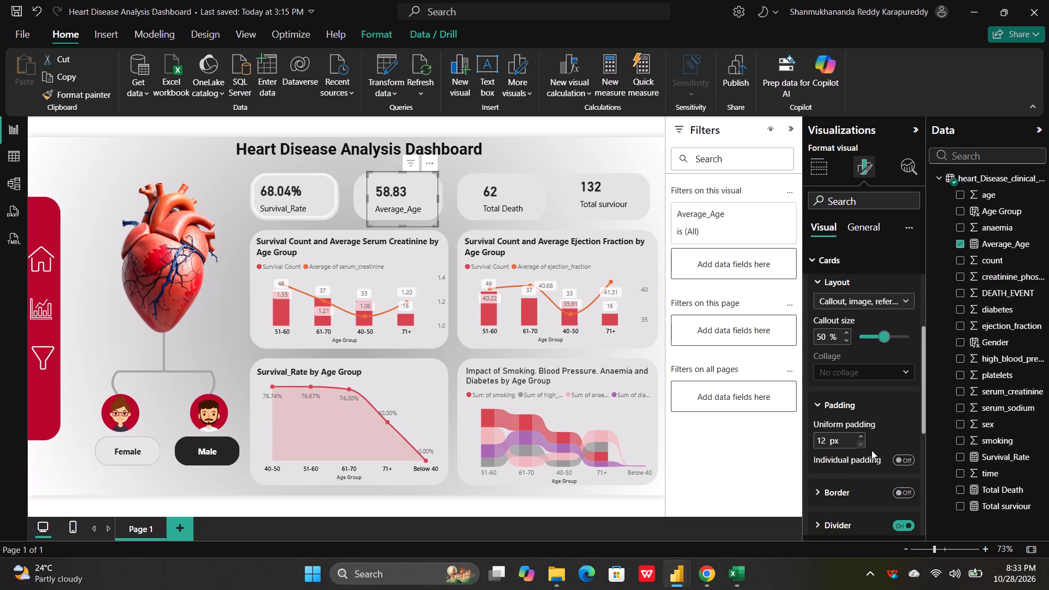
click(823, 403)
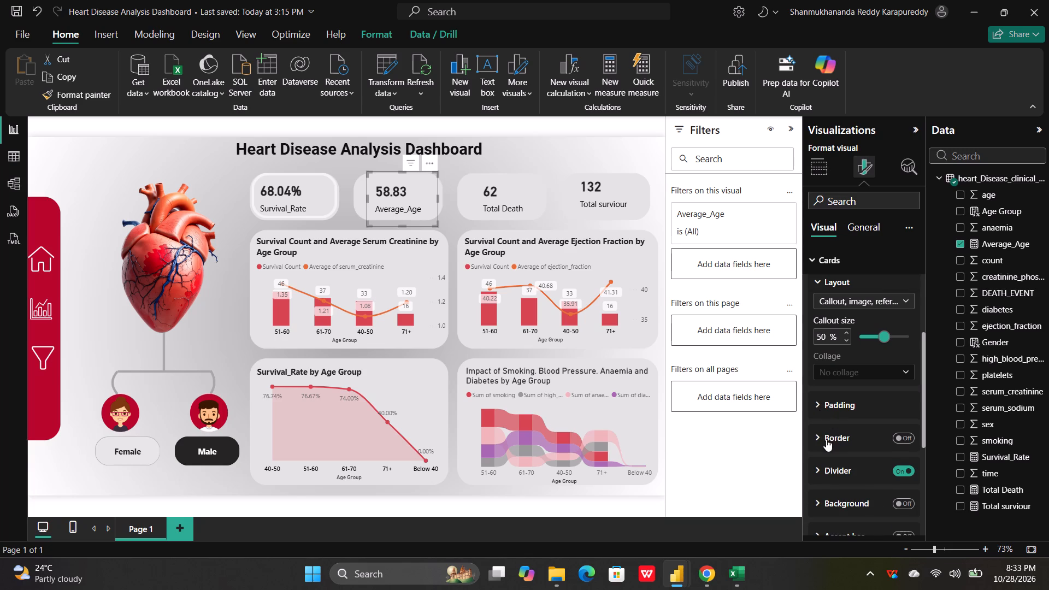
click(822, 439)
scroll(822, 439, down, 1)
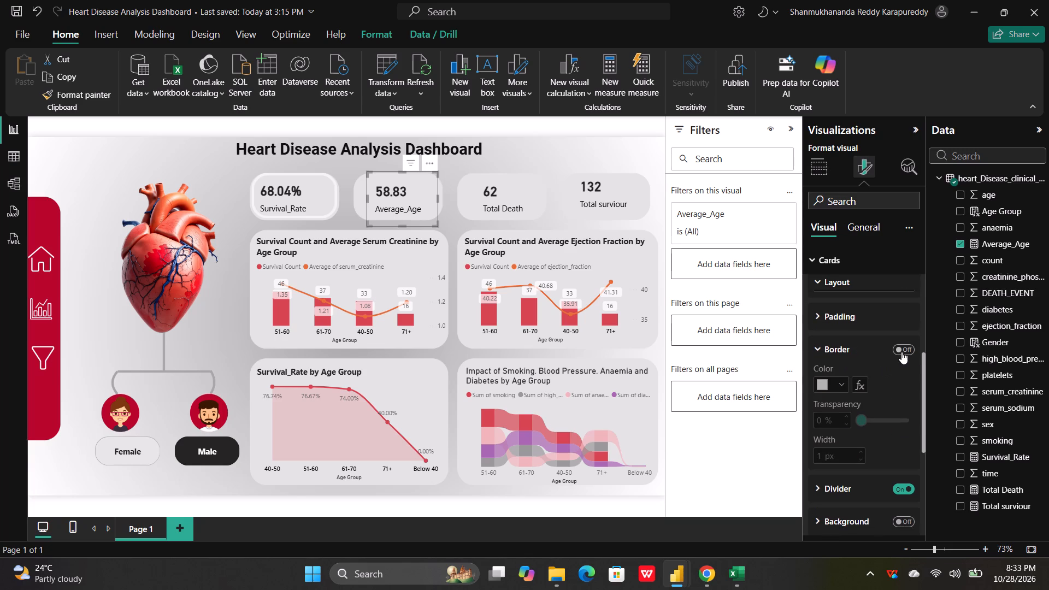
click(902, 350)
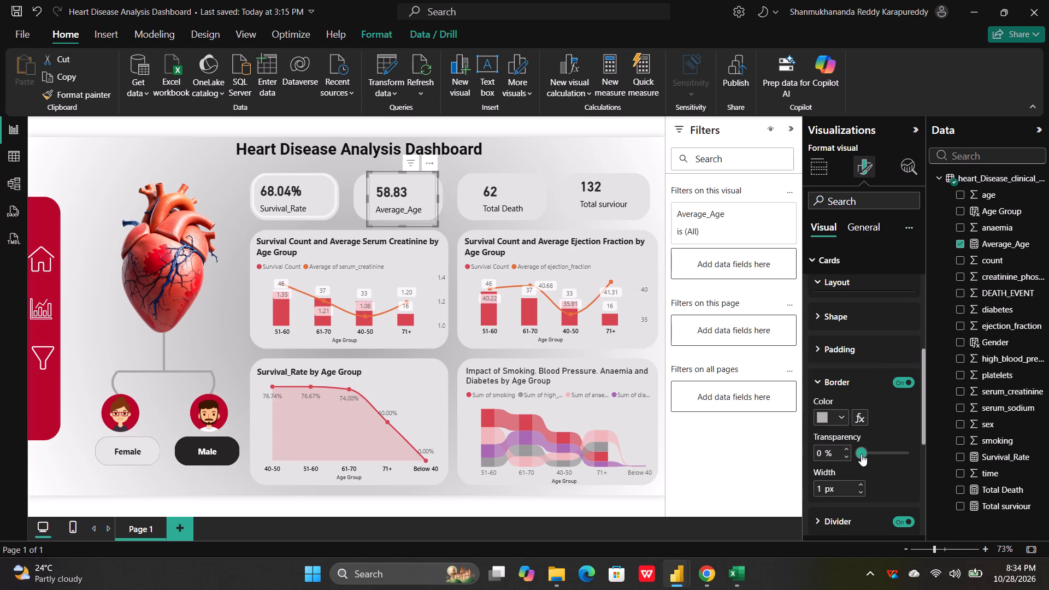
drag(861, 454, 867, 454)
drag(867, 454, 870, 454)
drag(870, 454, 863, 454)
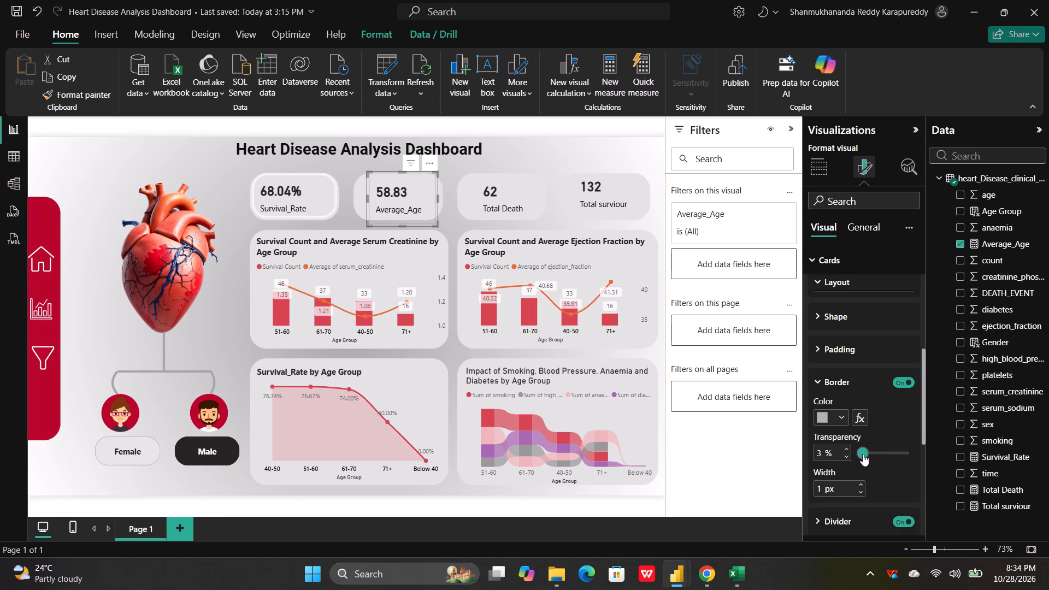
Try border widths of 15, 10 and 5 px on the Average_Age card, settling on 6 px.
click(823, 488)
key(BackSpace)
text(15)
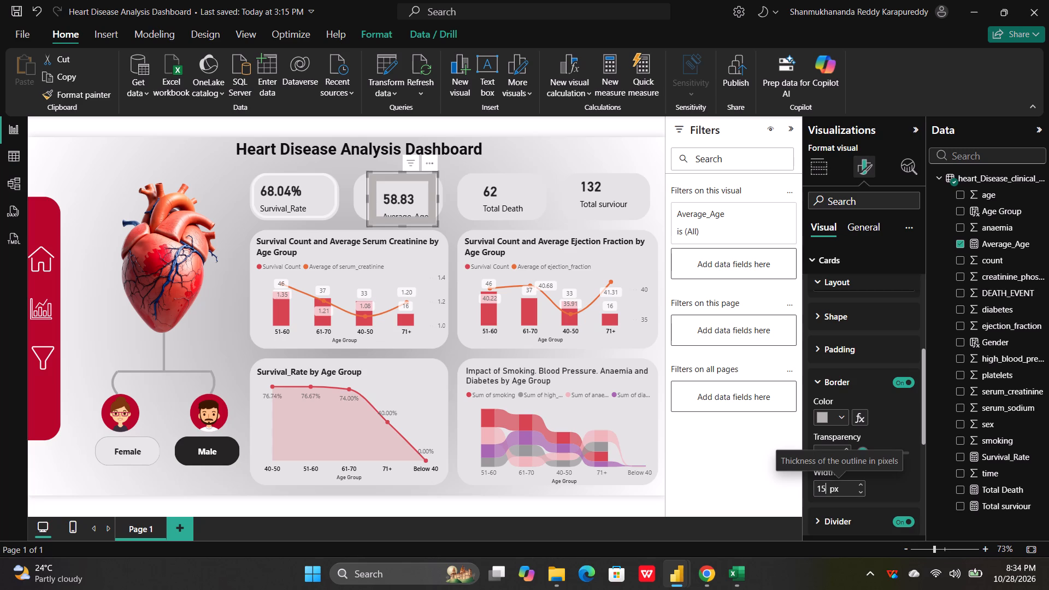
key(BackSpace)
key(BackSpace)
text(10)
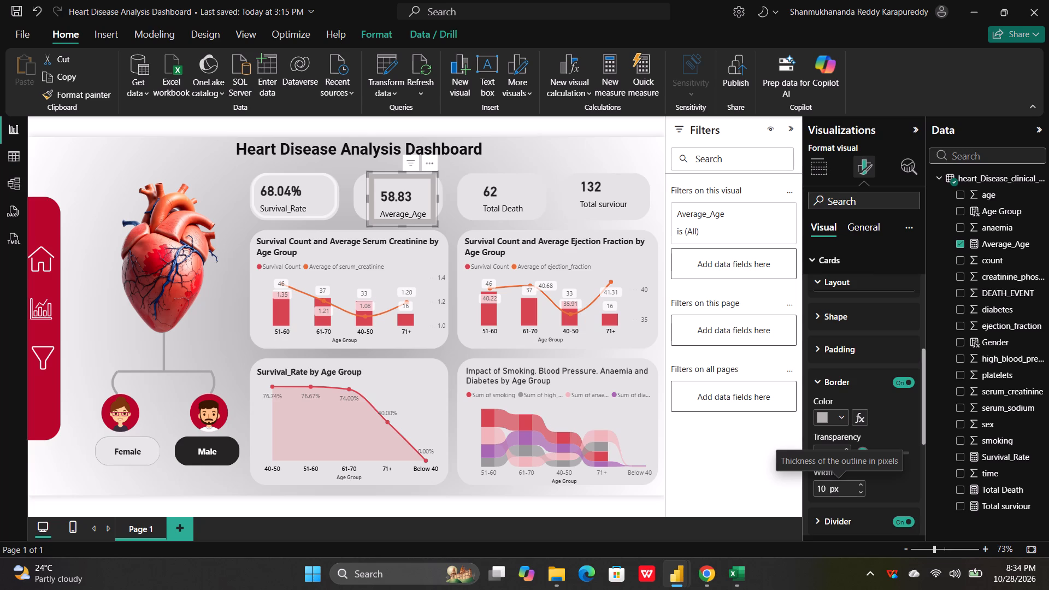
key(BackSpace)
key(BackSpace)
key(5)
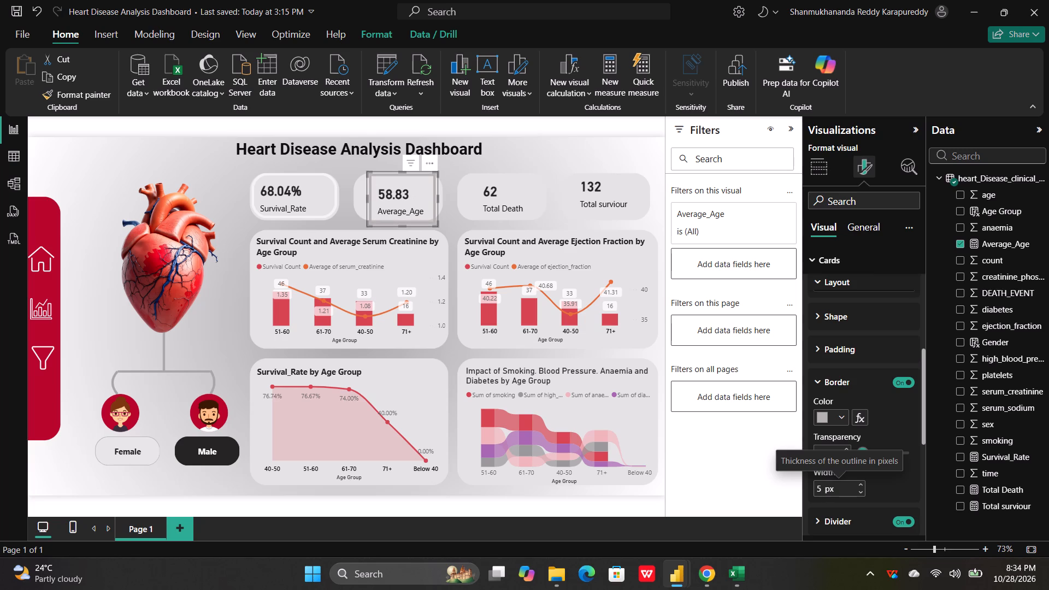
key(BackSpace)
key(6)
Nudge the Average_Age card slightly up and left over its background tile, and deselect it.
click(409, 201)
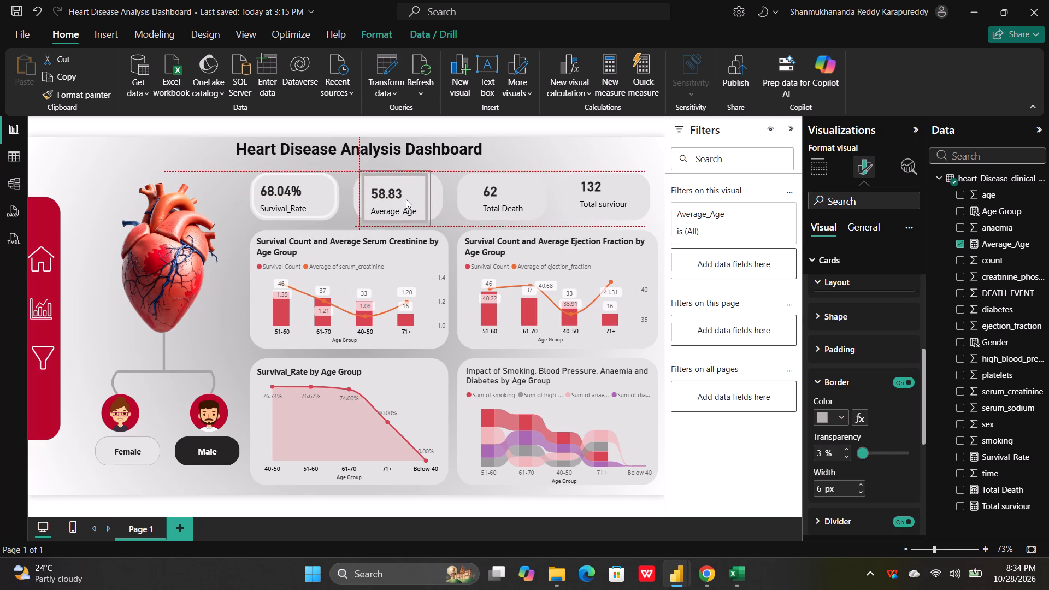
drag(406, 199, 410, 196)
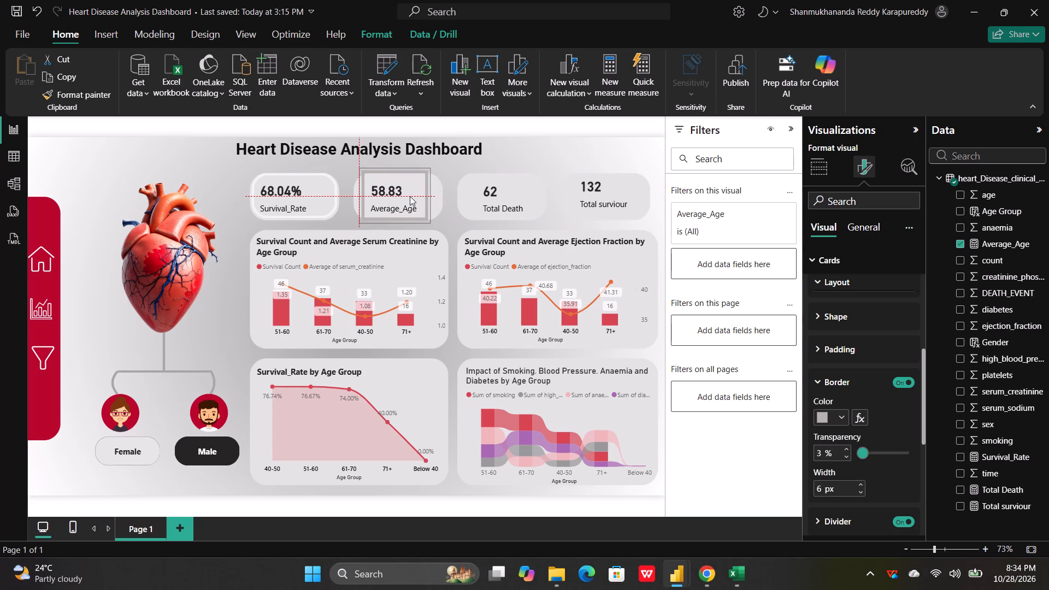
drag(410, 196, 411, 197)
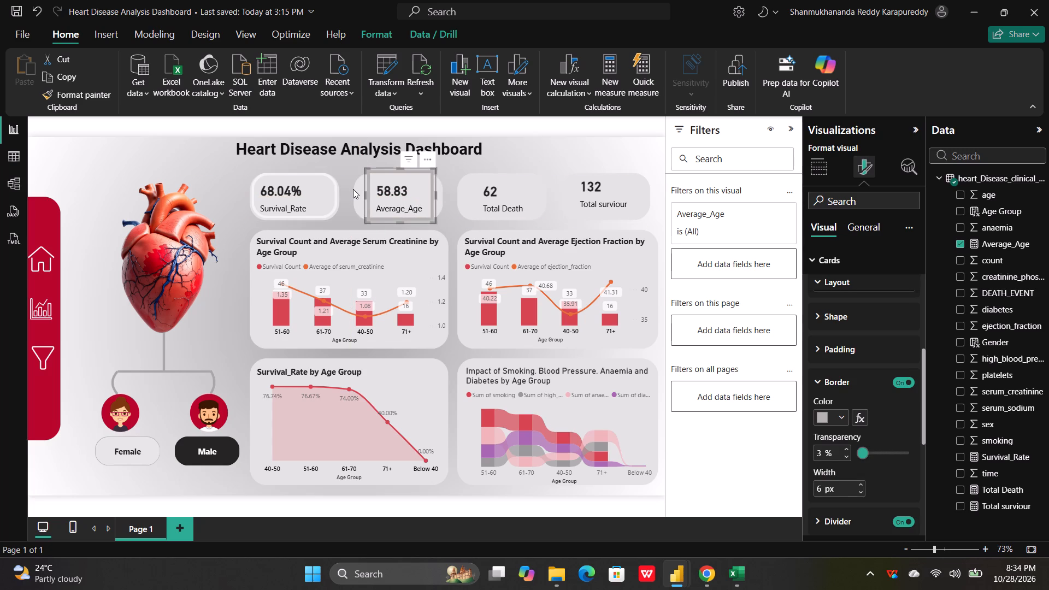
click(358, 191)
click(358, 191)
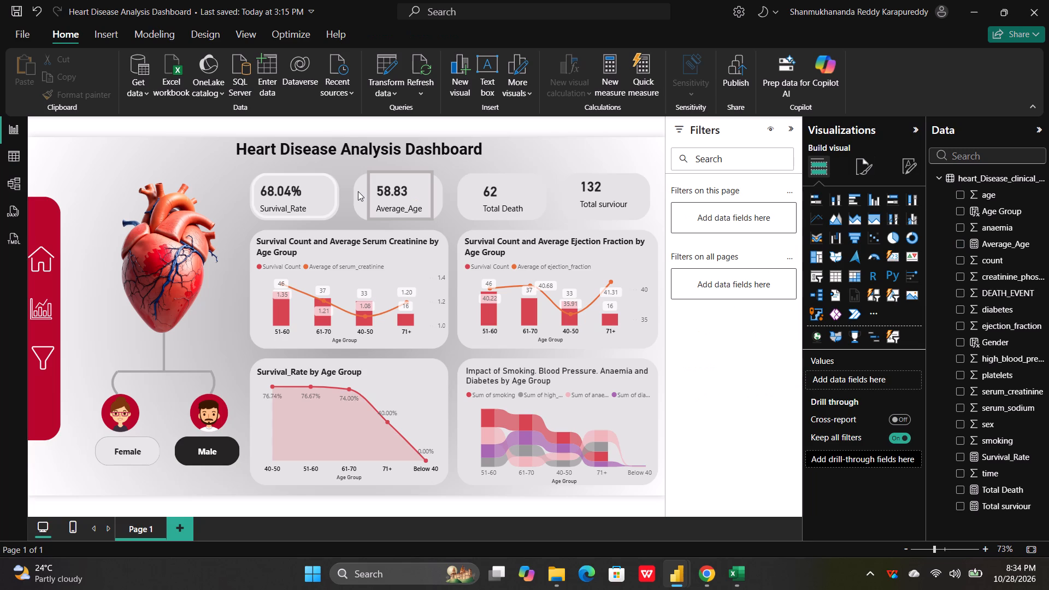
click(358, 191)
Change the Average_Age card's shape to a rounded rectangle with a 30 px corner radius.
click(398, 191)
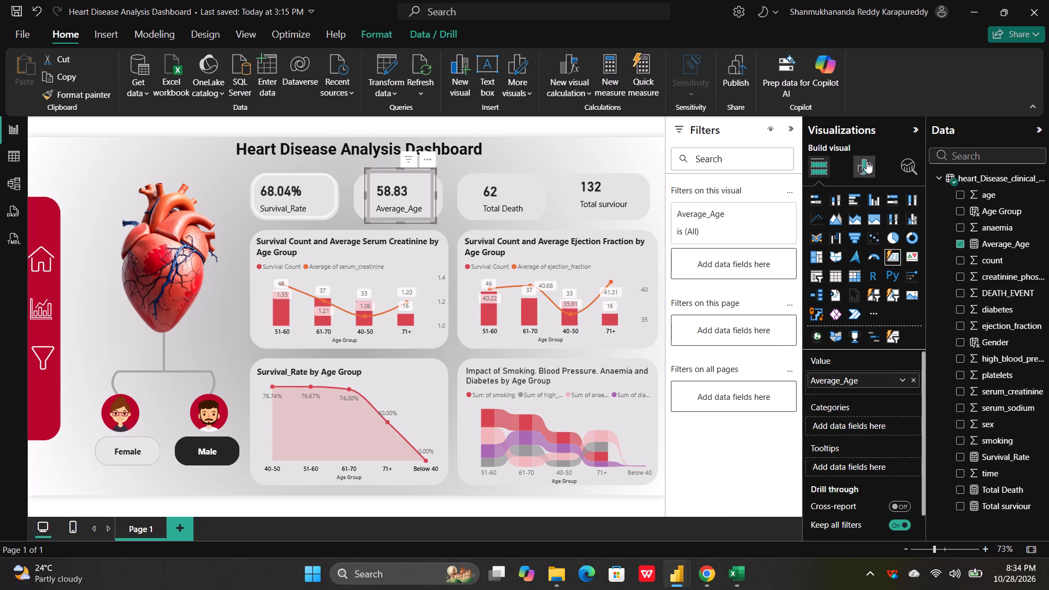
click(867, 161)
click(830, 344)
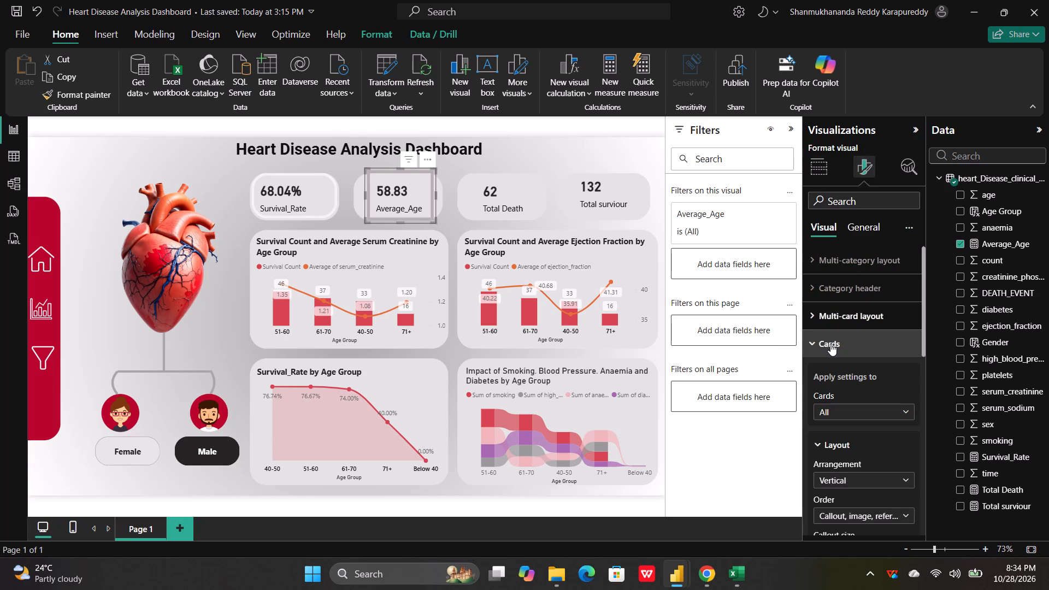
scroll(848, 417, down, 3)
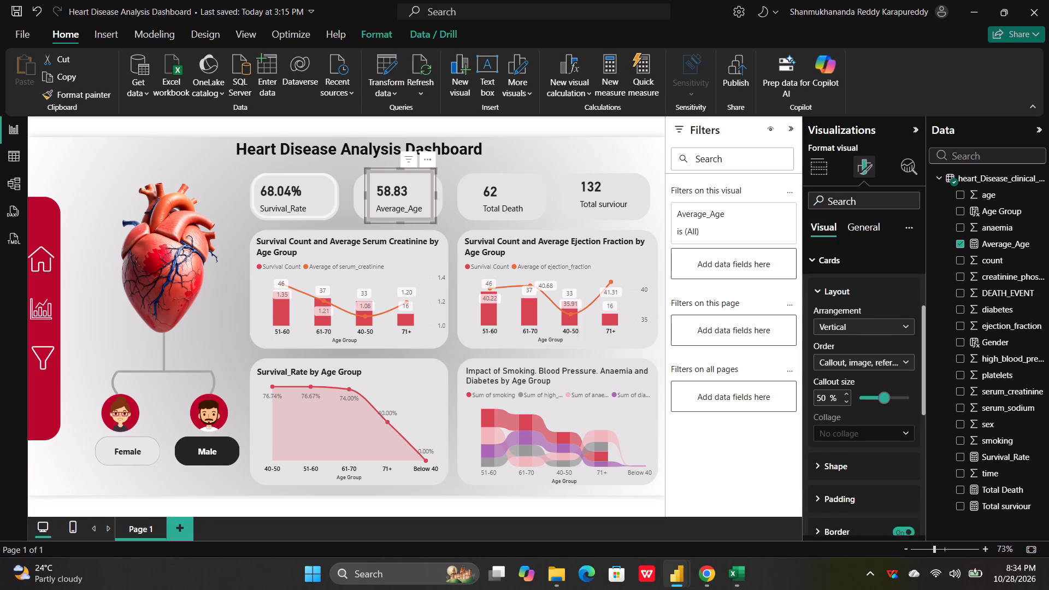
scroll(852, 377, down, 1)
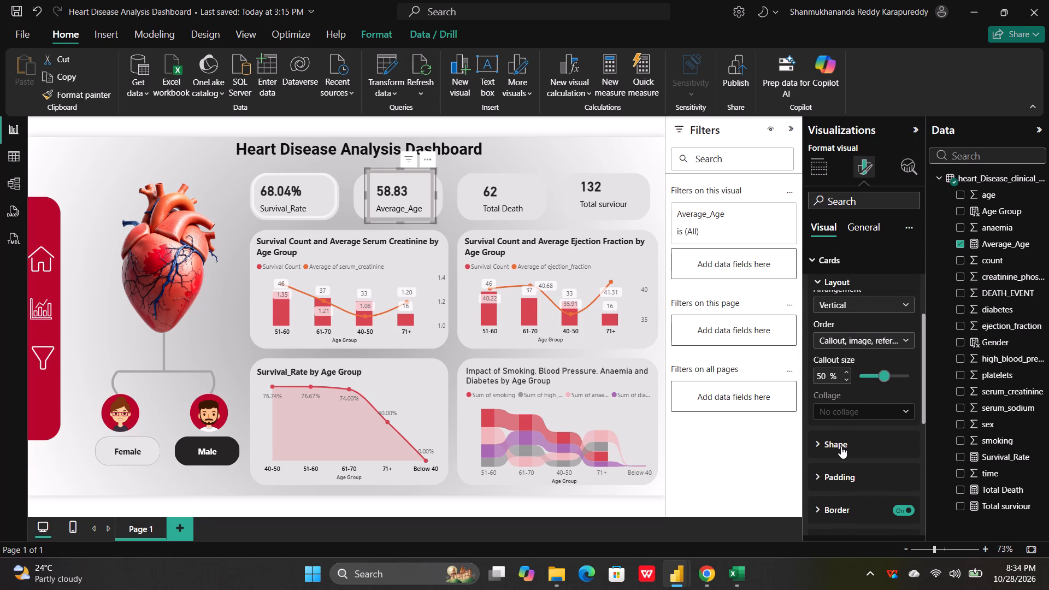
scroll(841, 446, down, 1)
click(830, 368)
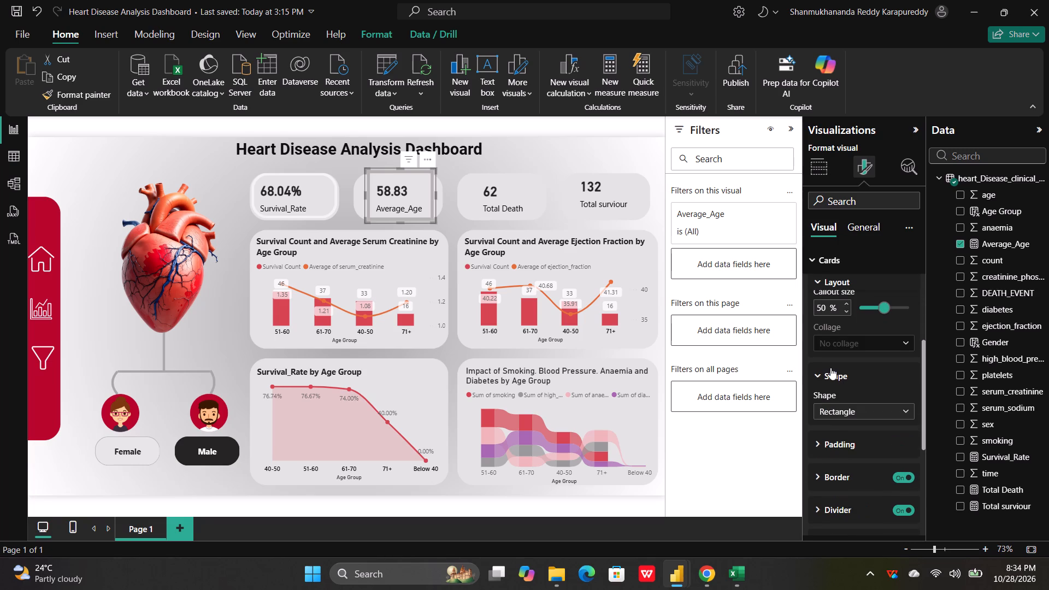
click(861, 408)
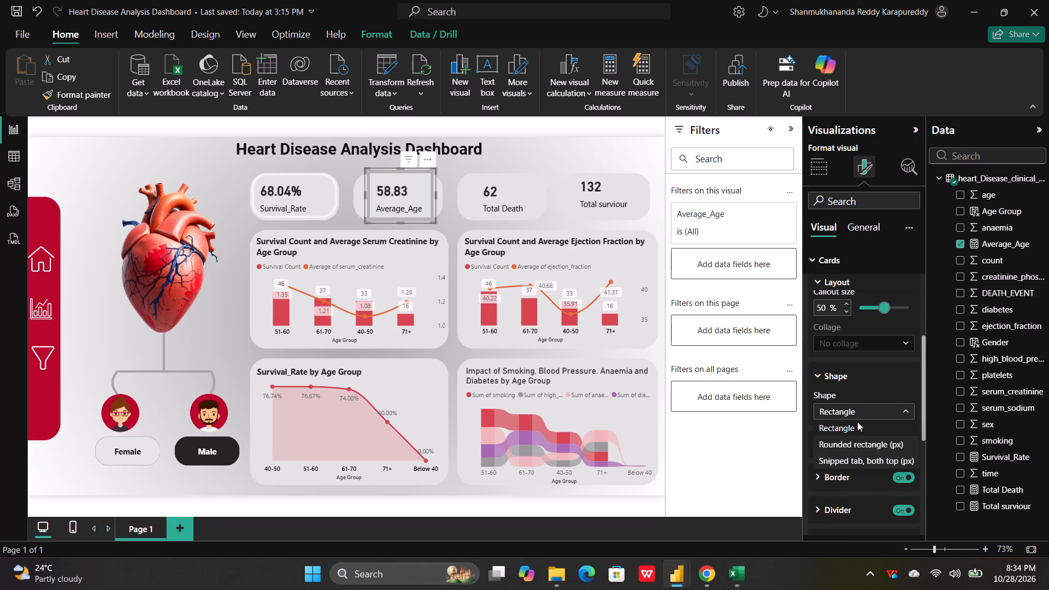
click(847, 441)
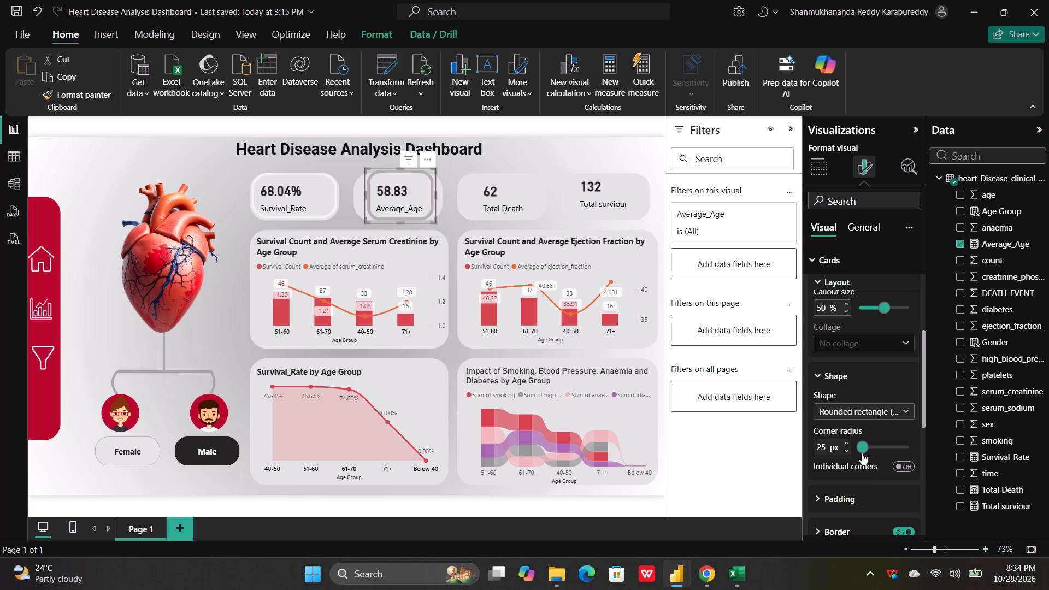
click(826, 450)
key(BackSpace)
text(30)
click(367, 194)
Widen the Average_Age card on both sides so its border spans its background tile, and deselect it.
drag(366, 194, 353, 197)
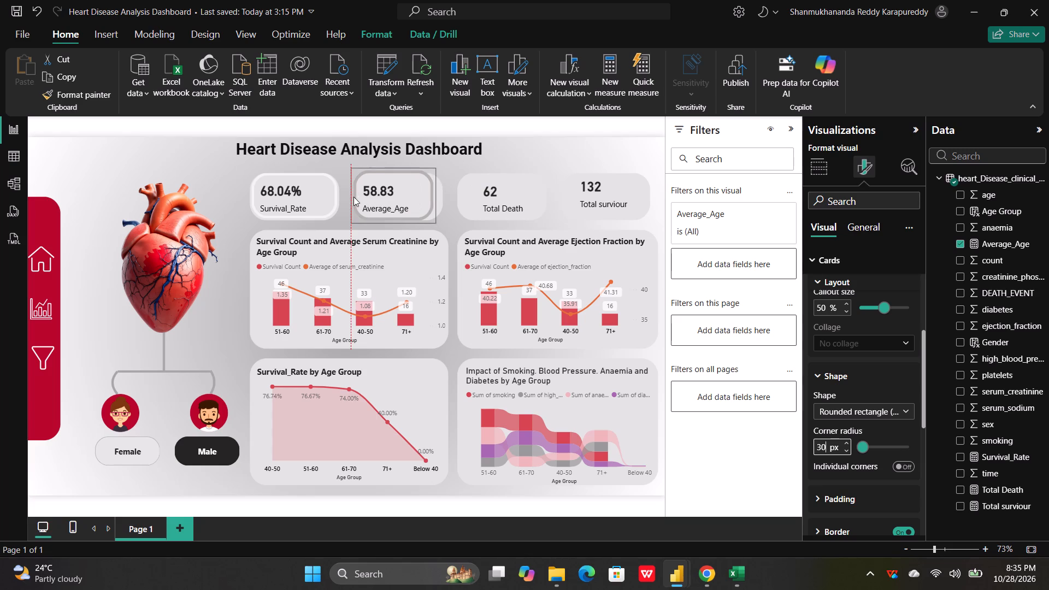
drag(353, 197, 356, 198)
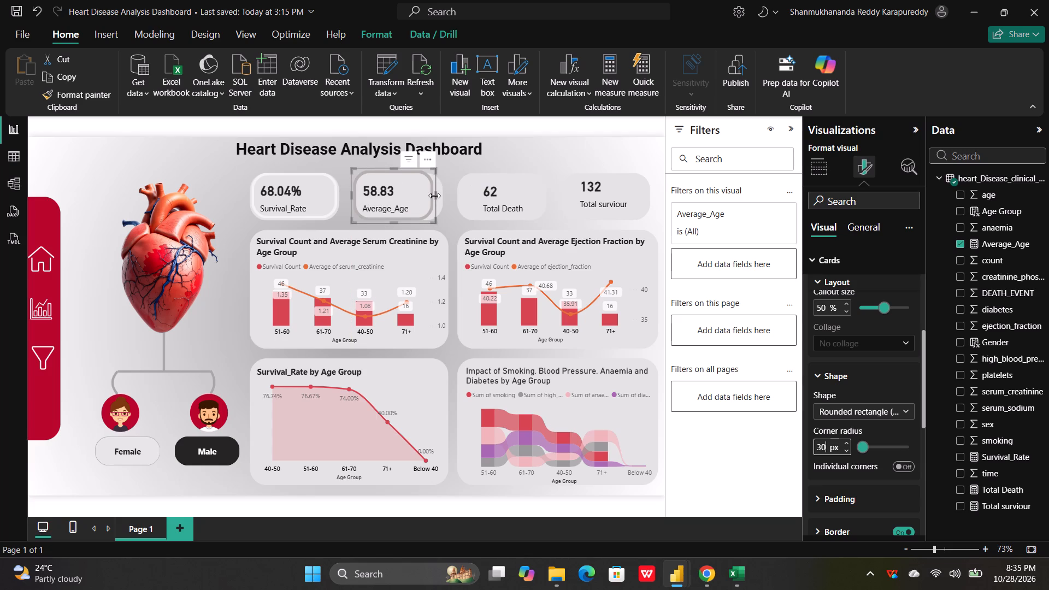
drag(434, 196, 446, 199)
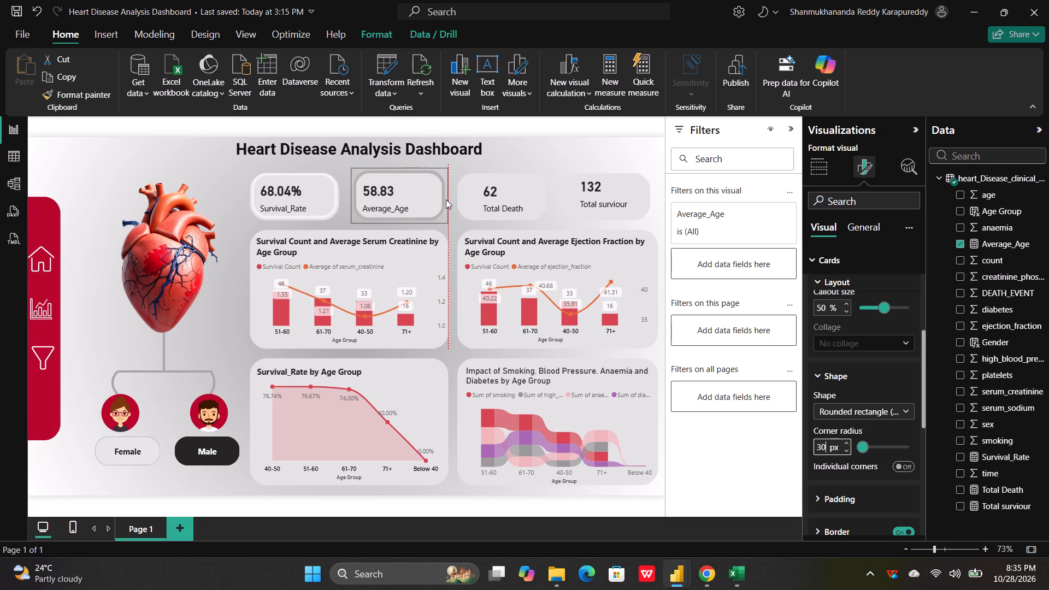
drag(446, 199, 446, 200)
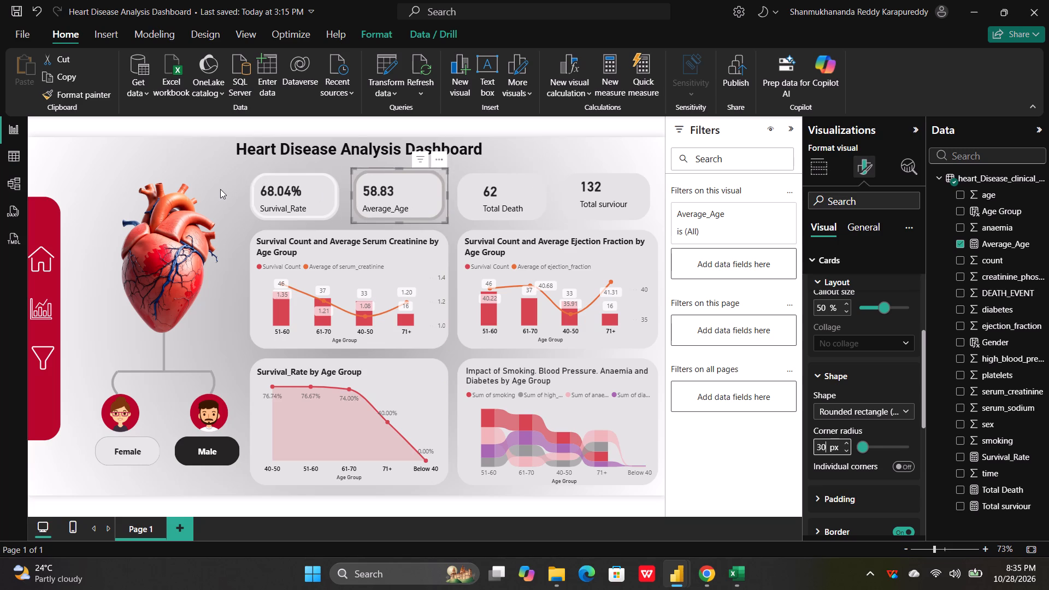
click(220, 189)
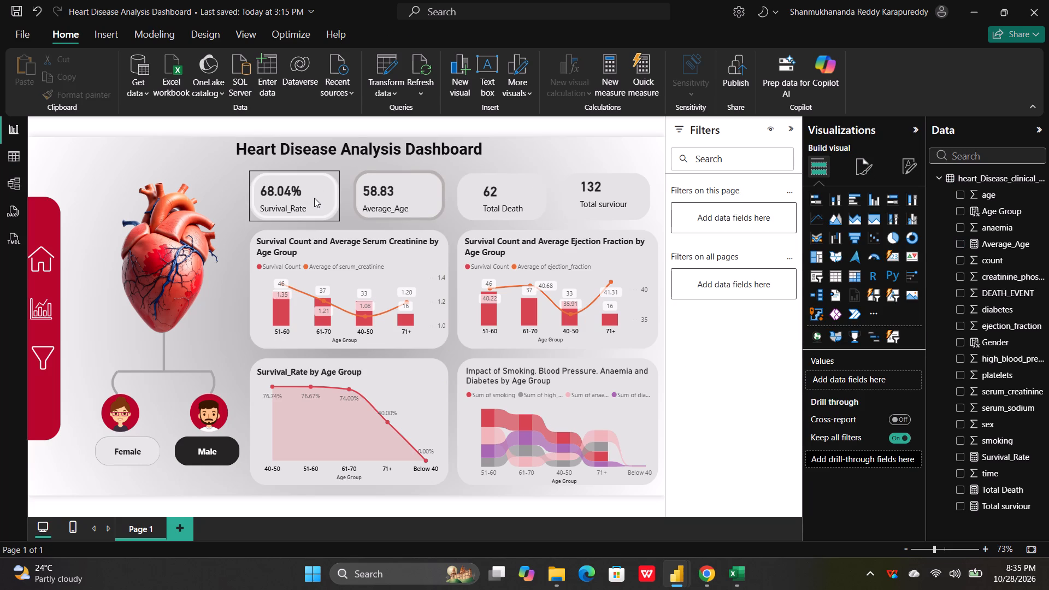
Review the Survival_Rate card's shape settings and change its border color from white to the lightest grey shade of black.
click(314, 198)
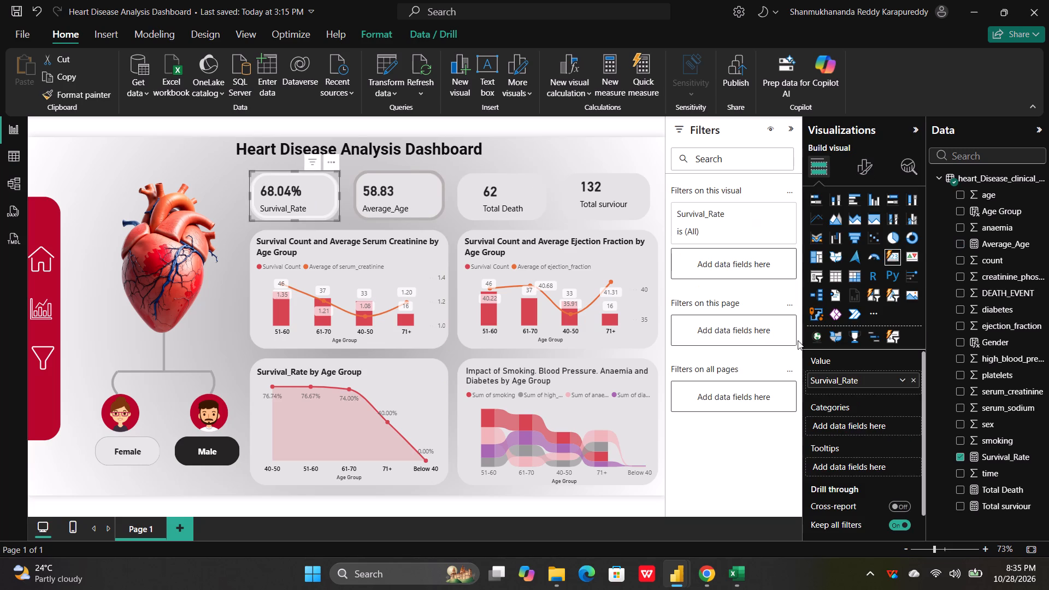
click(864, 172)
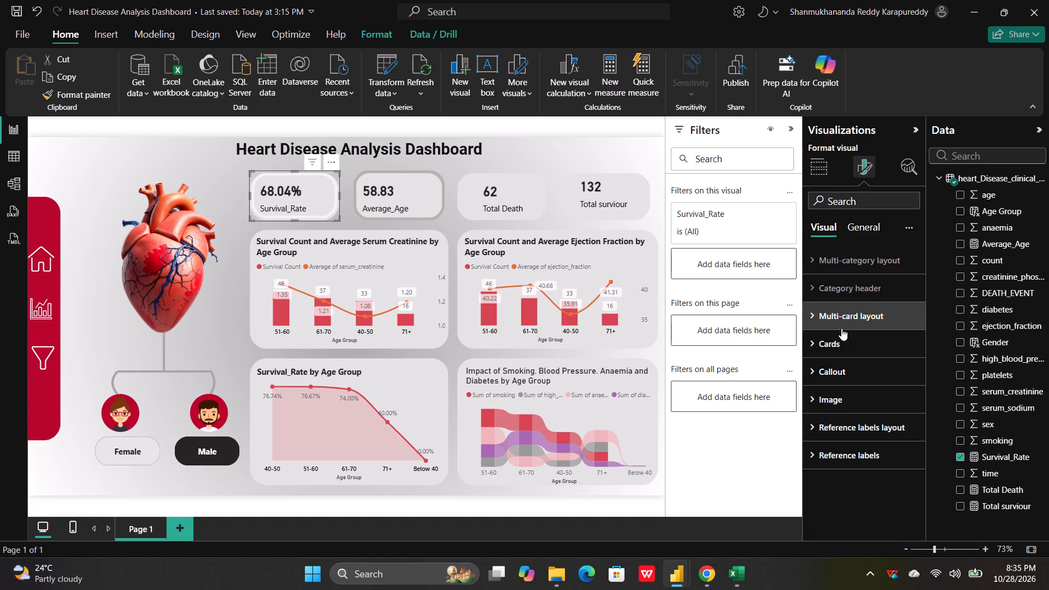
click(822, 333)
scroll(822, 333, down, 2)
scroll(859, 402, down, 2)
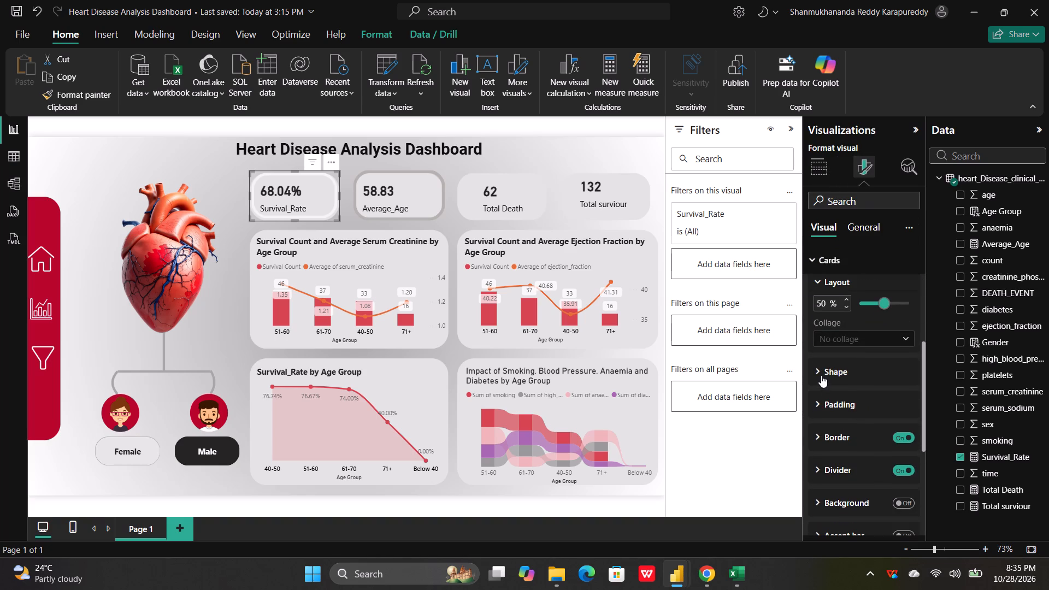
double_click(821, 375)
click(821, 375)
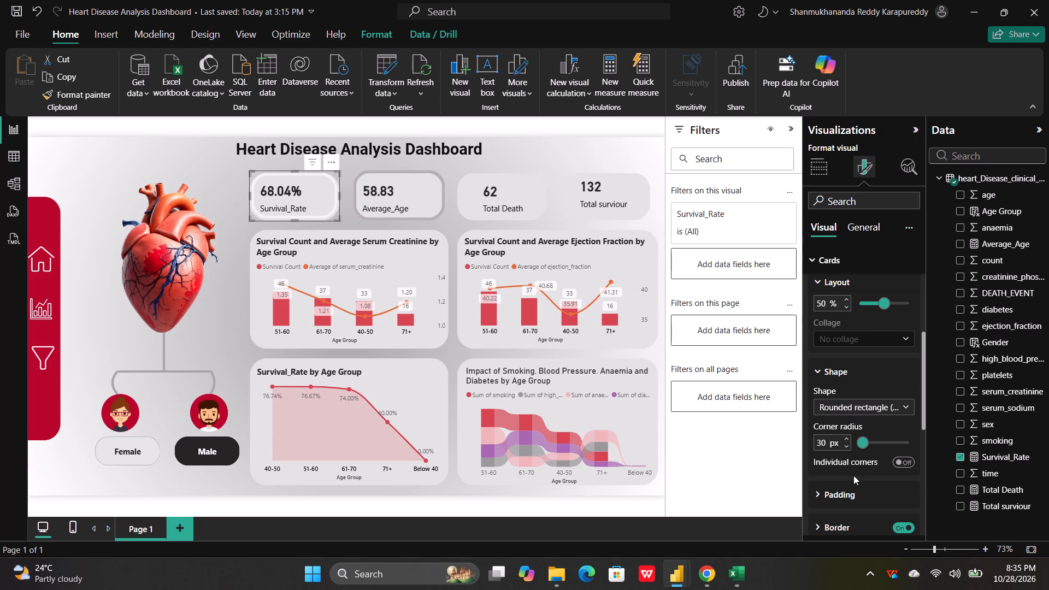
scroll(853, 475, down, 1)
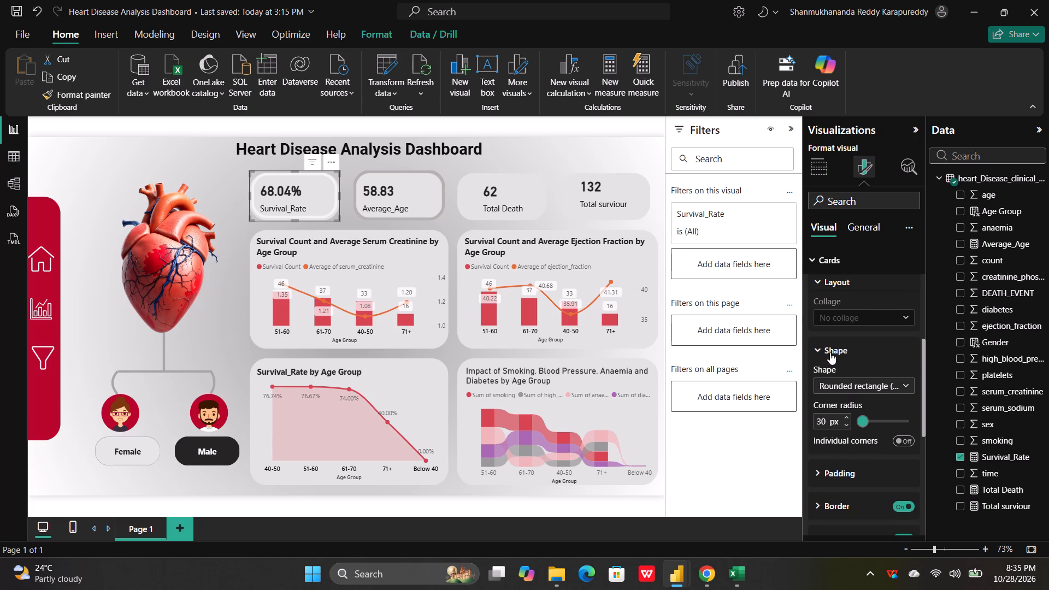
click(826, 354)
click(816, 416)
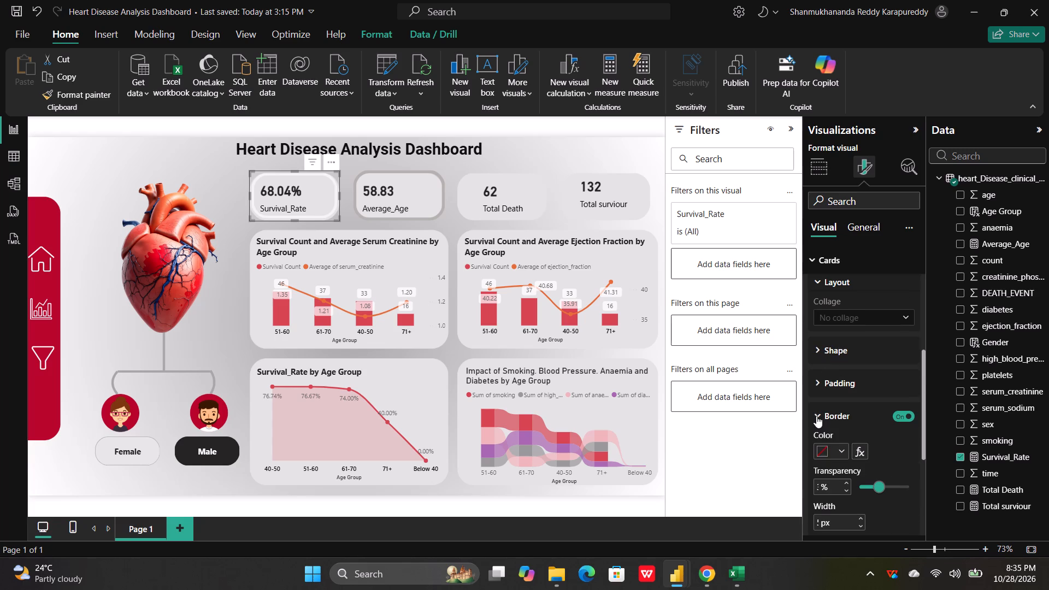
scroll(859, 432, down, 1)
click(839, 400)
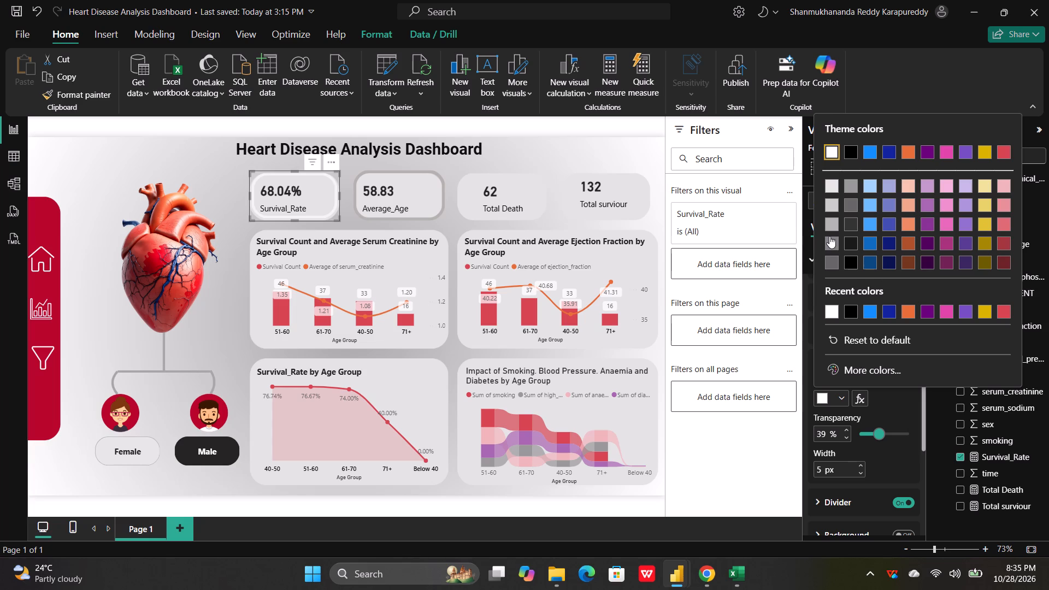
click(848, 191)
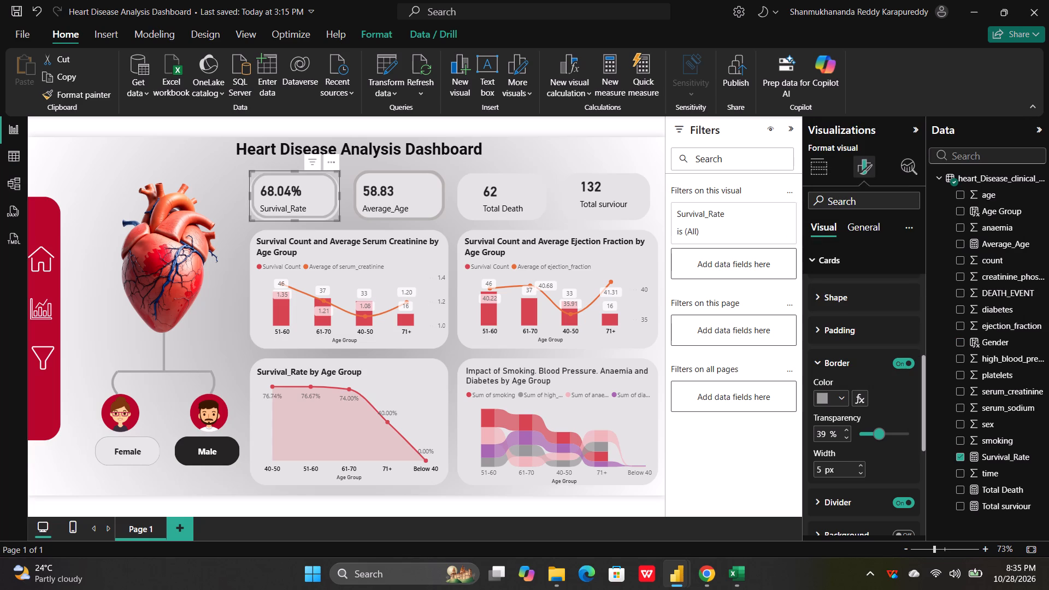
Compare the border color, transparency and width settings of the Average_Age and Survival_Rate cards.
click(403, 181)
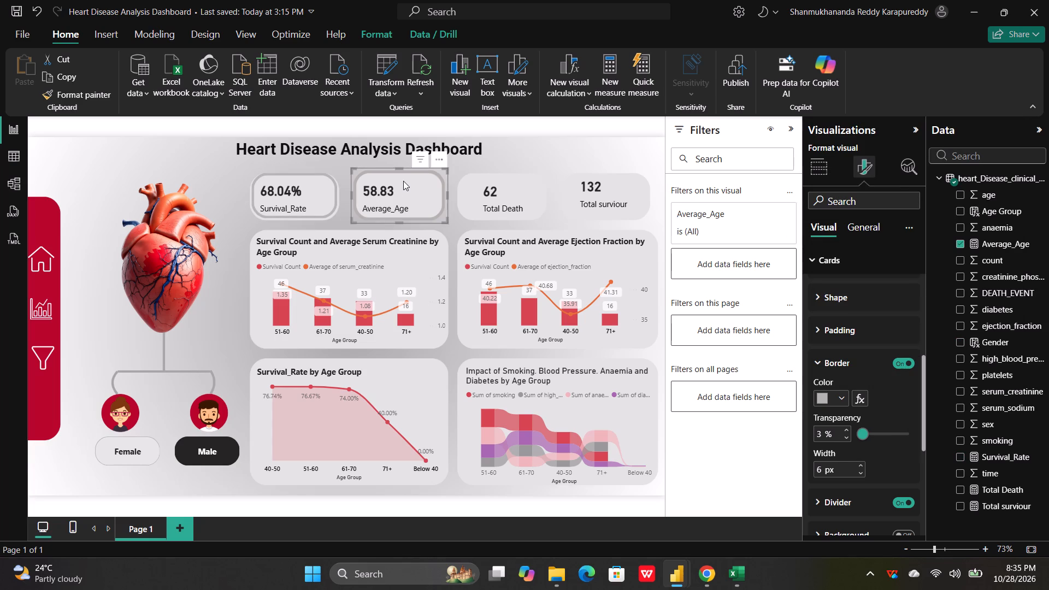
scroll(874, 315, down, 1)
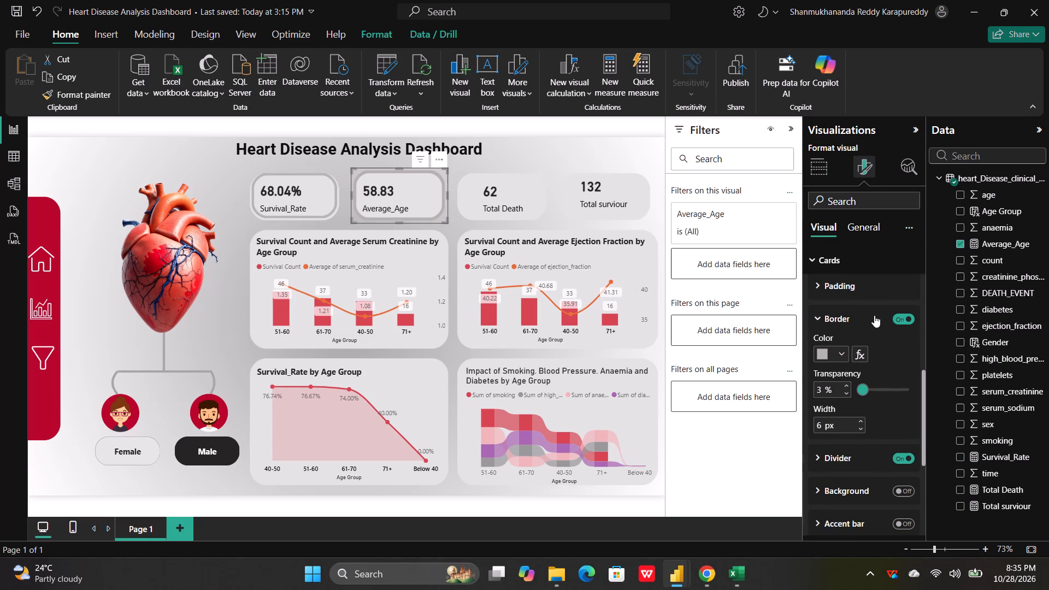
scroll(874, 315, down, 1)
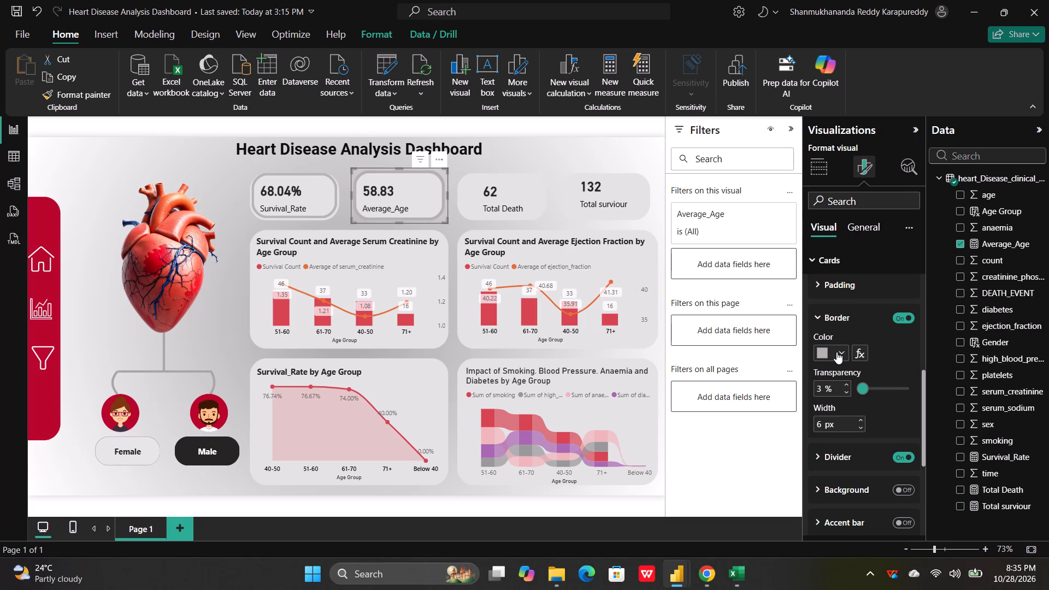
click(839, 352)
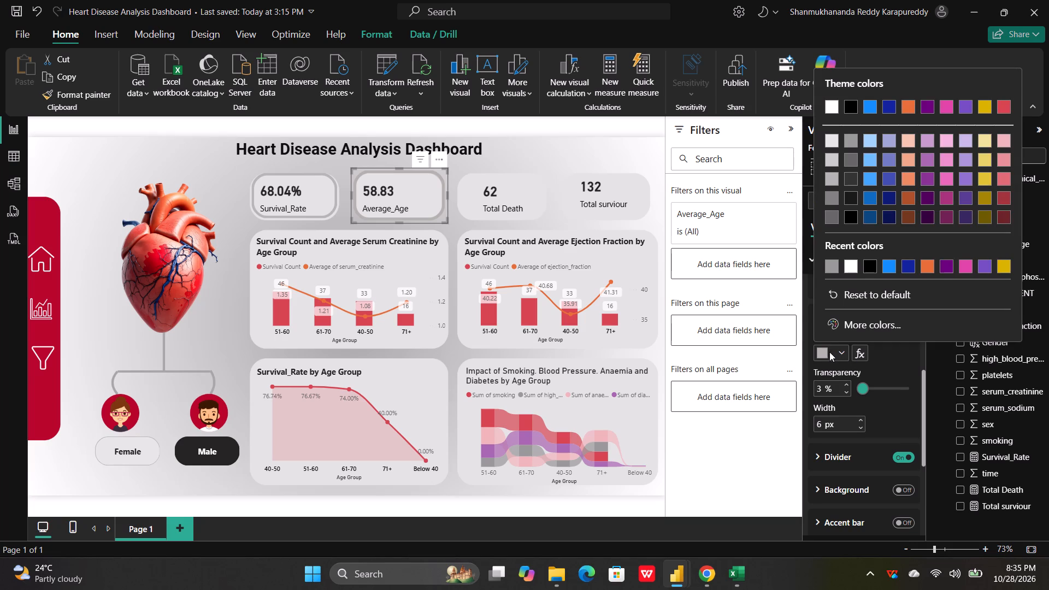
click(886, 350)
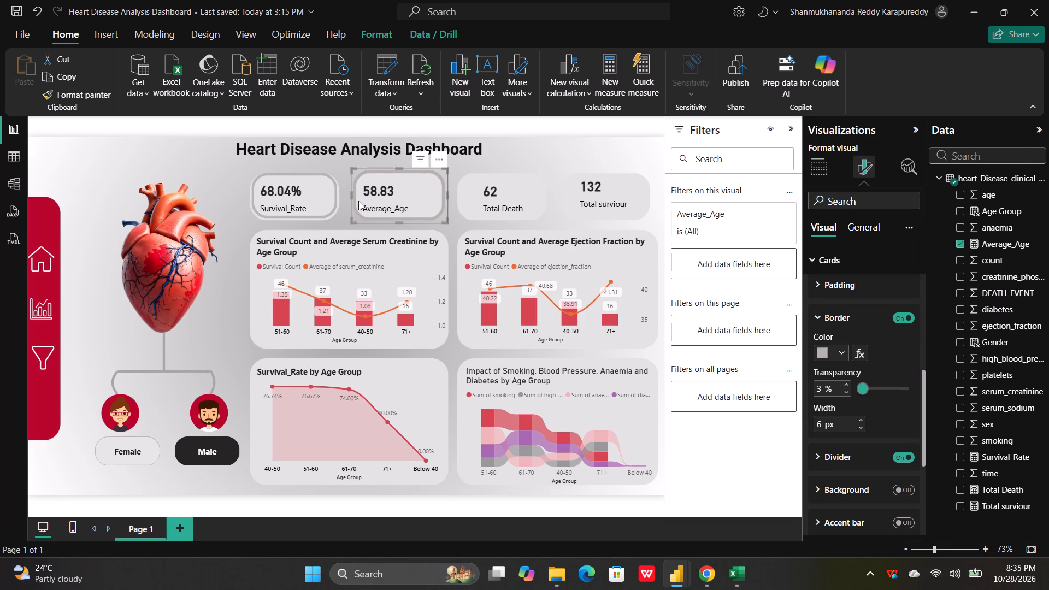
click(305, 193)
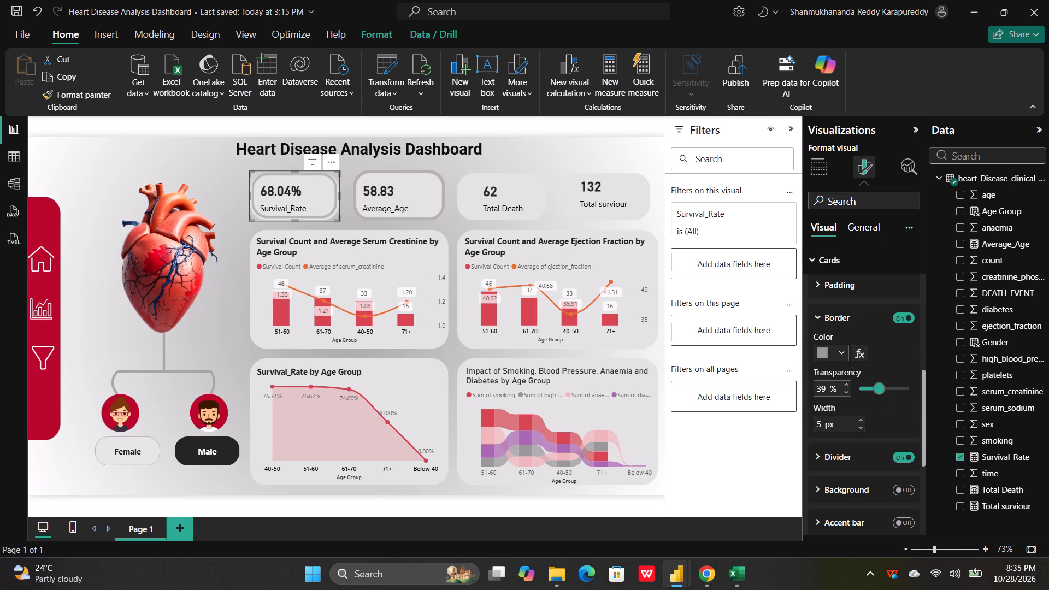
click(413, 182)
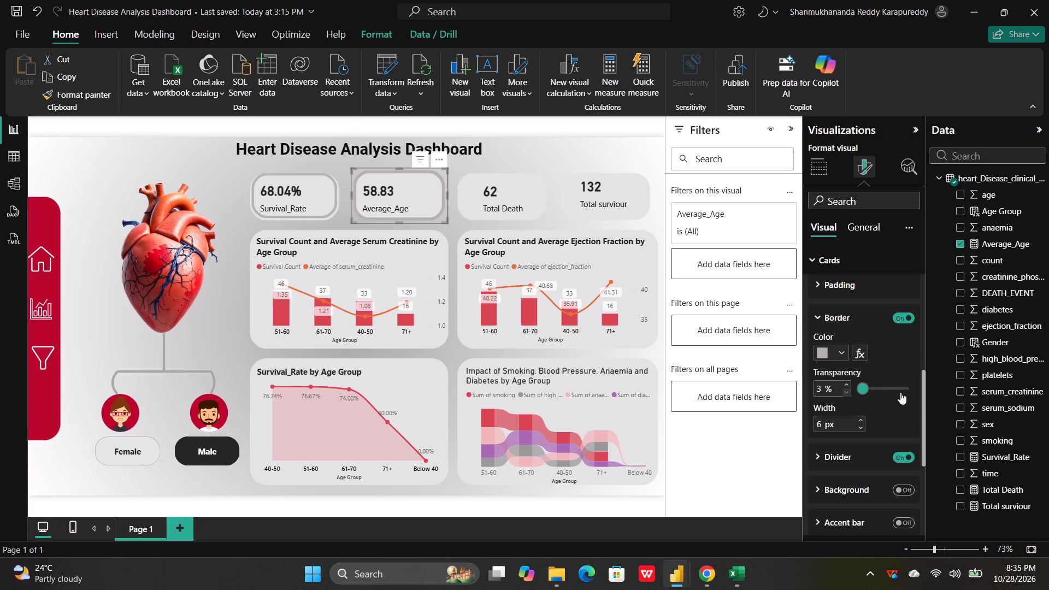
Try a border transparency of 63% on the Survival_Rate card, settling on 3%.
click(314, 202)
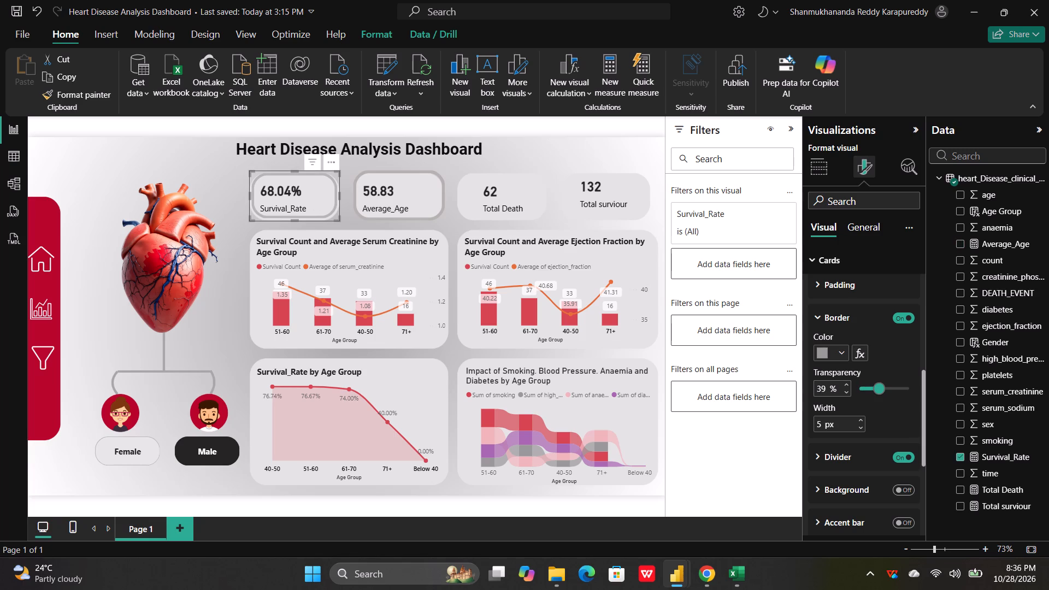
click(830, 388)
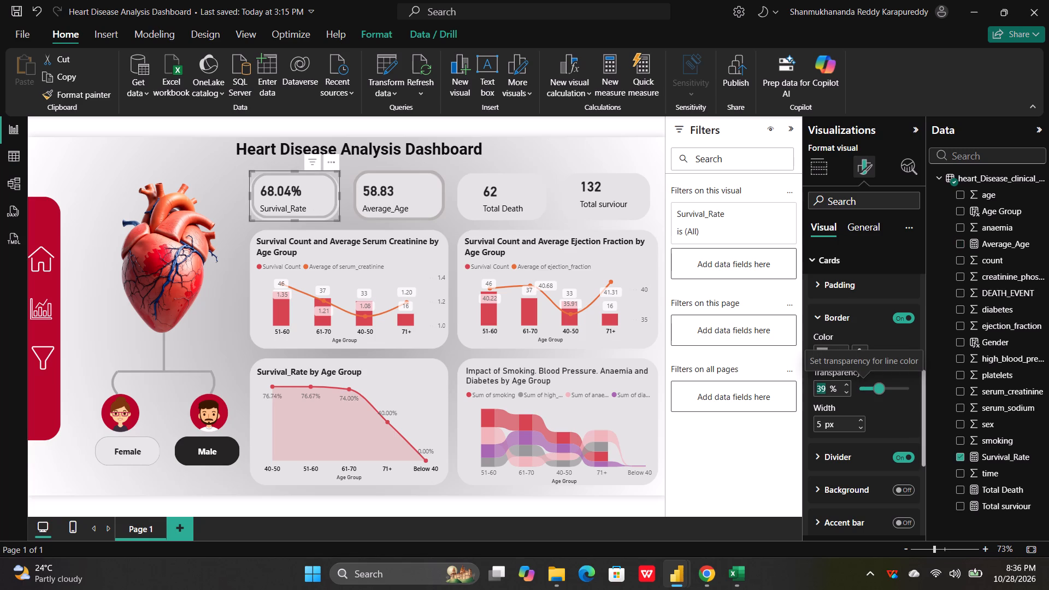
key(BackSpace)
text(63)
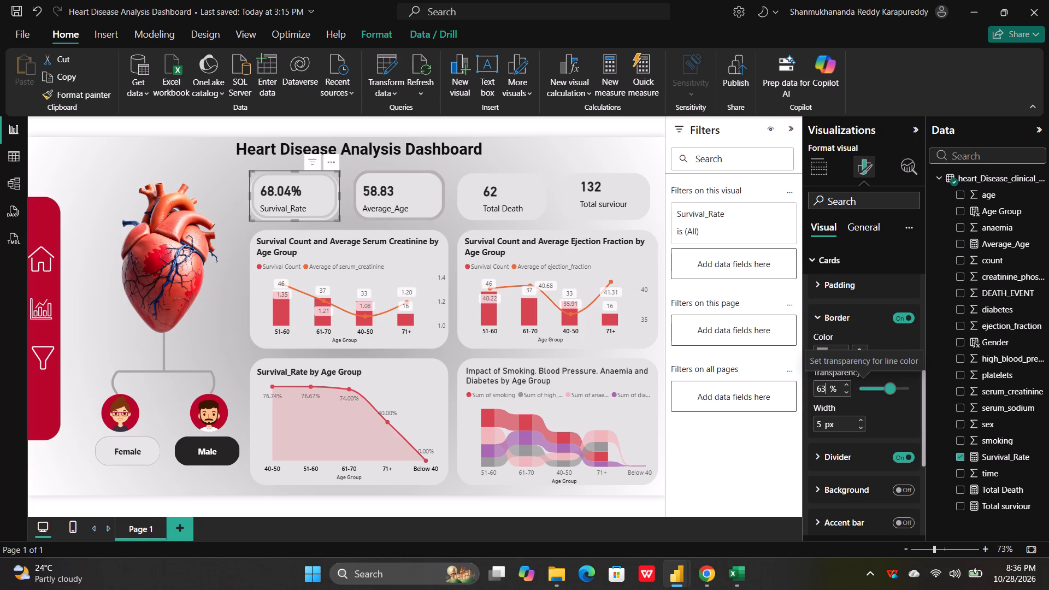
key(BackSpace)
key(BackSpace)
key(BackSpace)
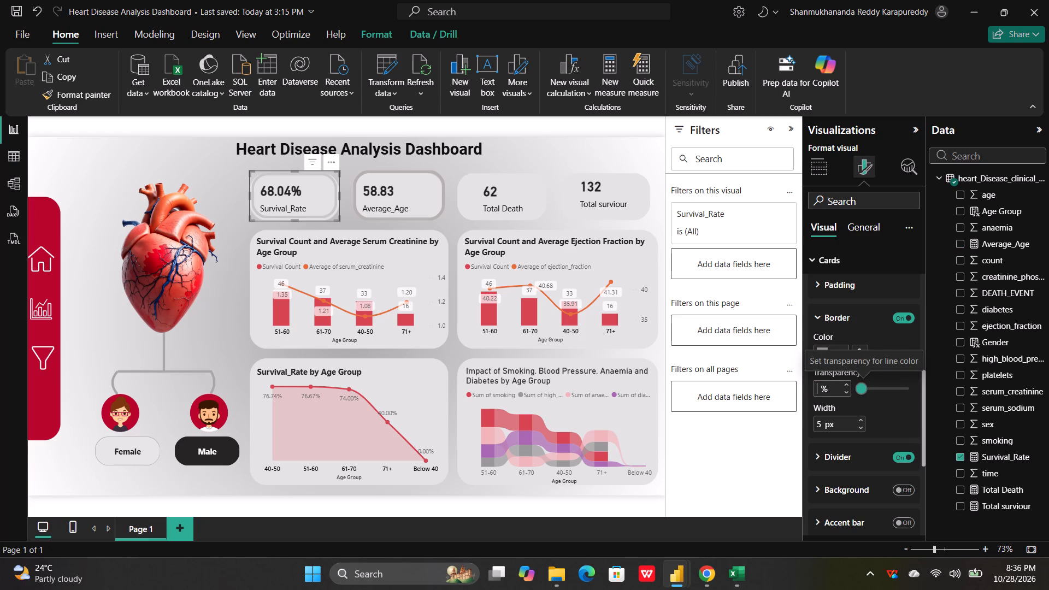
key(3)
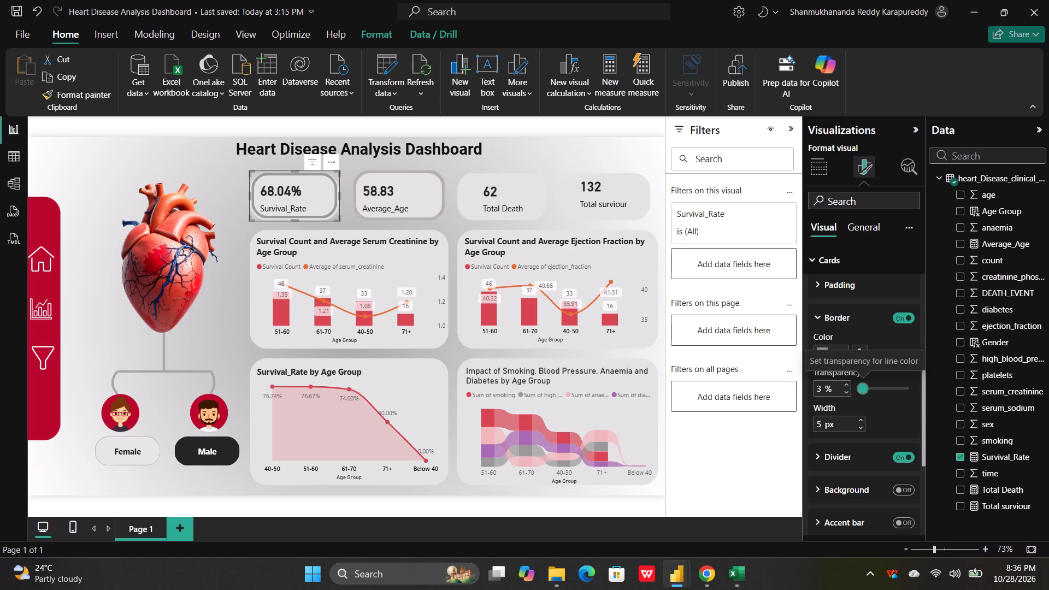
click(877, 404)
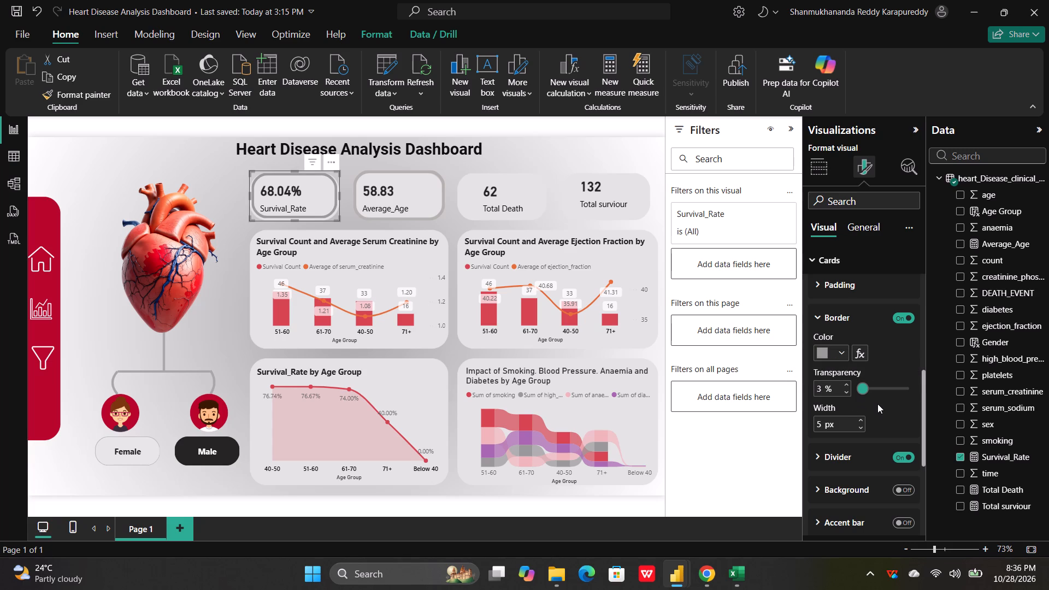
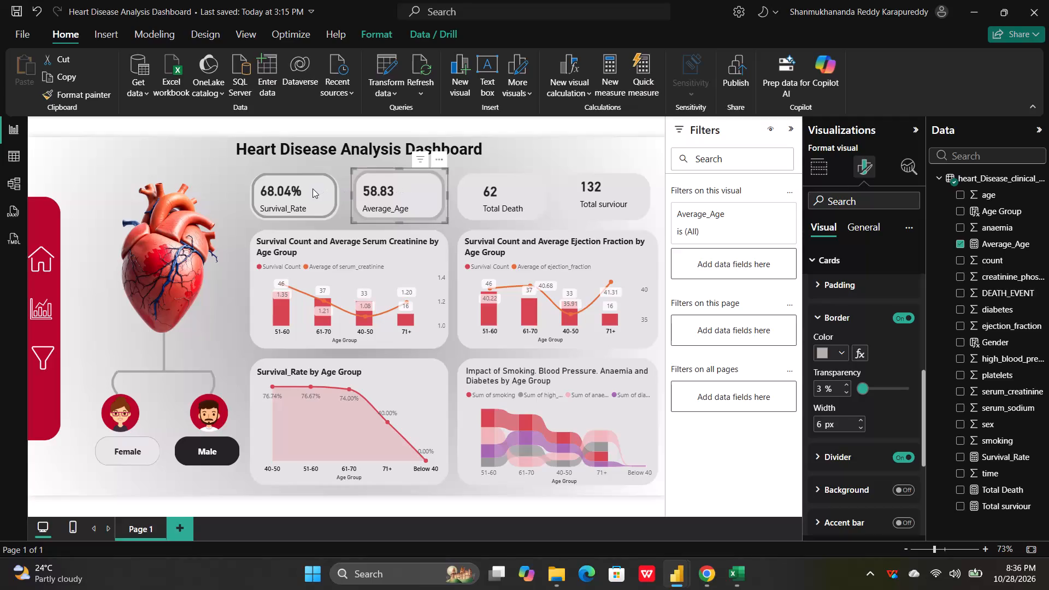
Set the Survival_Rate card's border width to 6 px.
click(313, 188)
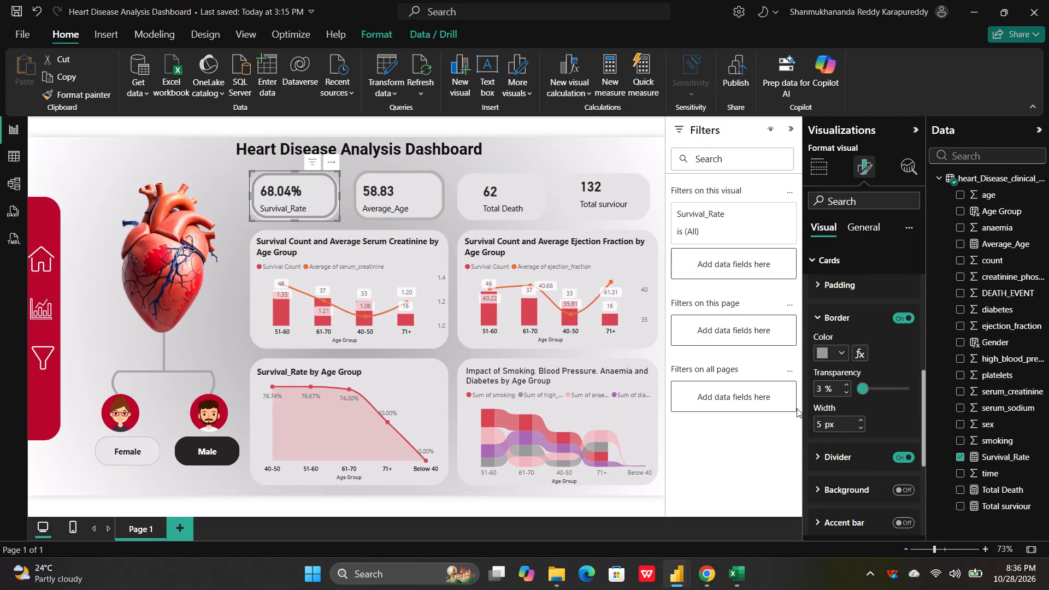
click(821, 423)
key(BackSpace)
key(6)
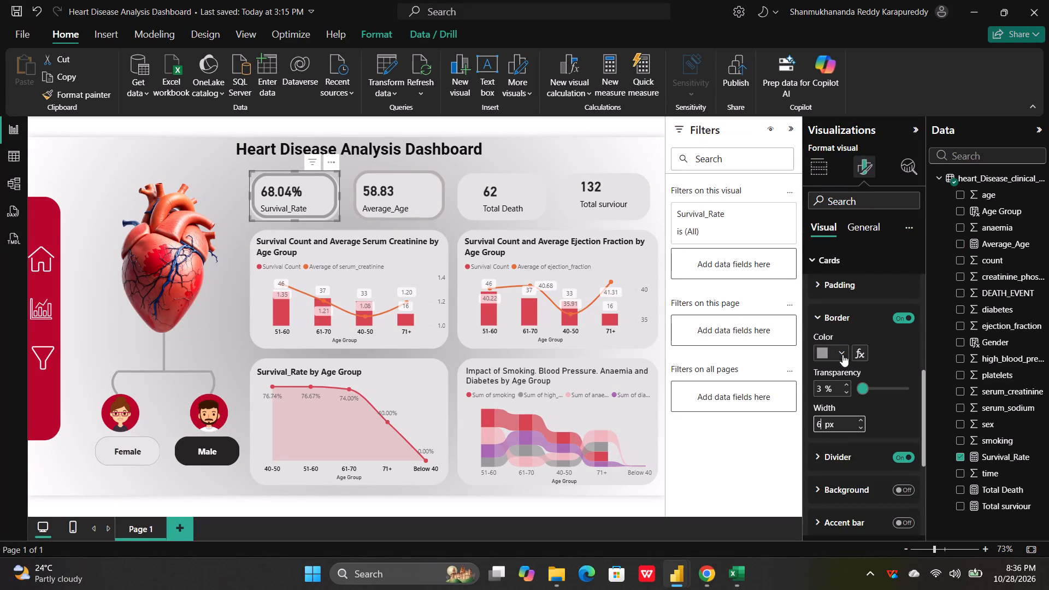
click(842, 349)
click(834, 267)
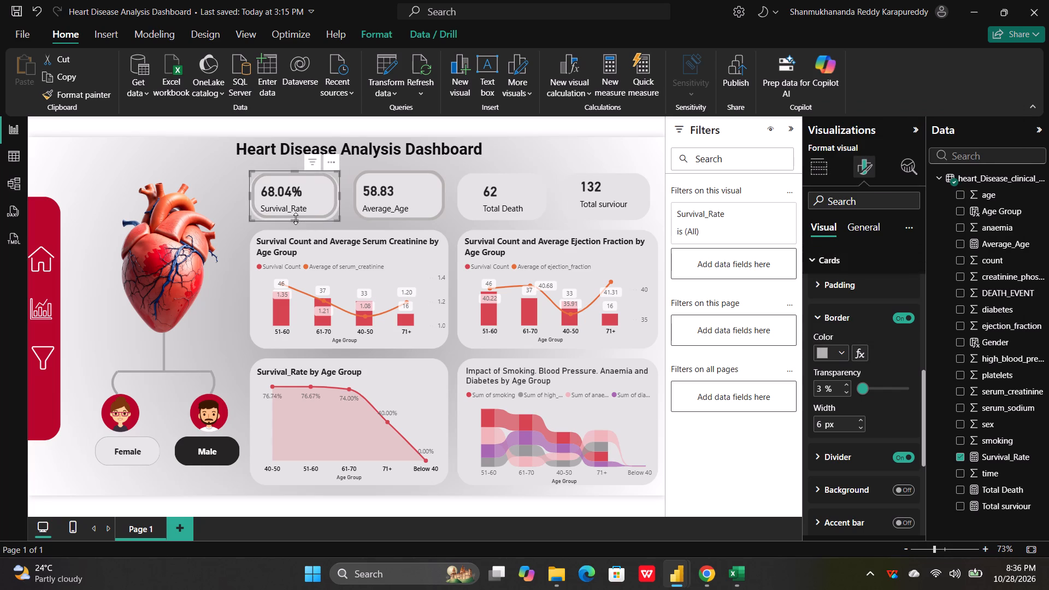
Extend the Survival_Rate card's bottom and right edges so its border reaches the edges of its background tile, and deselect it.
drag(296, 219, 299, 219)
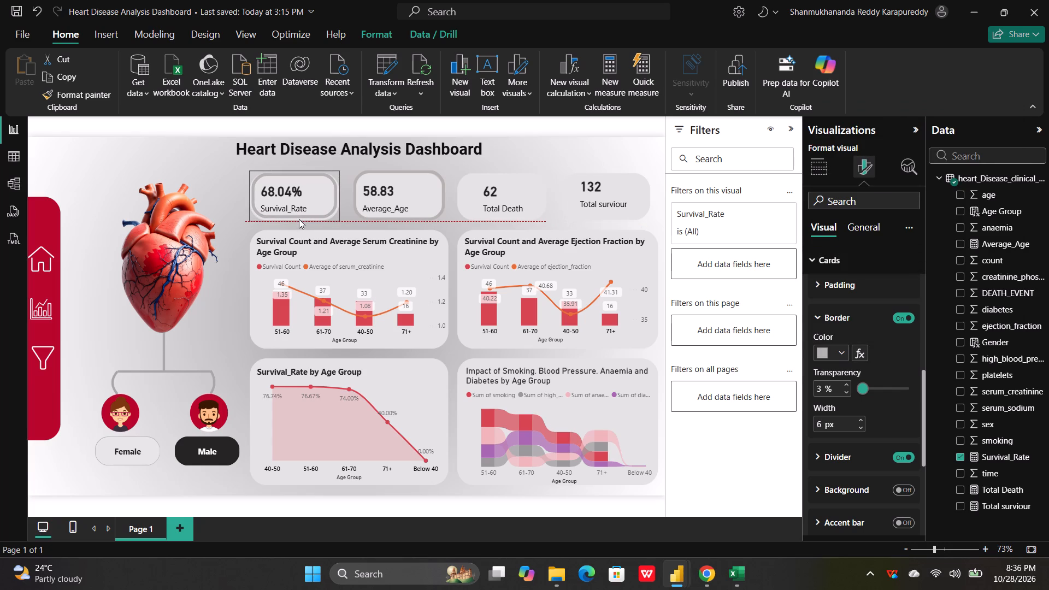
drag(299, 219, 300, 222)
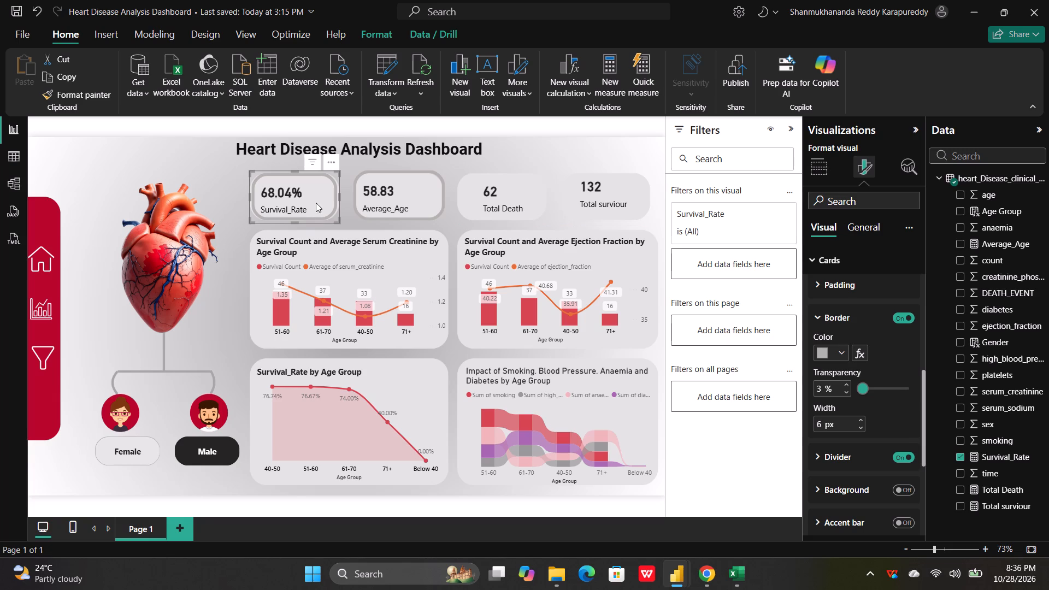
click(294, 175)
click(340, 194)
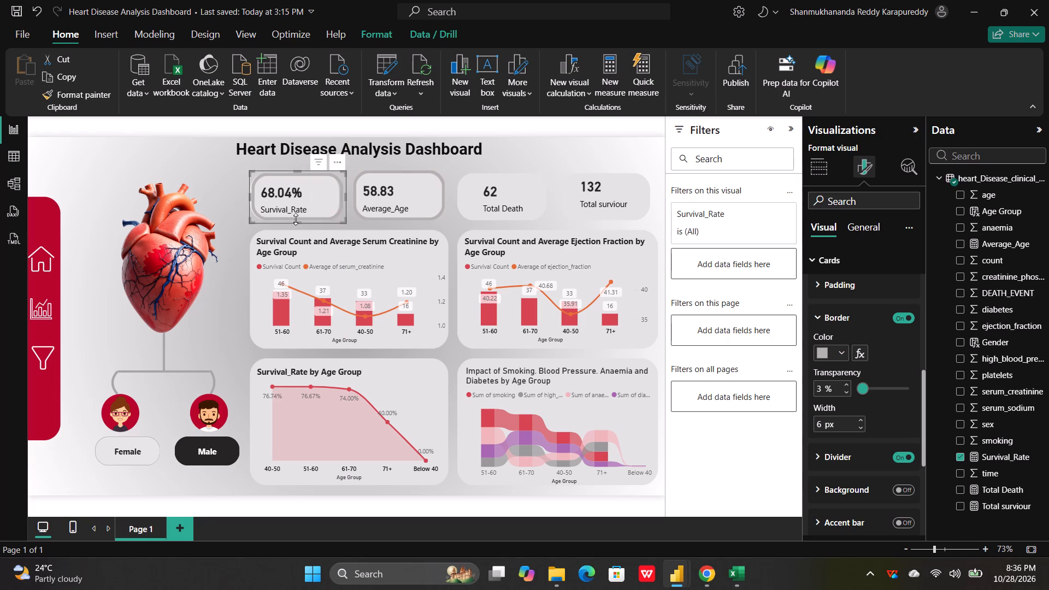
click(296, 223)
drag(296, 221, 294, 225)
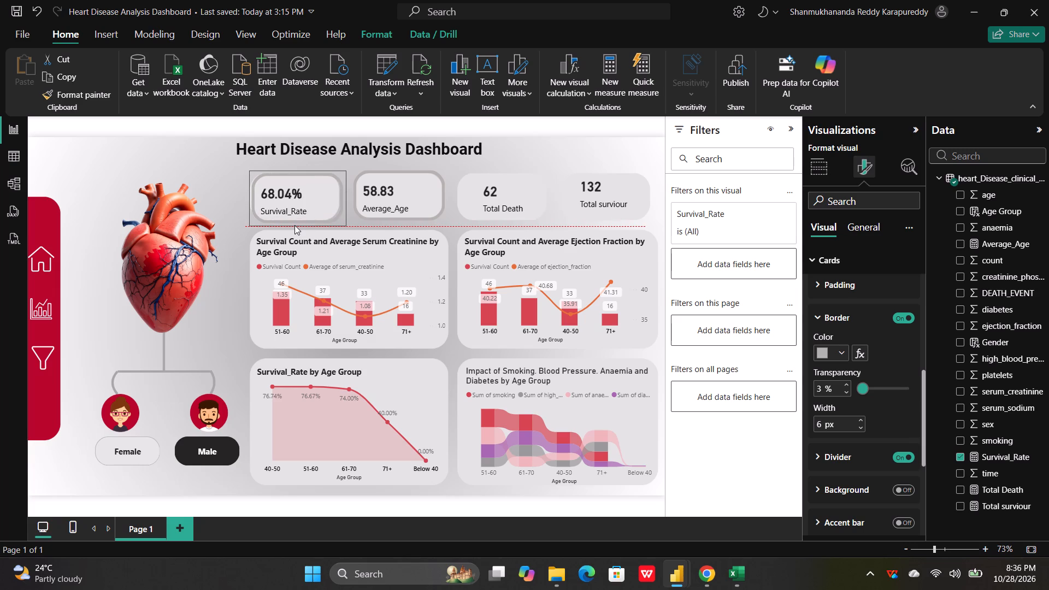
drag(294, 225, 295, 226)
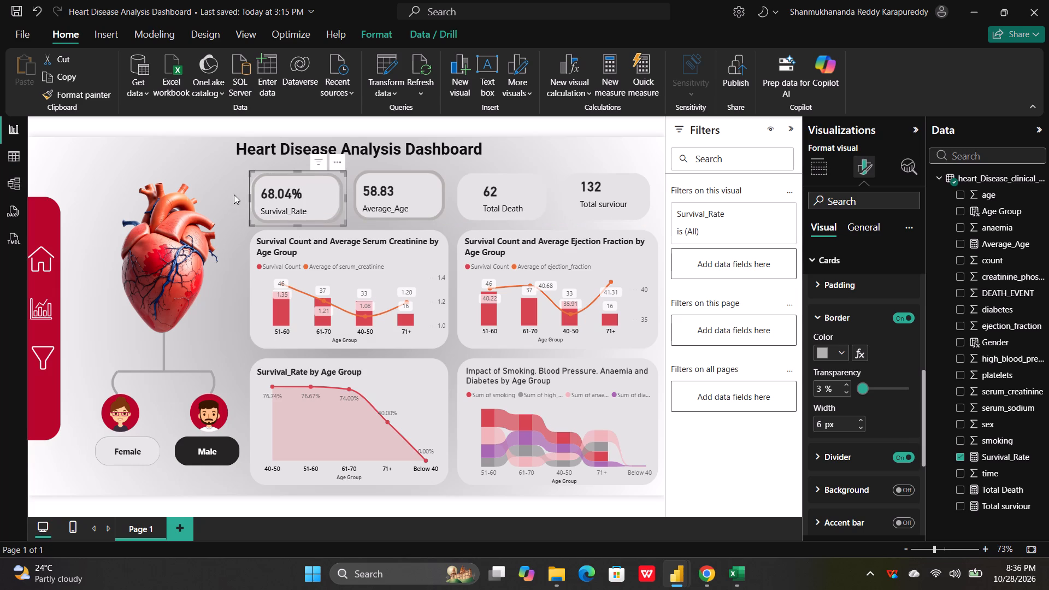
click(234, 193)
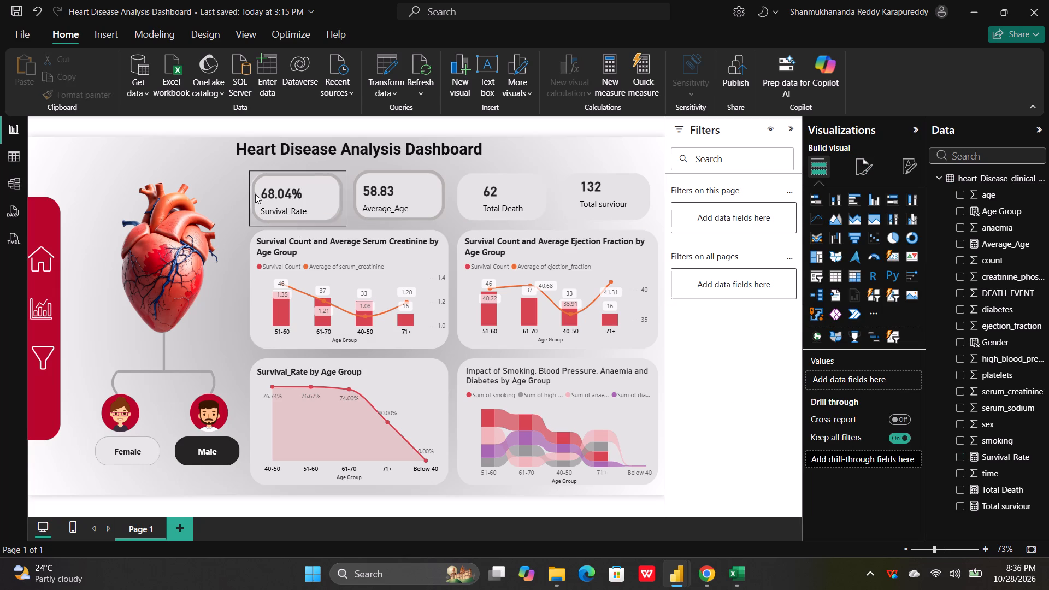
Widen the Survival_Rate card slightly on its left side, fine-tune its right edge against the background tile, and deselect it.
click(246, 196)
click(254, 196)
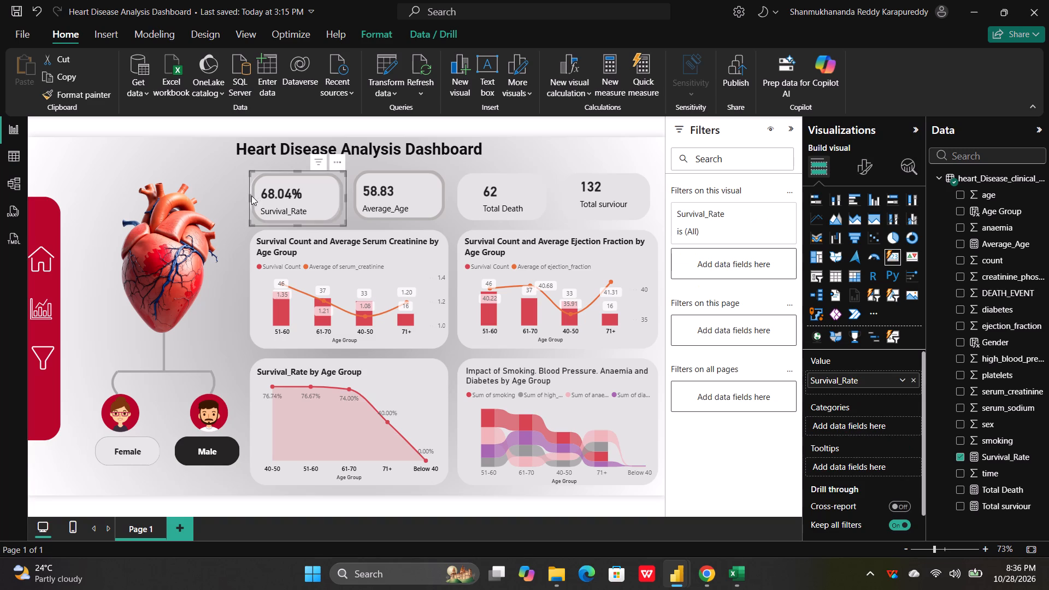
click(249, 196)
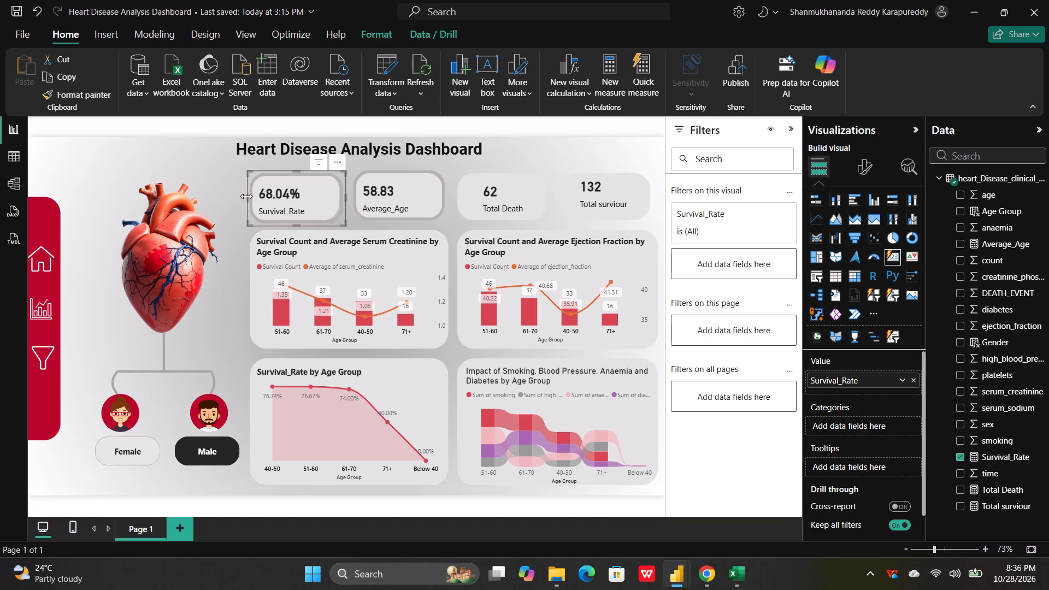
click(222, 190)
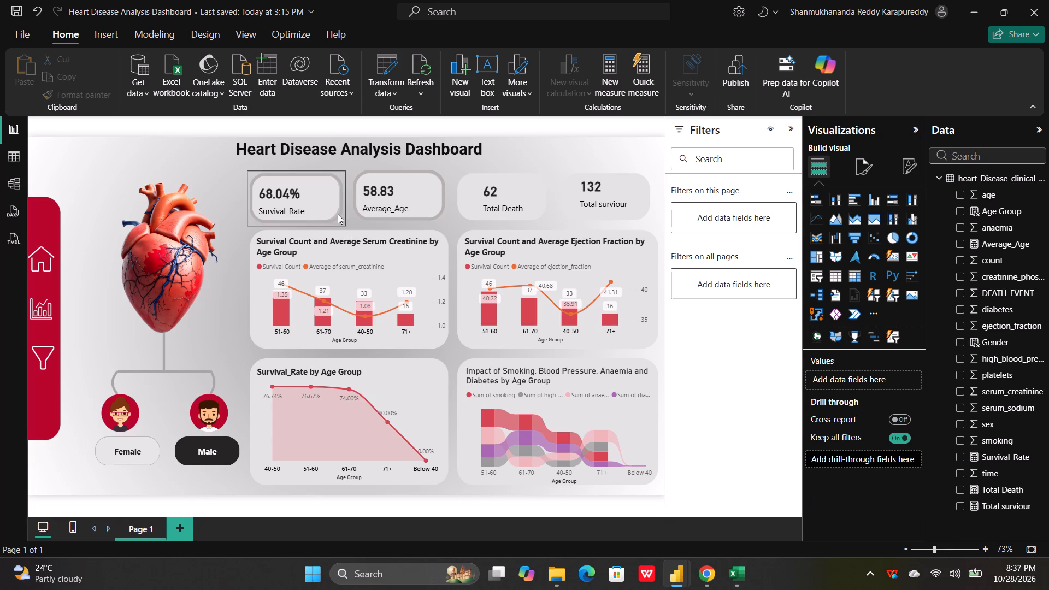
click(330, 203)
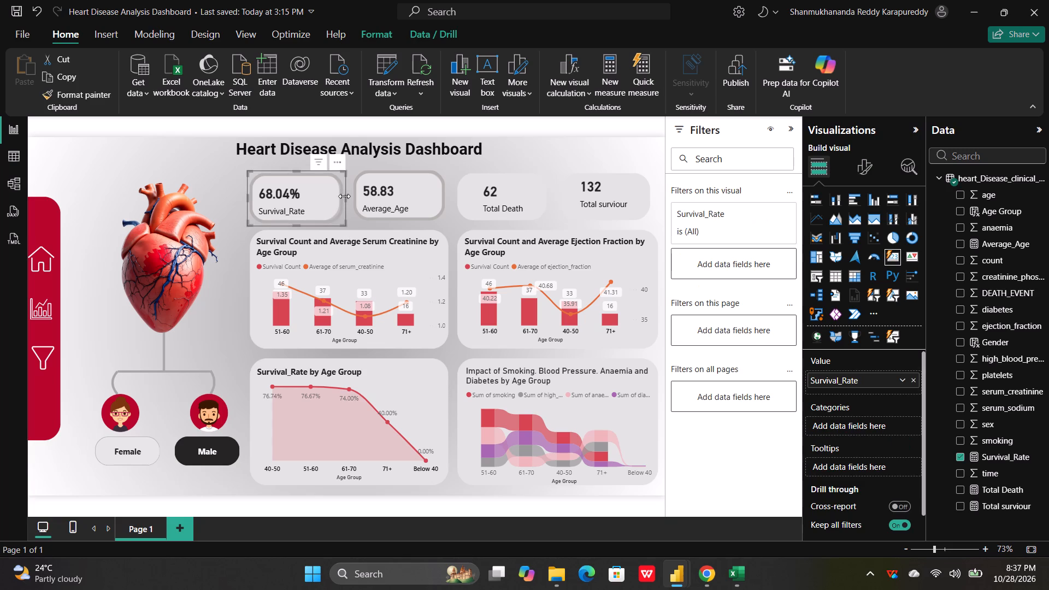
click(345, 196)
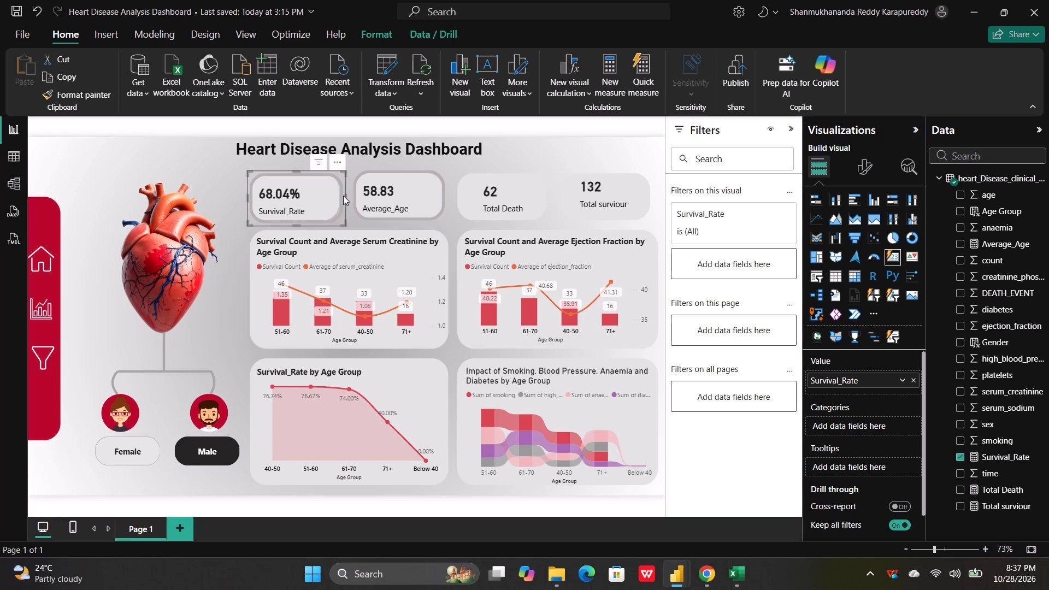
click(345, 196)
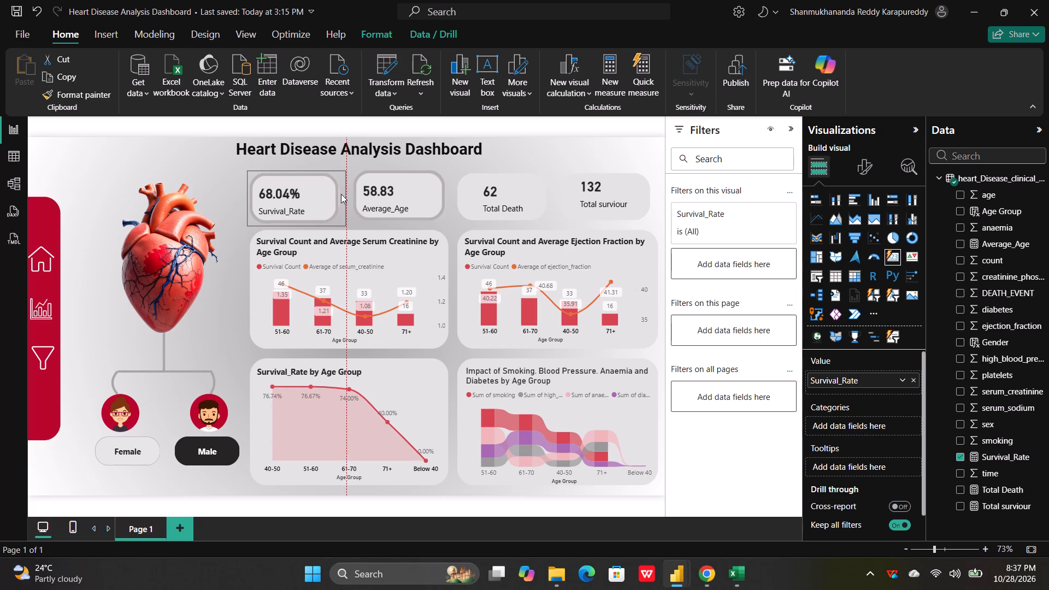
click(233, 195)
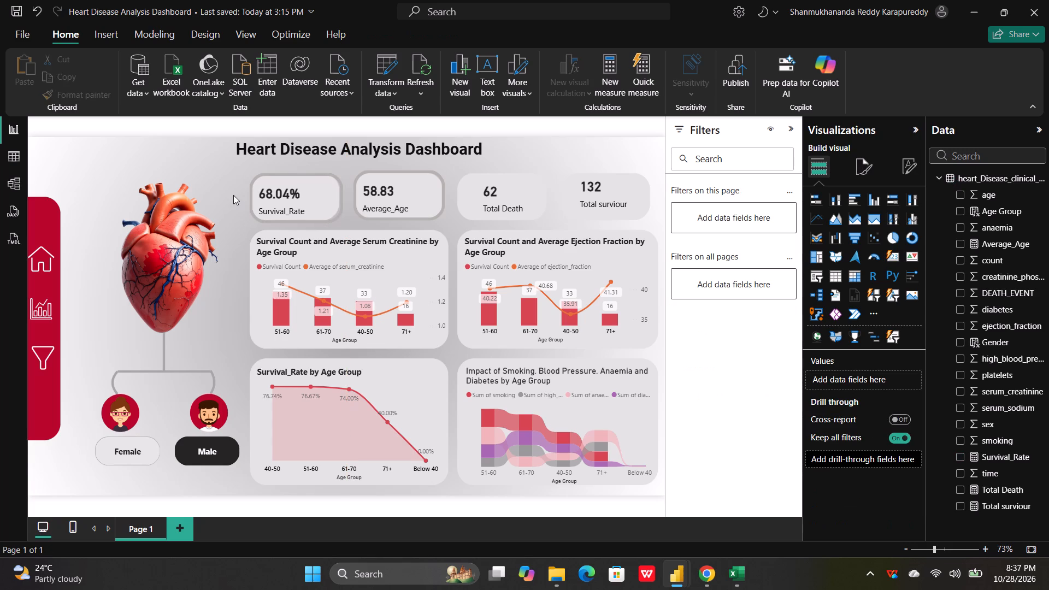
Move the Survival_Rate card off its background tile, then reposition it over the tile level with the Average_Age card.
drag(303, 196, 221, 199)
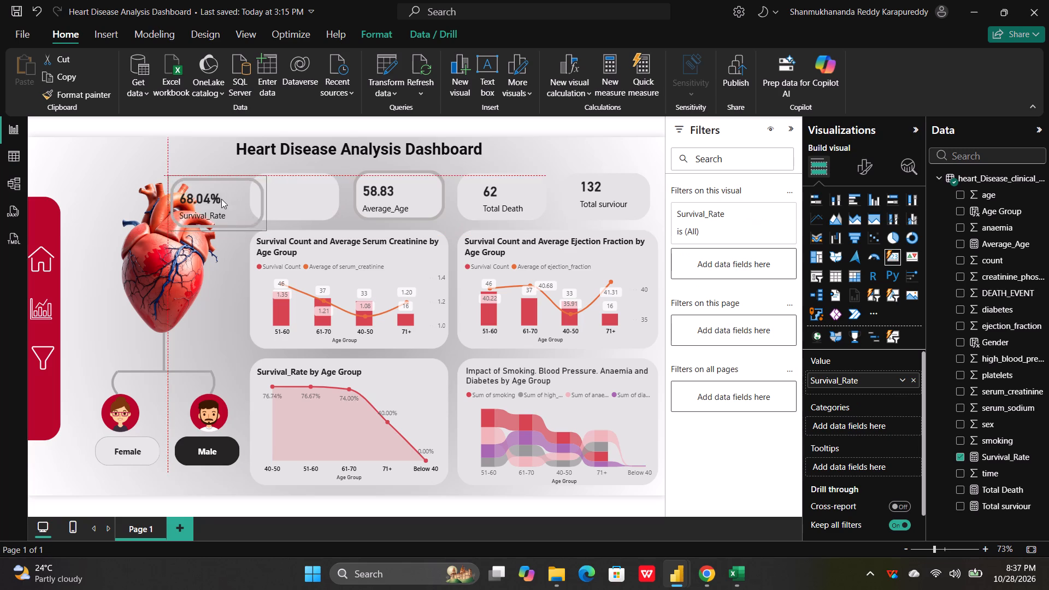
drag(221, 199, 211, 198)
click(290, 204)
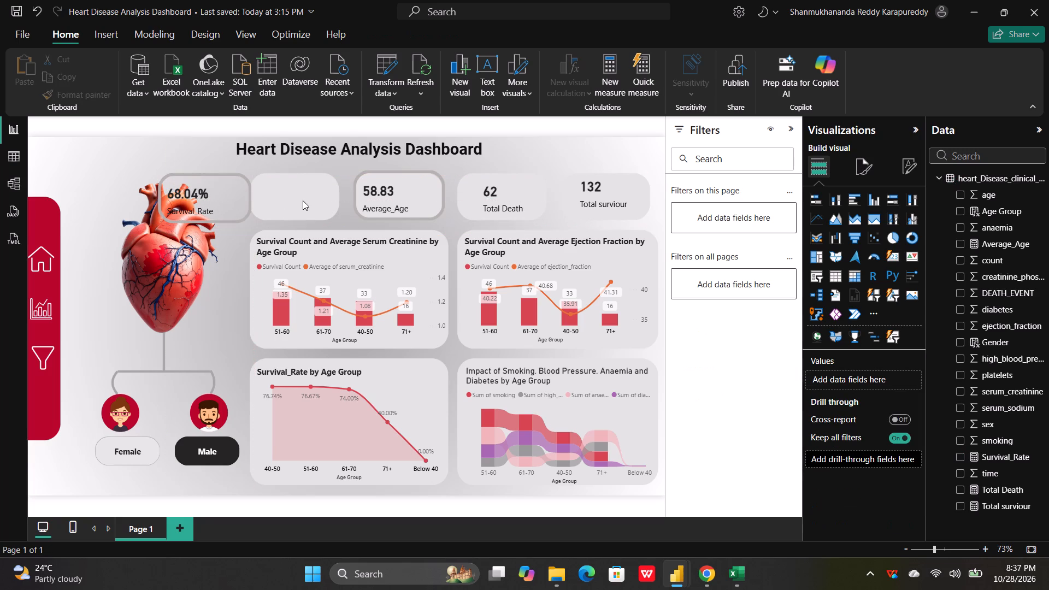
click(303, 200)
double_click(303, 200)
click(331, 207)
drag(226, 196, 284, 193)
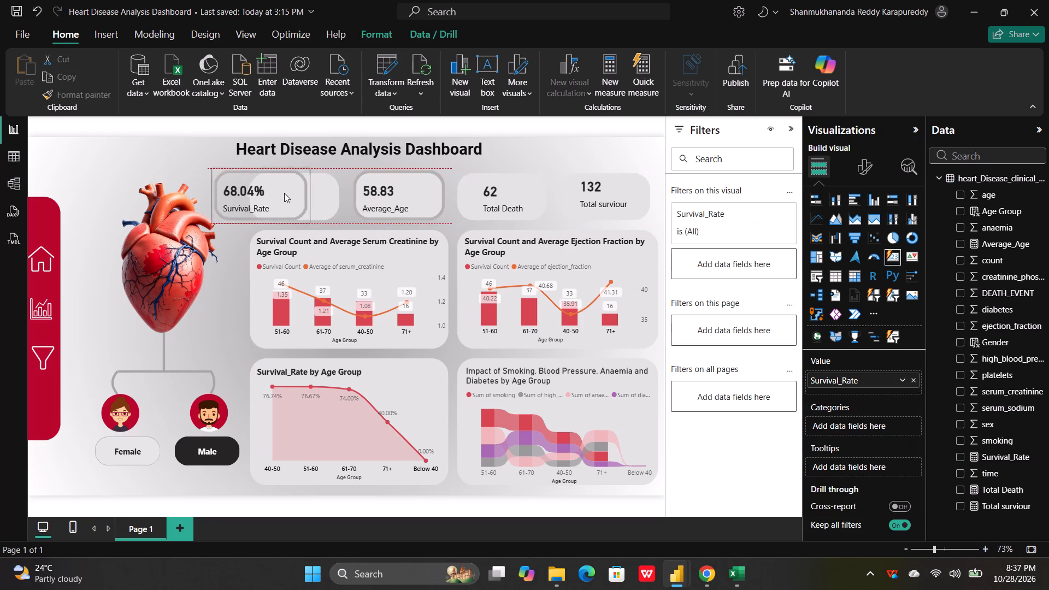
drag(284, 193, 316, 194)
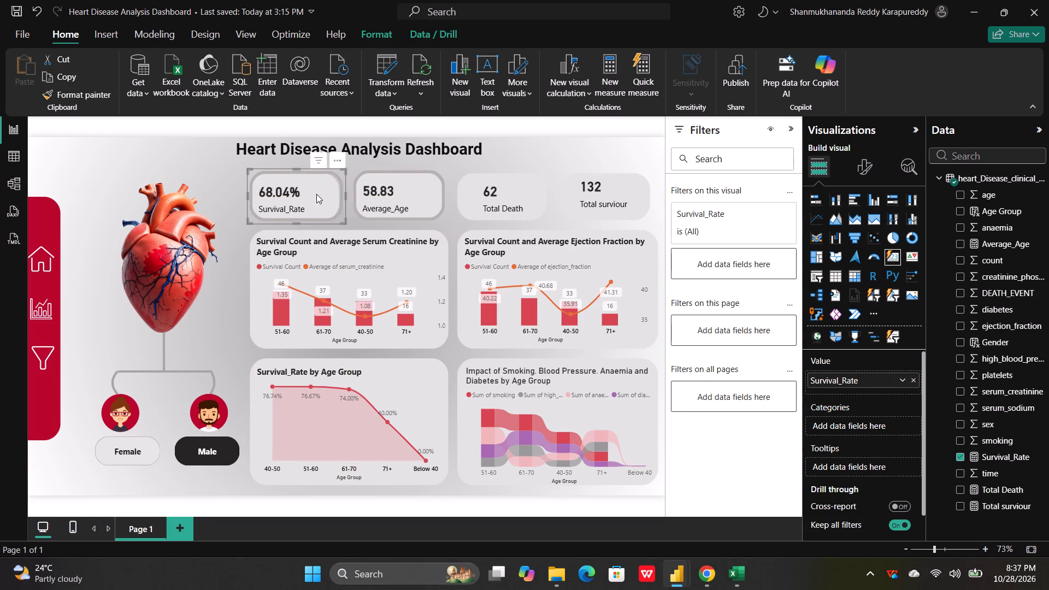
click(214, 179)
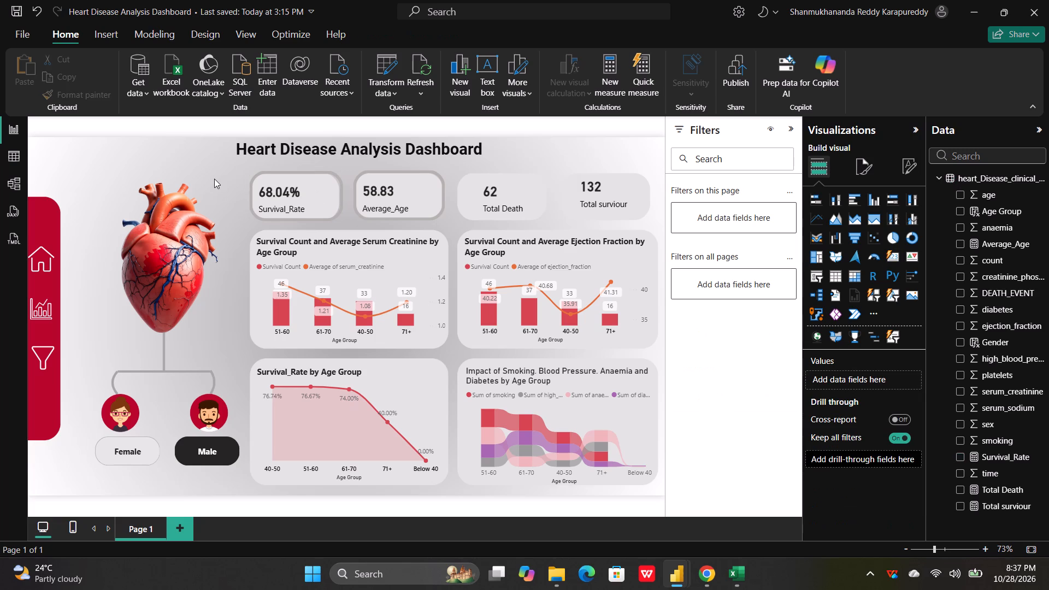
Shift the Total Death card slightly left, toward the left edge of its background tile.
click(515, 193)
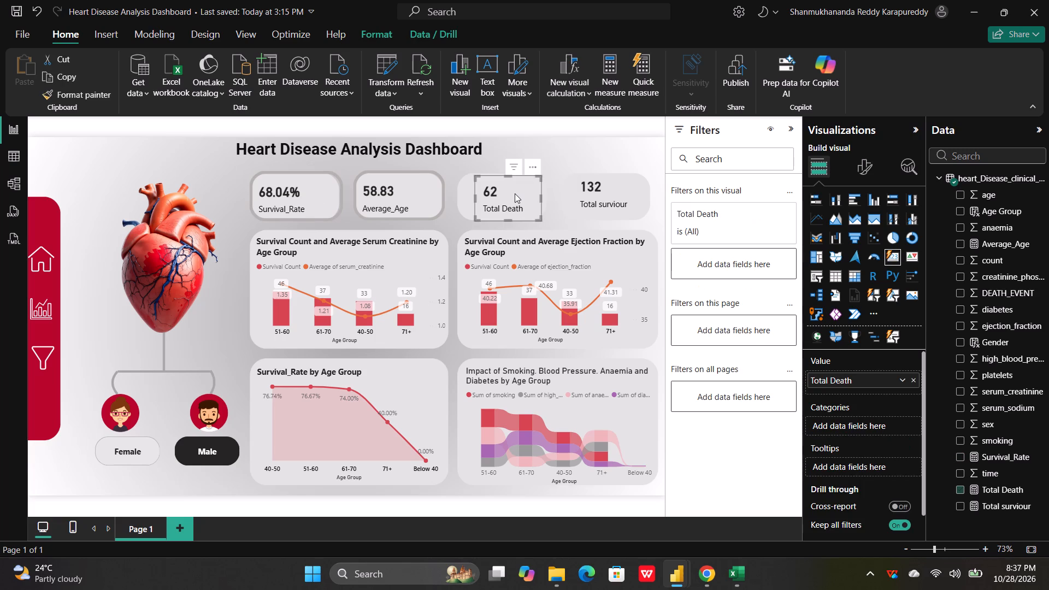
drag(515, 193, 510, 192)
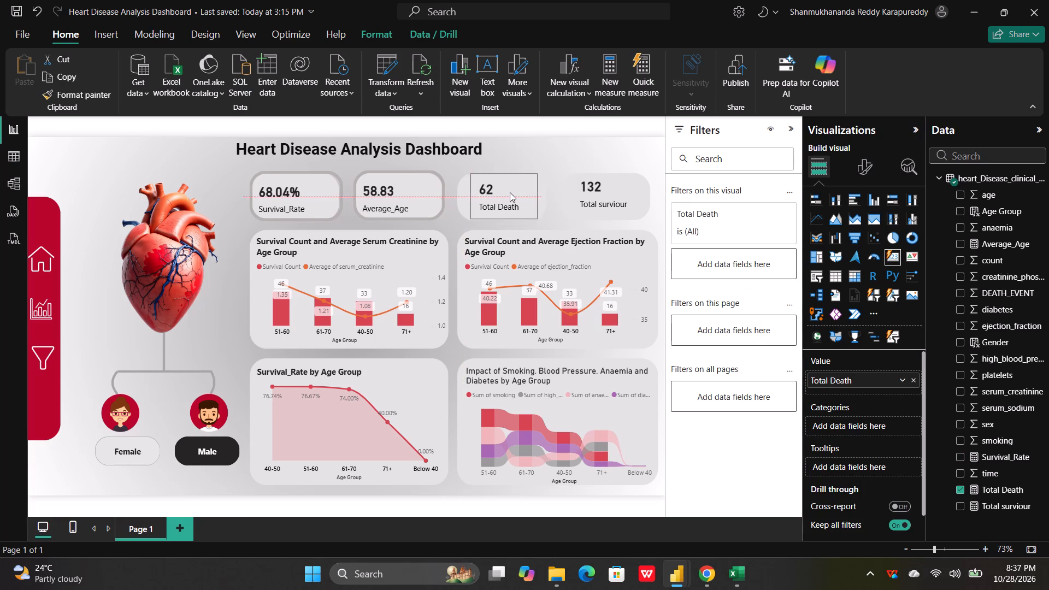
drag(510, 192, 508, 193)
click(508, 193)
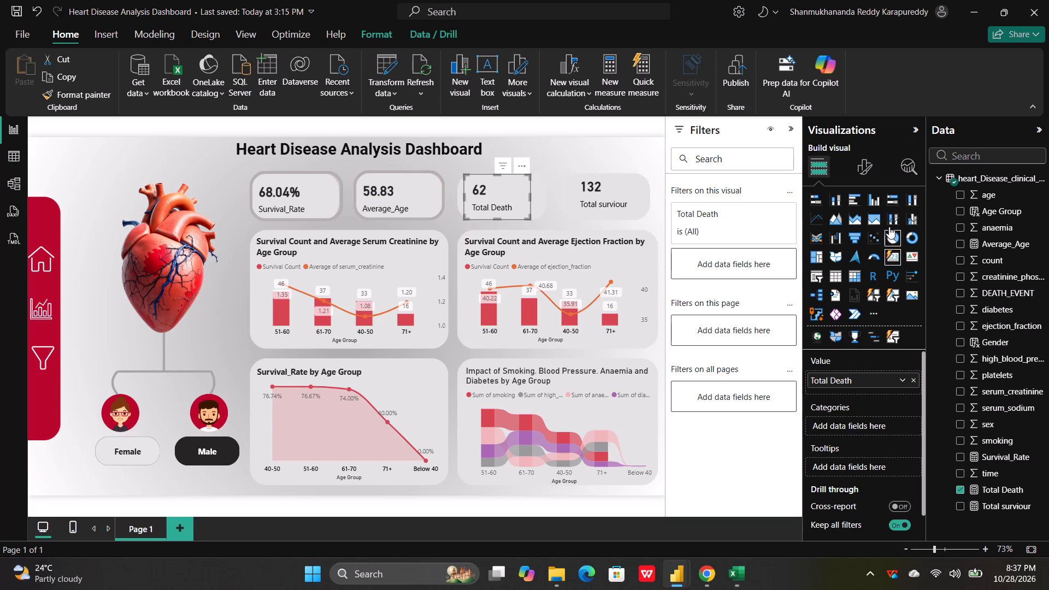
Turn on the Total Death card's border and set its width to 6 px.
click(867, 174)
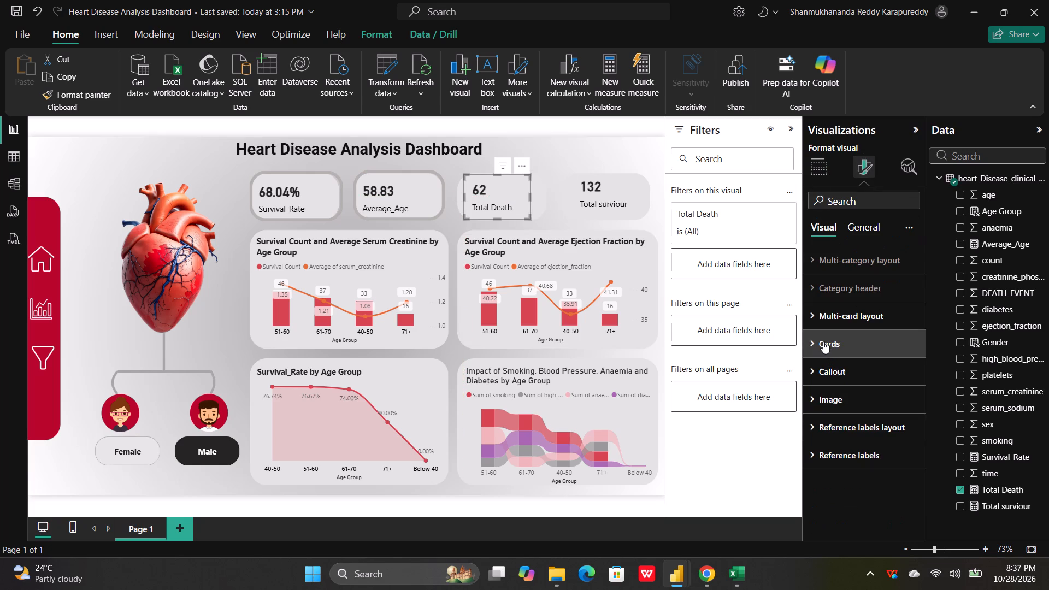
click(823, 341)
scroll(823, 341, down, 4)
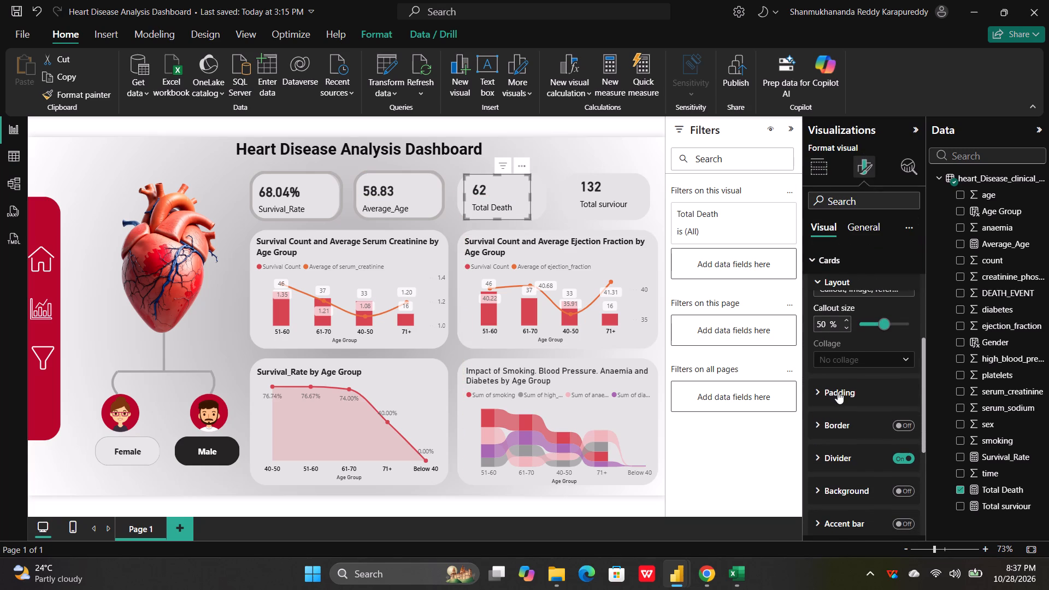
click(897, 421)
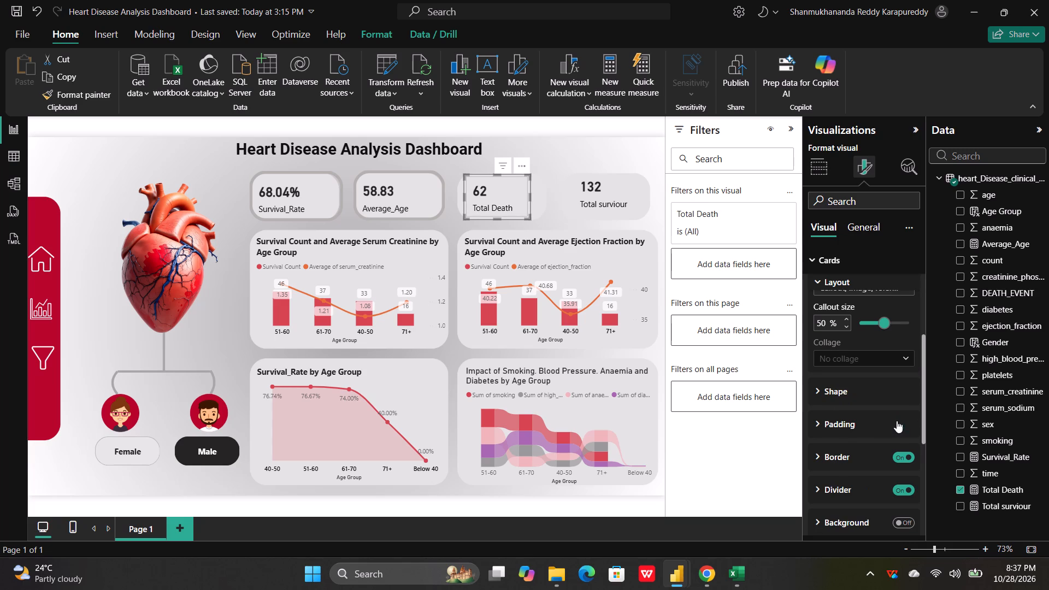
click(821, 456)
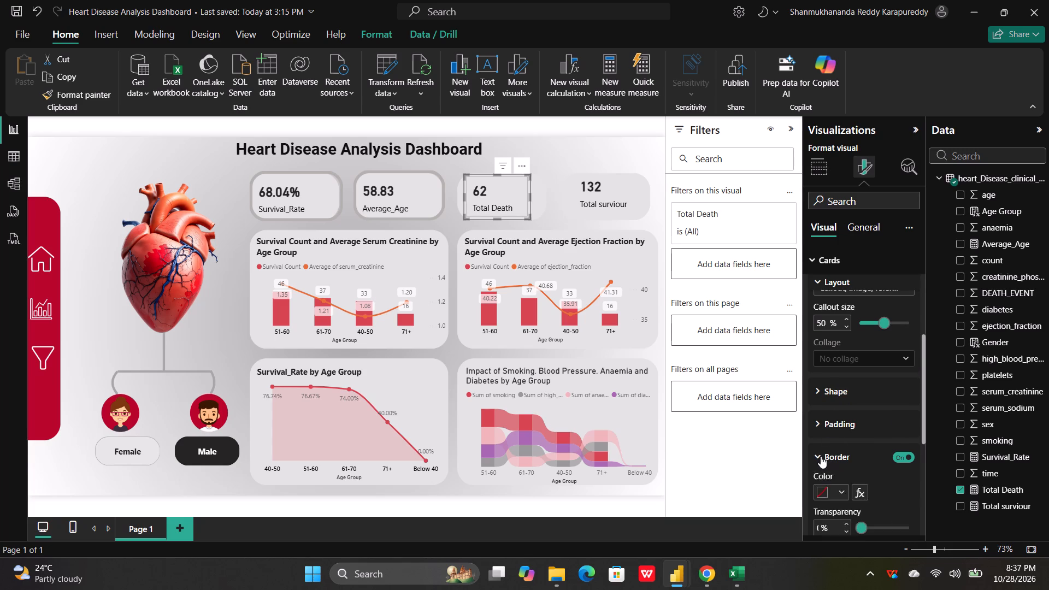
scroll(821, 456, down, 2)
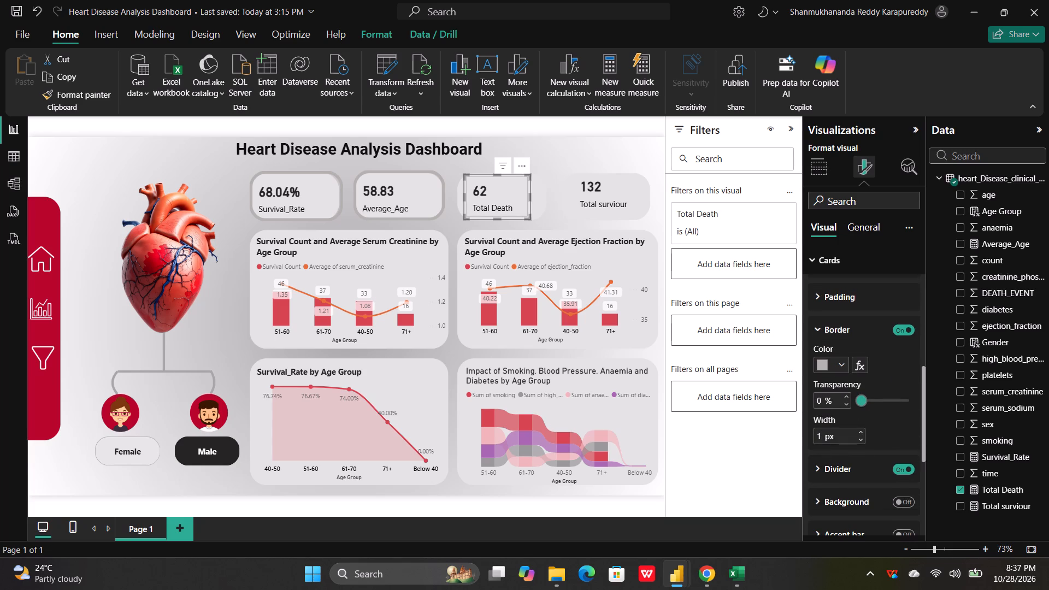
click(824, 438)
key(BackSpace)
key(6)
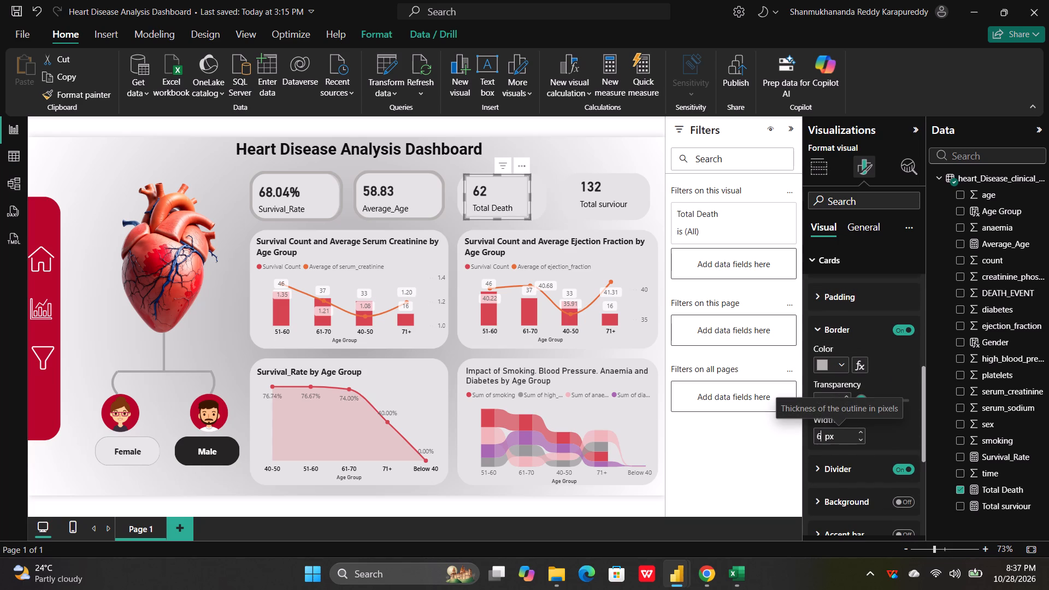
click(874, 379)
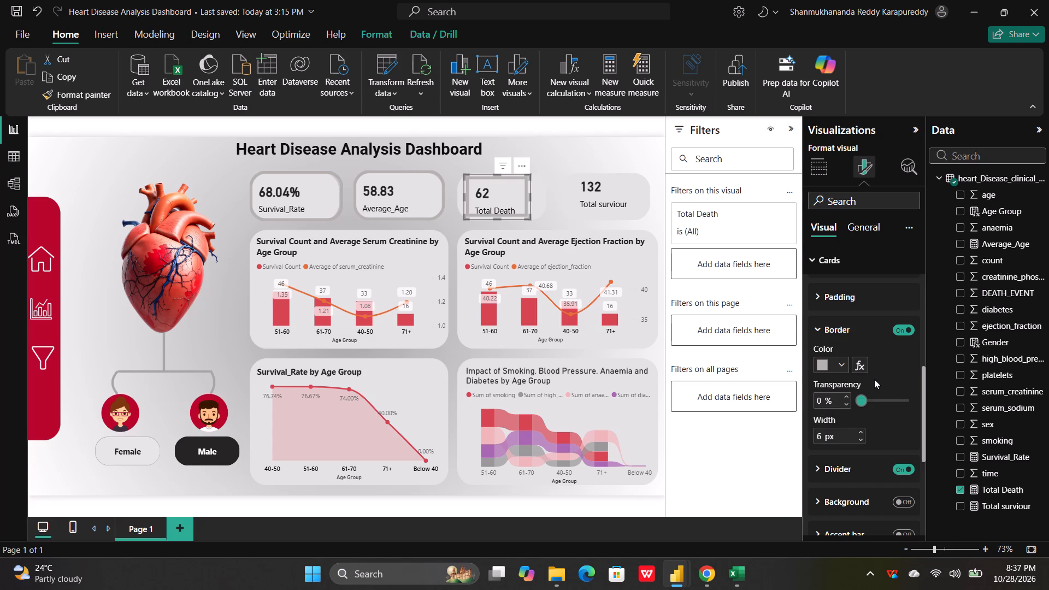
Set the Total Death card's border transparency to 3%.
click(821, 401)
key(BackSpace)
key(3)
Change the Total Death card's shape to Rounded rectangle (px).
scroll(817, 328, up, 1)
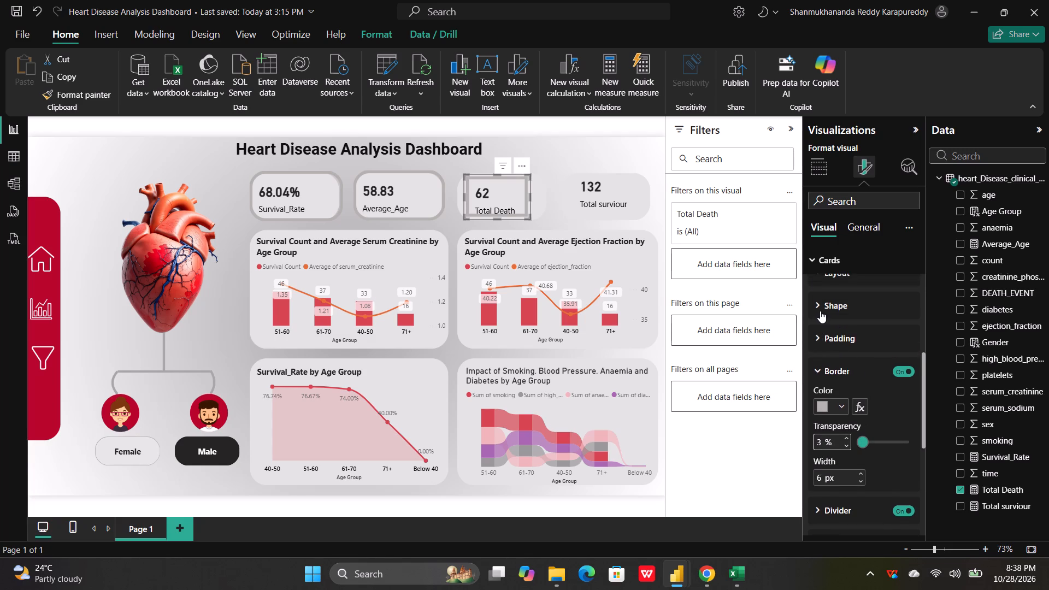
click(820, 310)
click(863, 337)
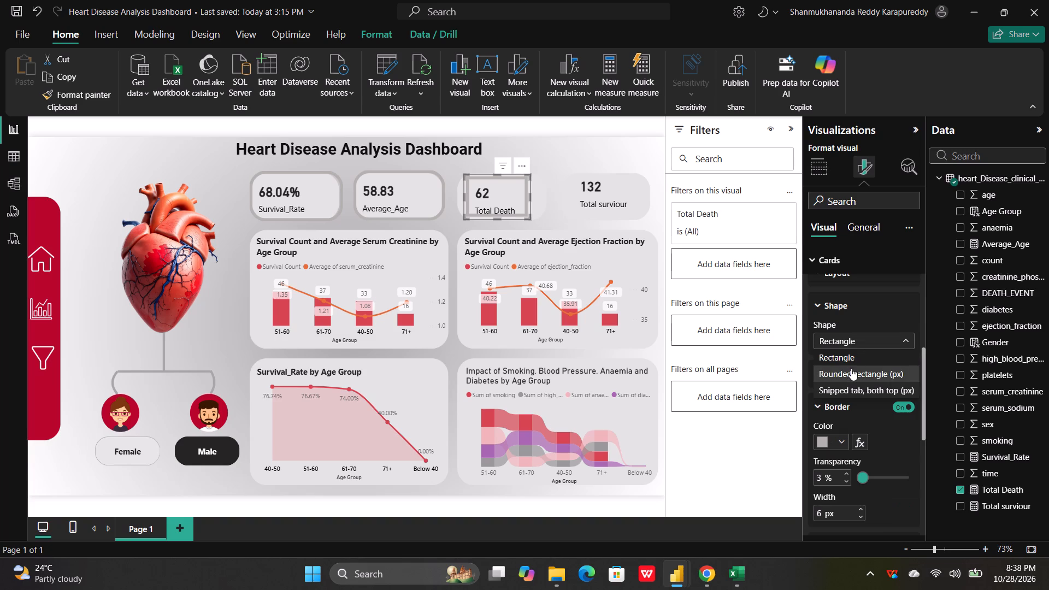
click(851, 371)
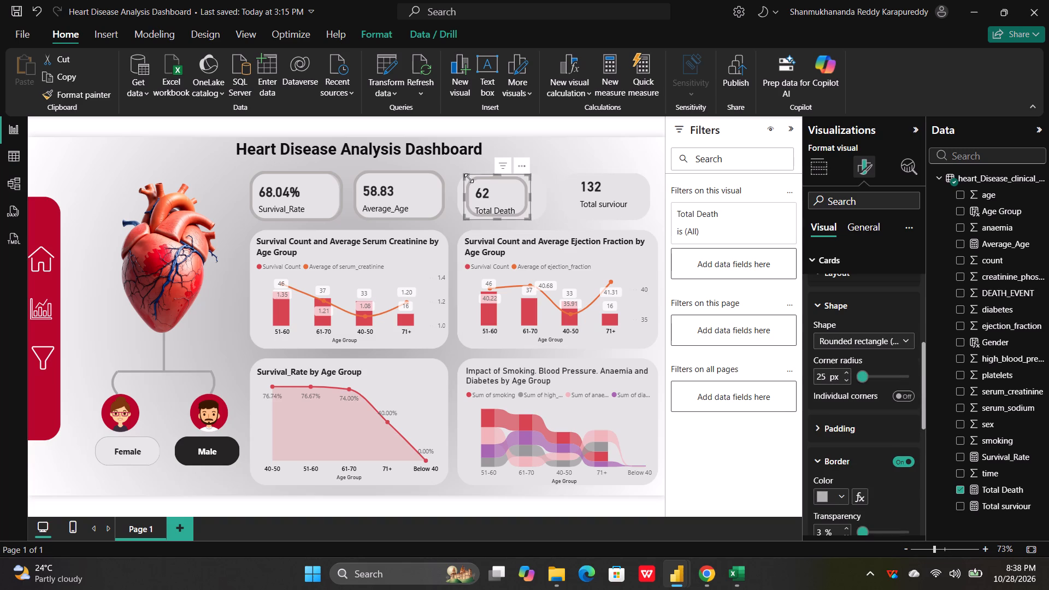
Enlarge the Total Death card from its upper-left corner, bottom and right edges to cover its background tile, and deselect it.
drag(467, 178, 459, 178)
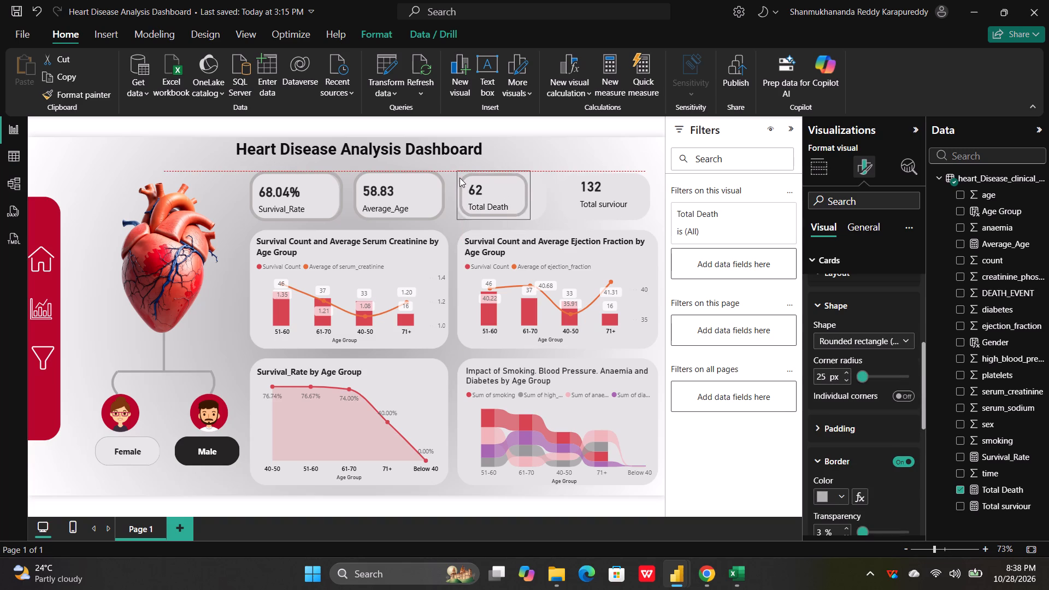
drag(459, 178, 458, 178)
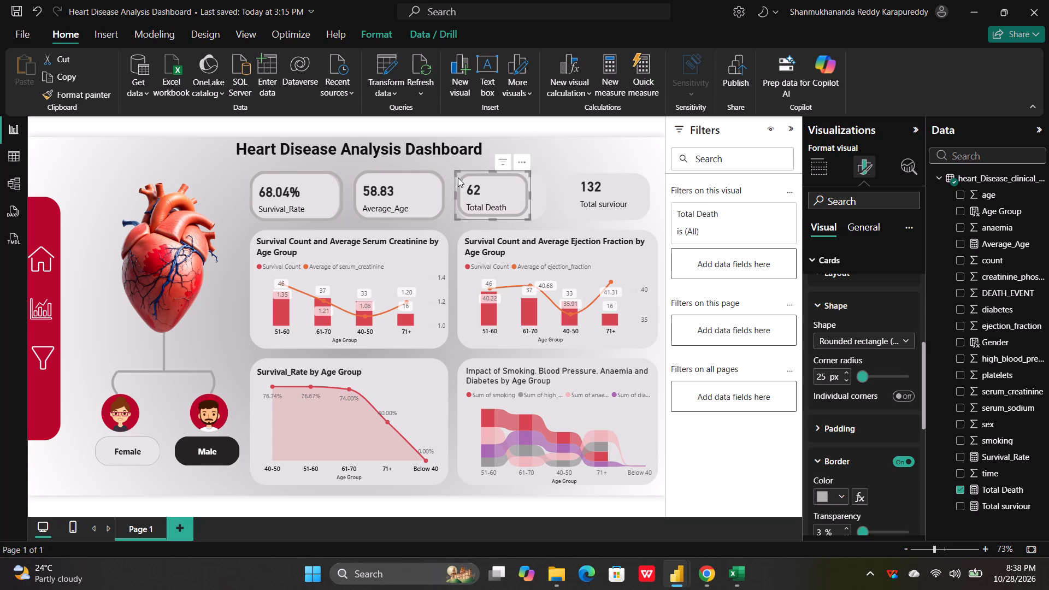
click(493, 217)
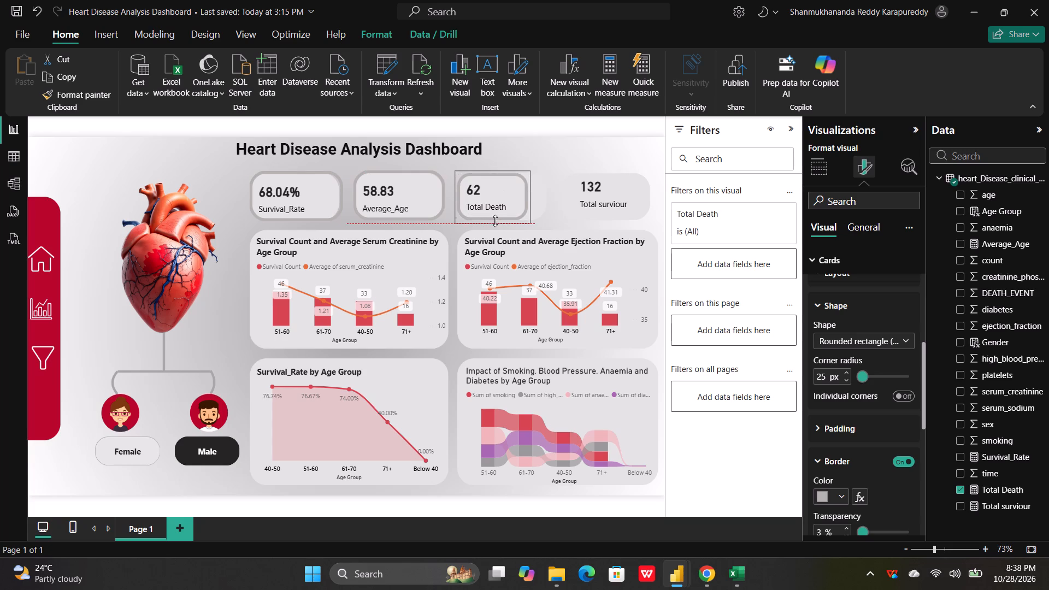
drag(530, 195, 534, 195)
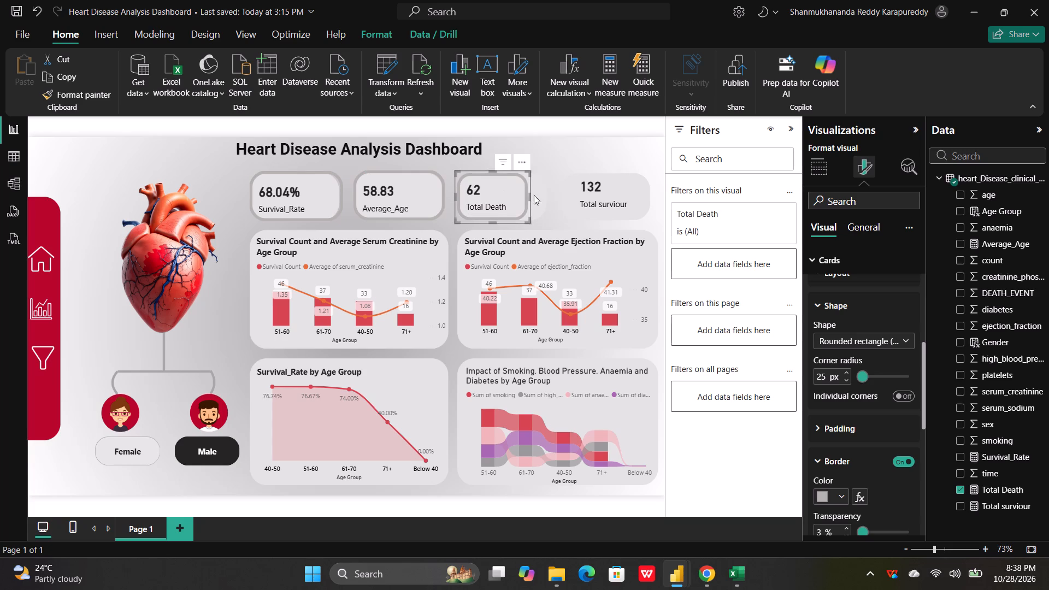
drag(534, 195, 546, 196)
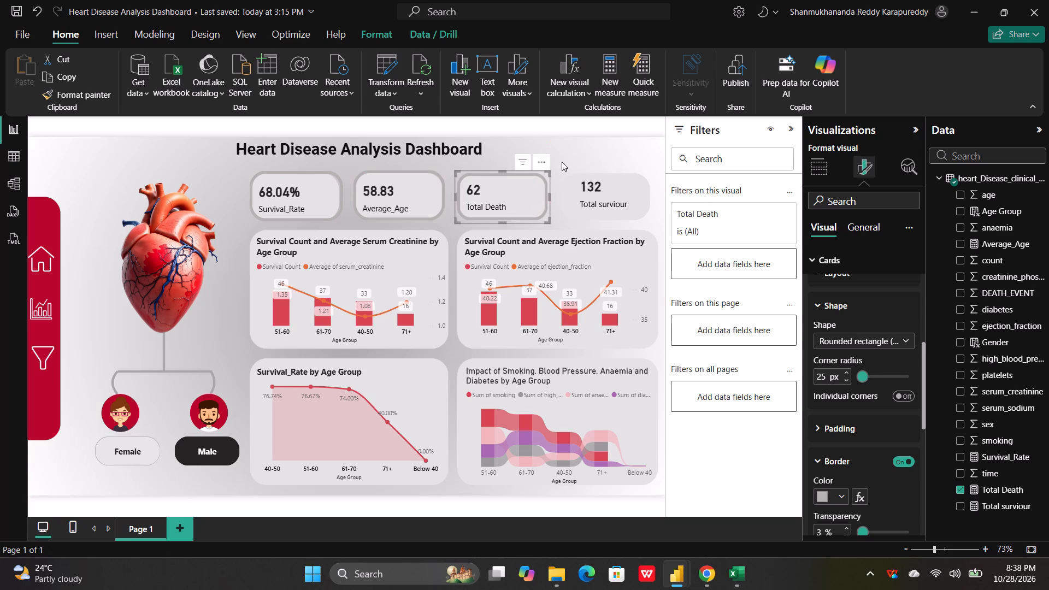
click(573, 144)
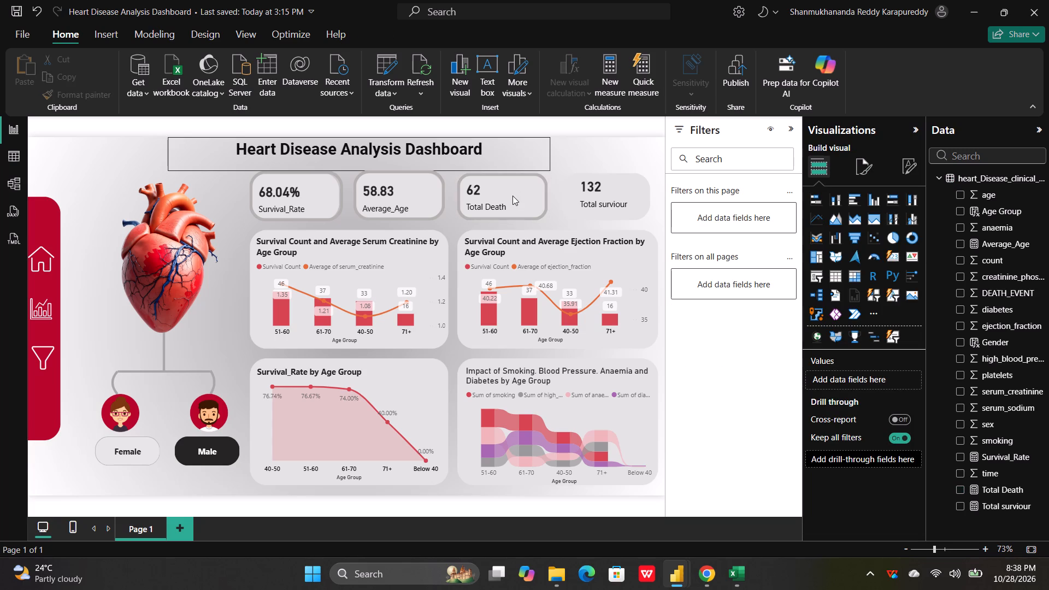
Turn on the Total surviour card's border and change its shape to Rounded rectangle (px).
click(602, 184)
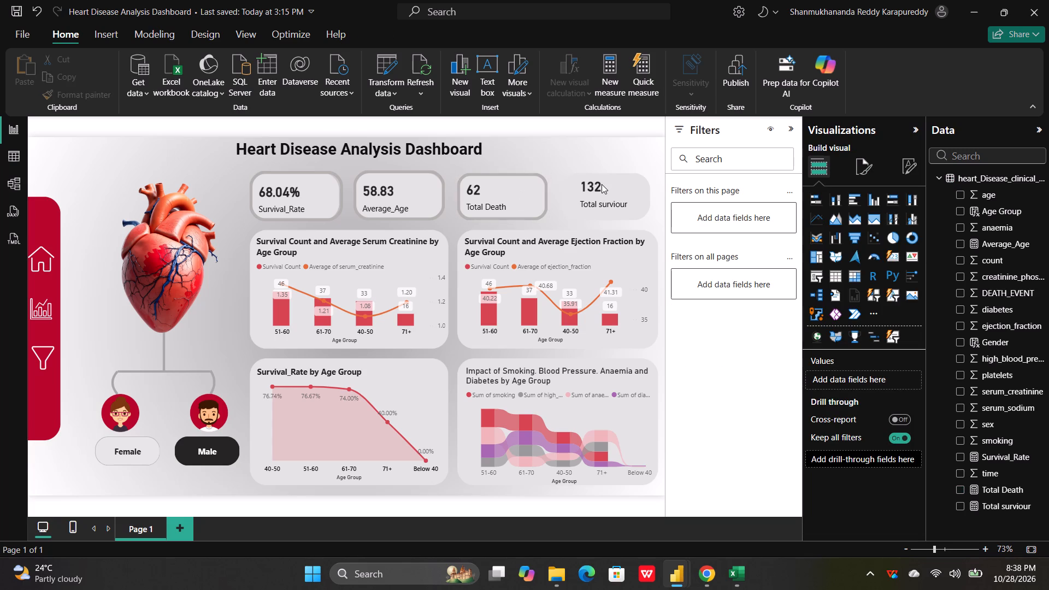
click(867, 167)
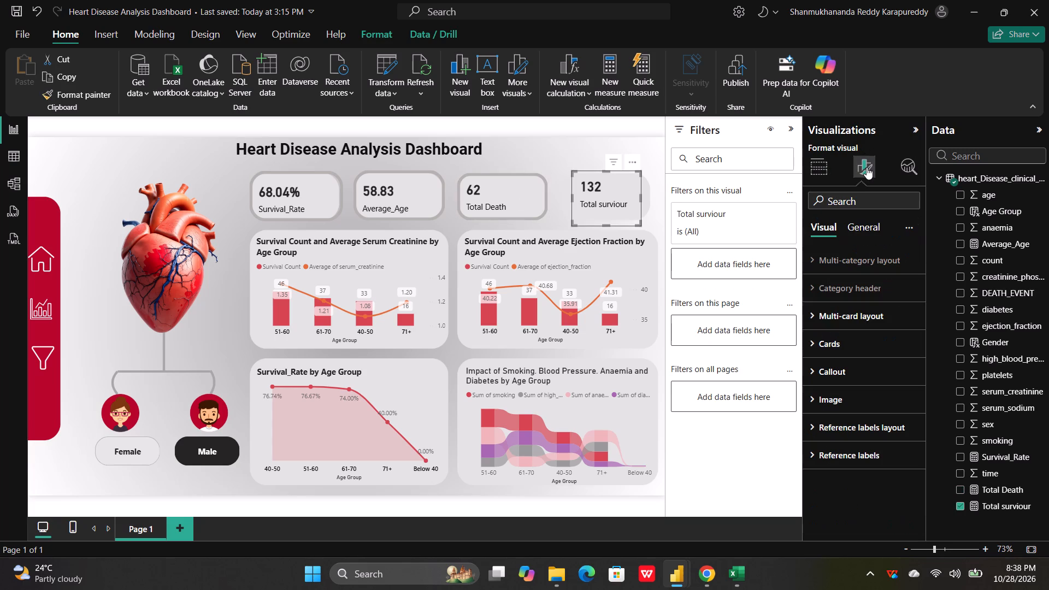
click(833, 338)
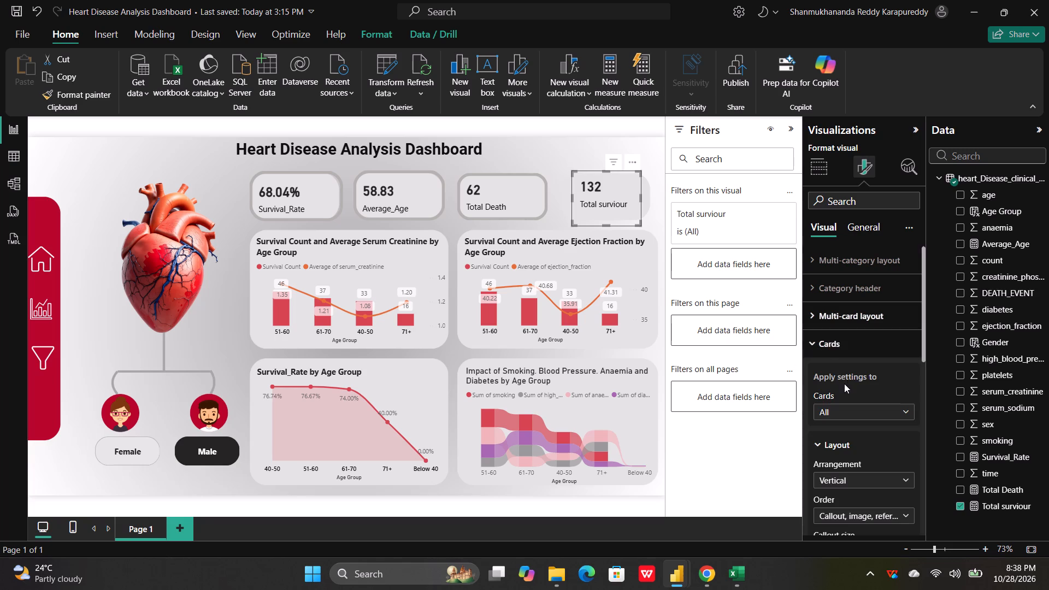
scroll(844, 383, down, 3)
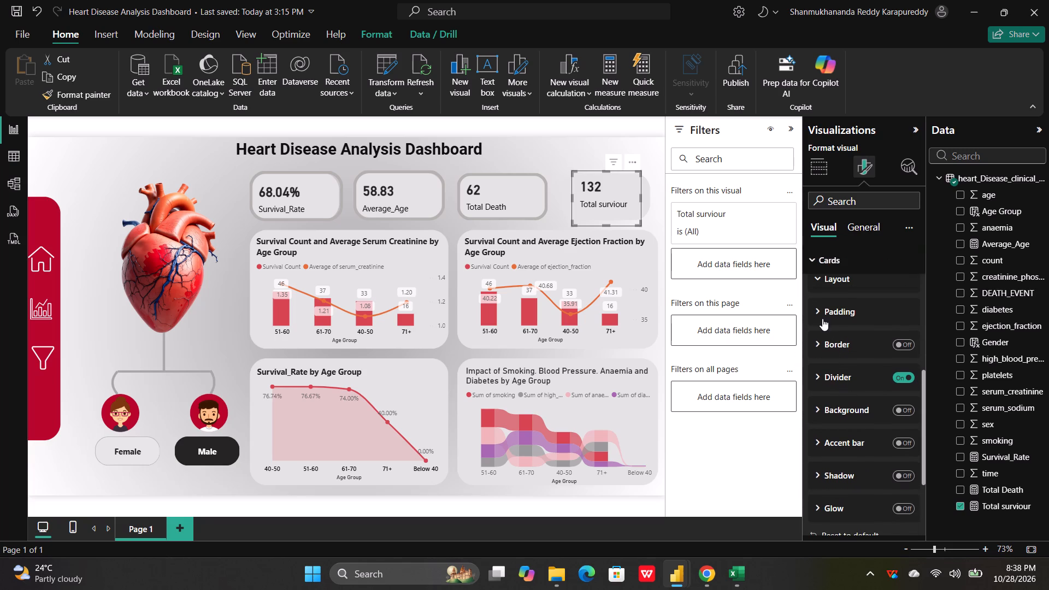
scroll(822, 318, up, 2)
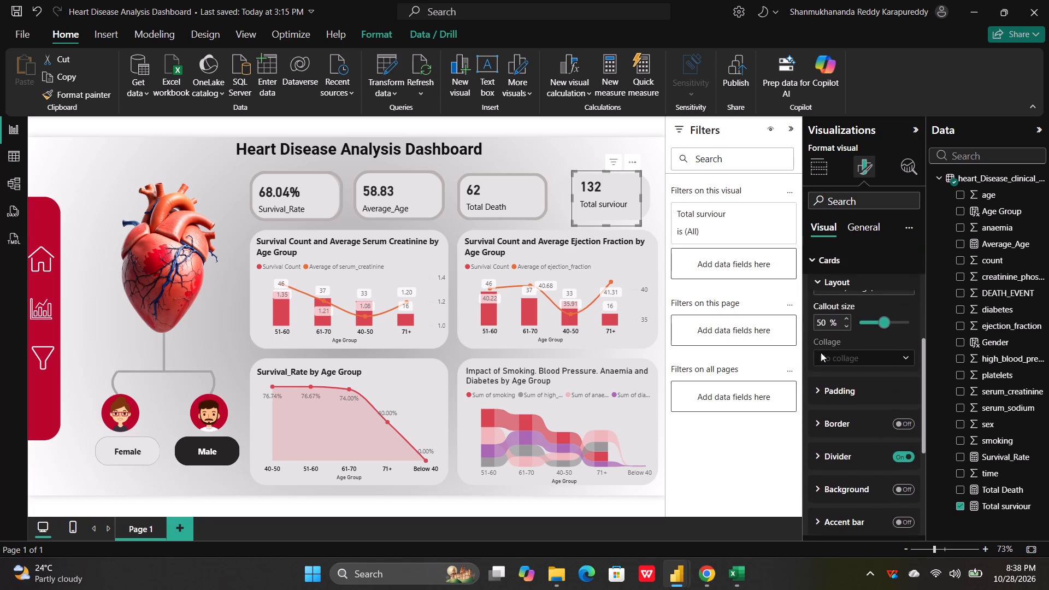
scroll(828, 371, down, 1)
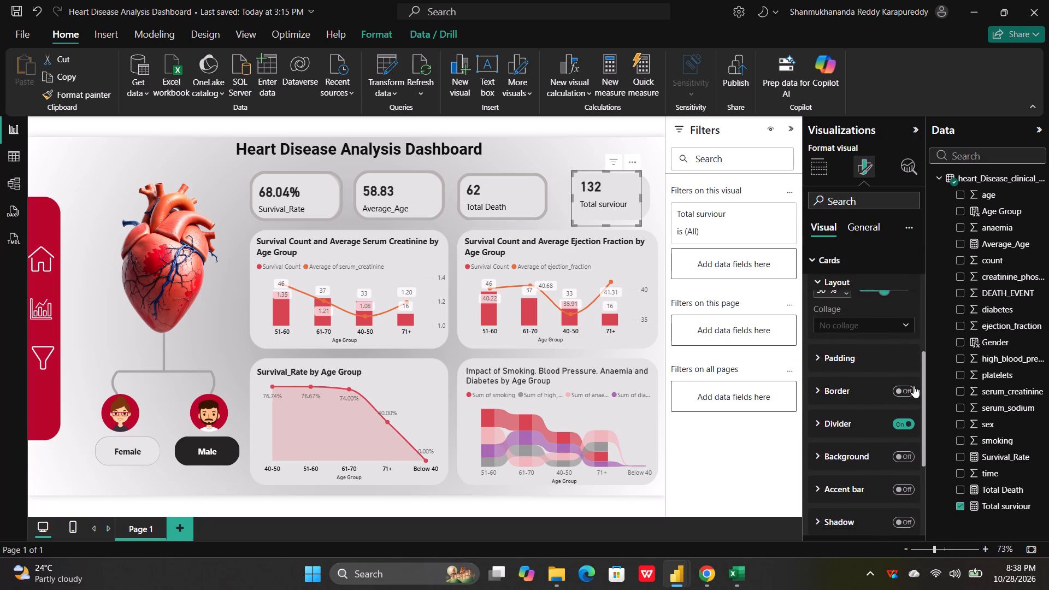
click(897, 392)
click(835, 363)
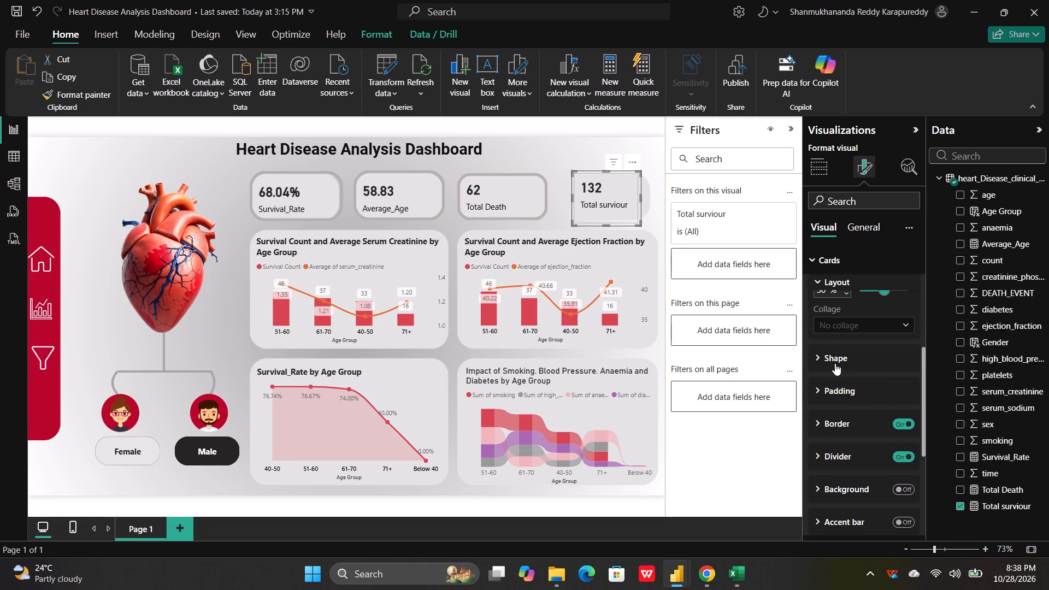
click(860, 387)
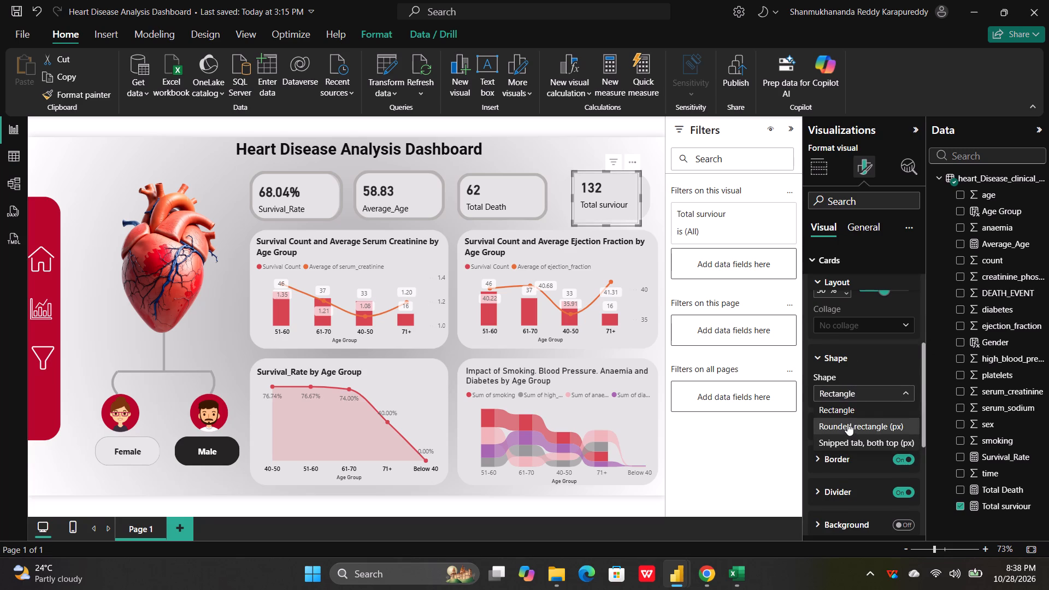
click(847, 424)
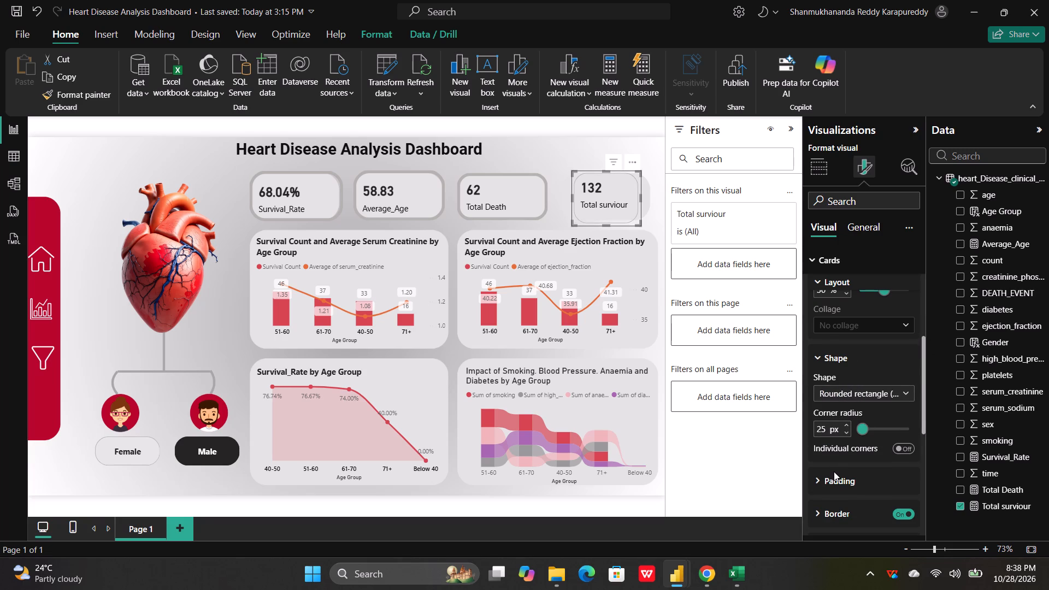
Set the Total surviour card's border transparency to 3% and its border width to 6 px.
scroll(834, 471, down, 1)
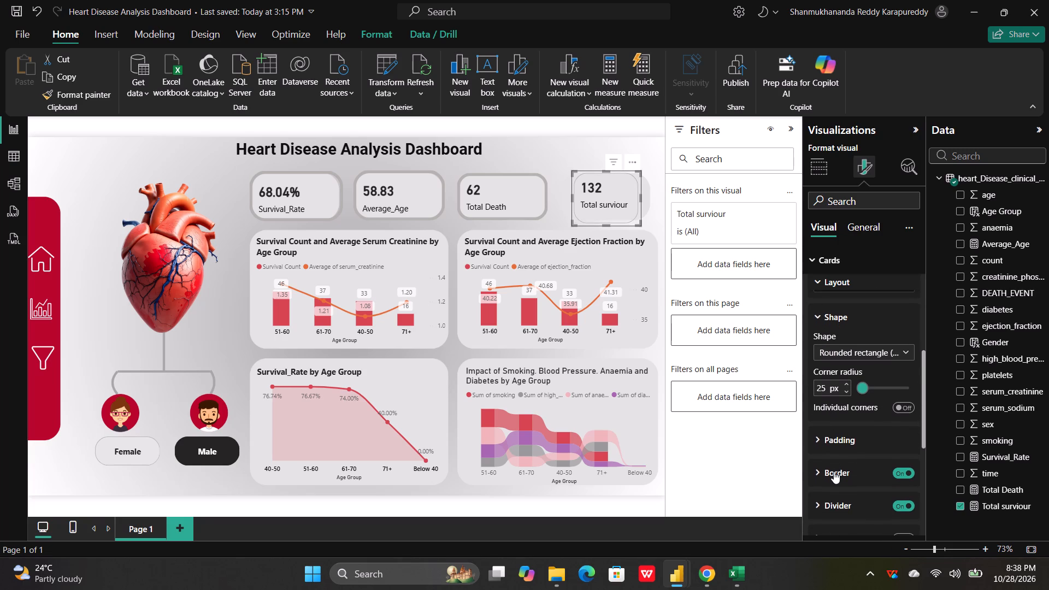
click(821, 475)
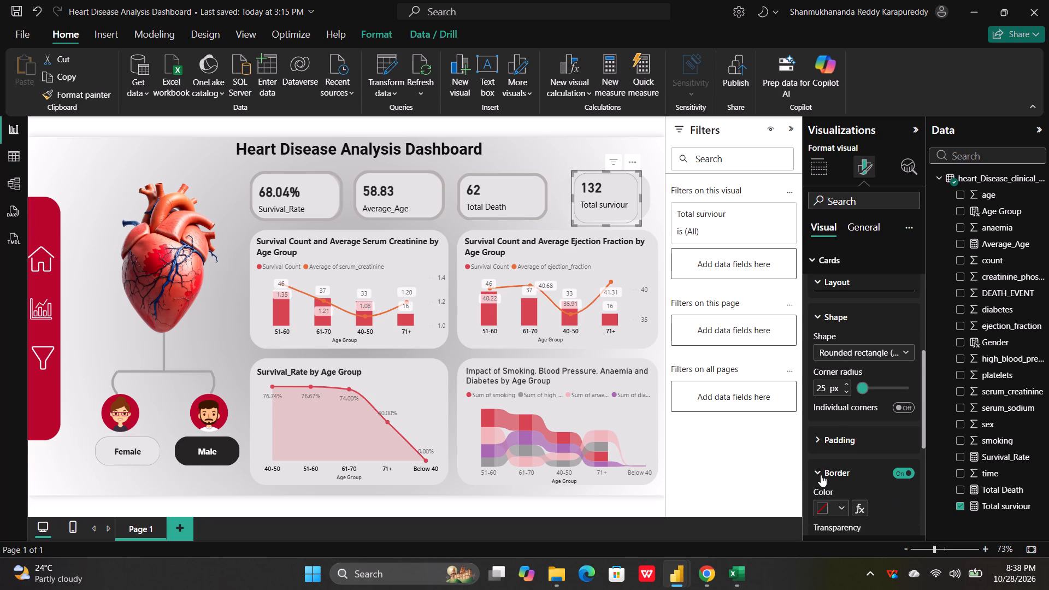
scroll(821, 475, down, 2)
click(820, 436)
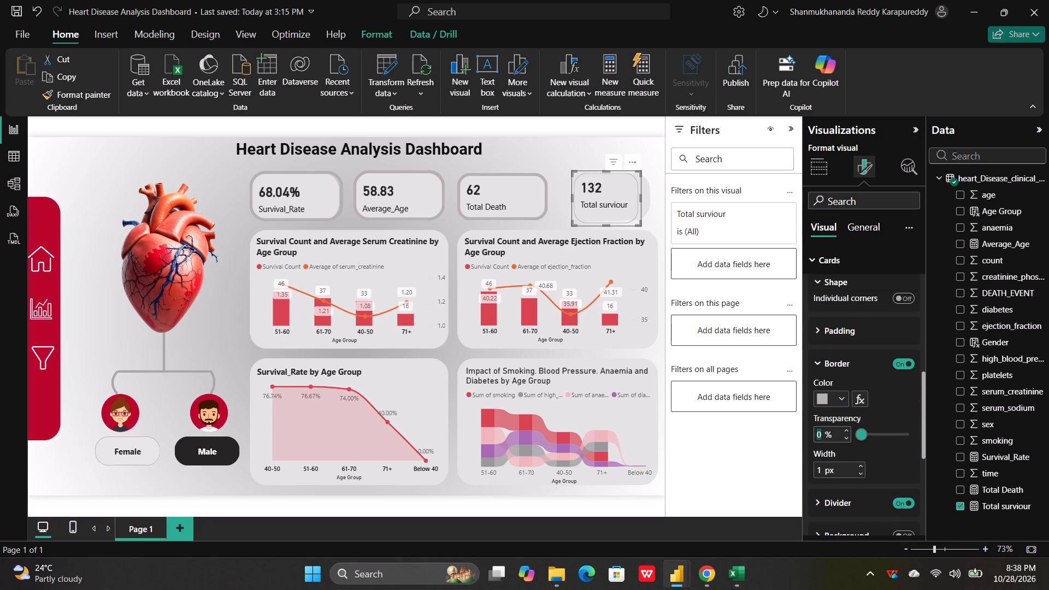
key(BackSpace)
key(3)
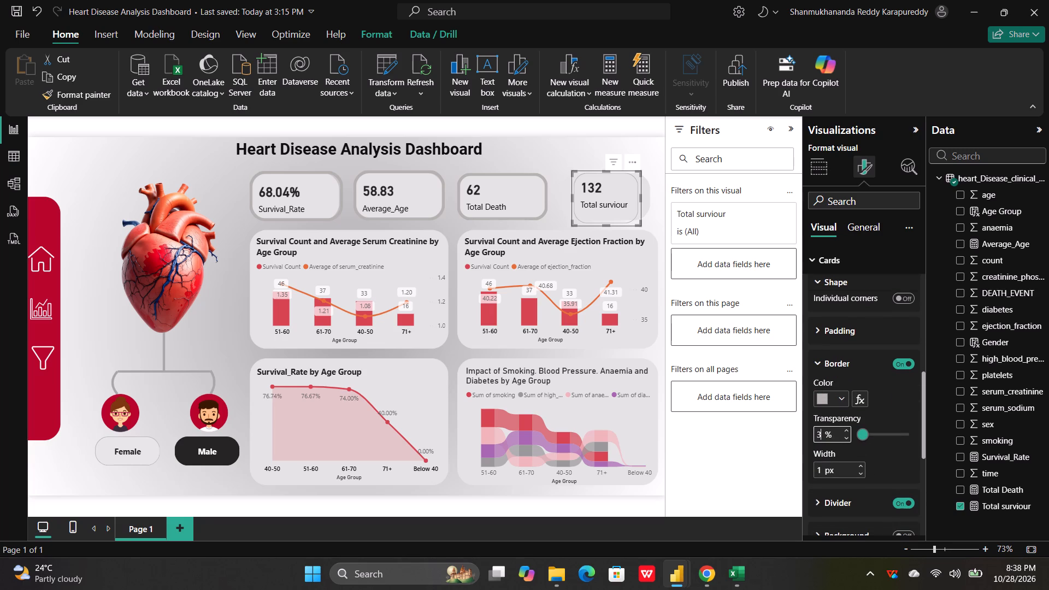
click(820, 468)
key(BackSpace)
key(6)
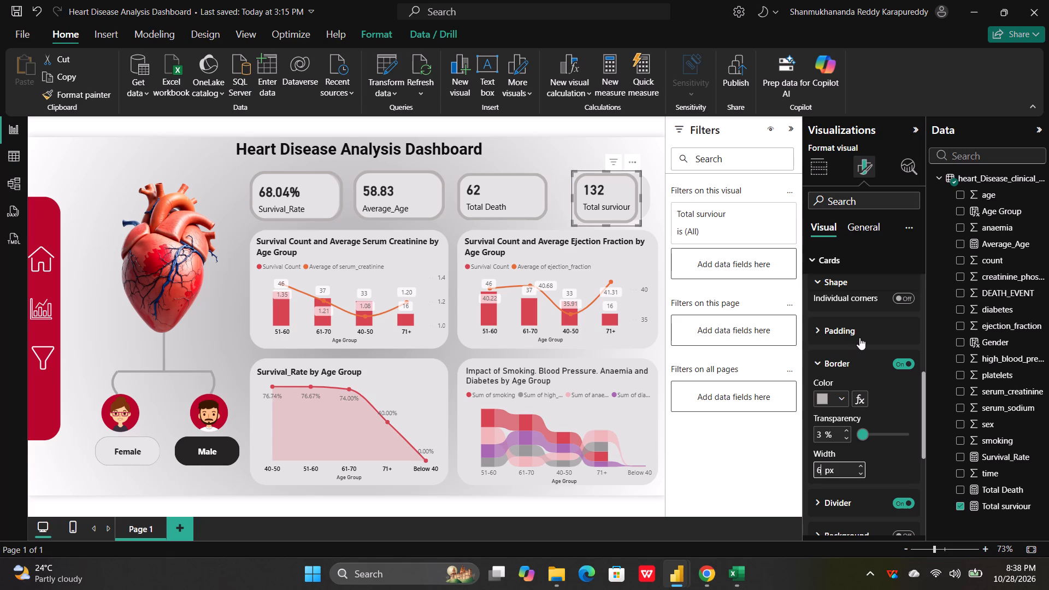
click(823, 364)
Check the corner radius of the Average_Age and Survival_Rate cards, and set the Total Death card's corner radius to 30 px.
scroll(823, 364, up, 2)
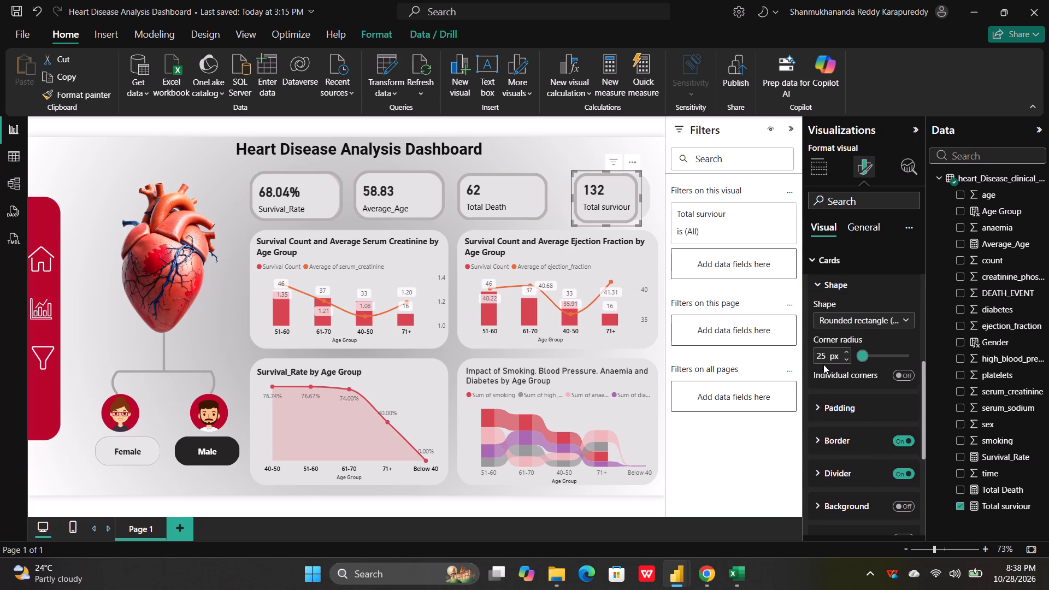
scroll(823, 364, up, 1)
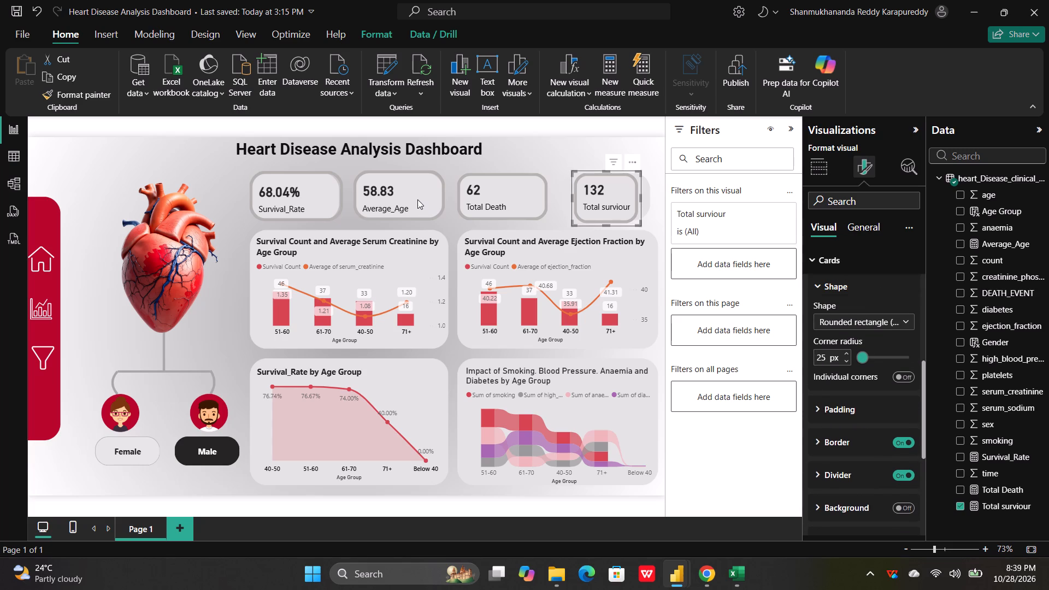
click(417, 199)
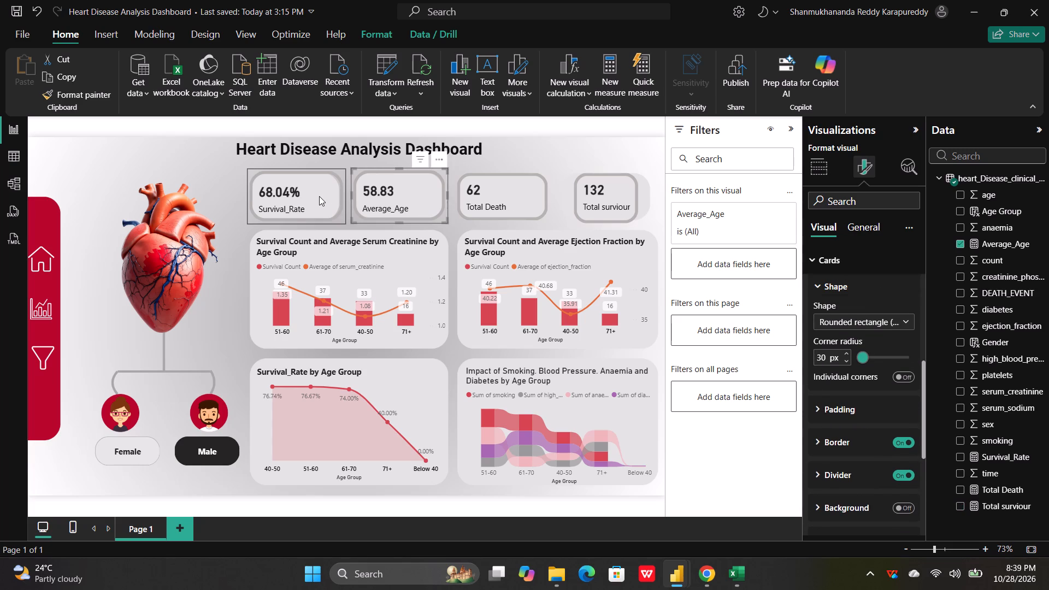
click(319, 196)
click(479, 197)
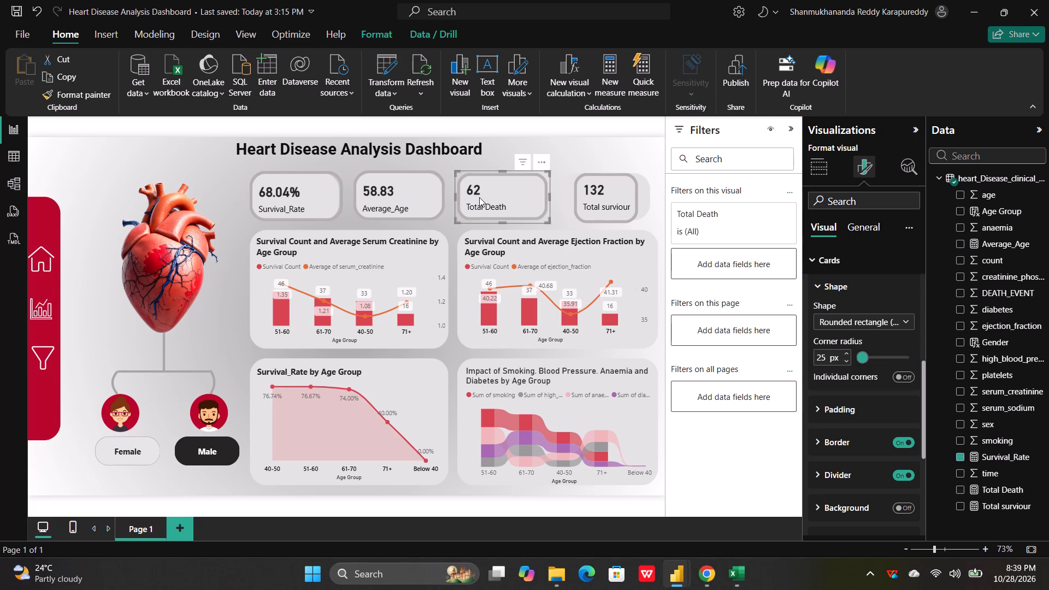
click(828, 360)
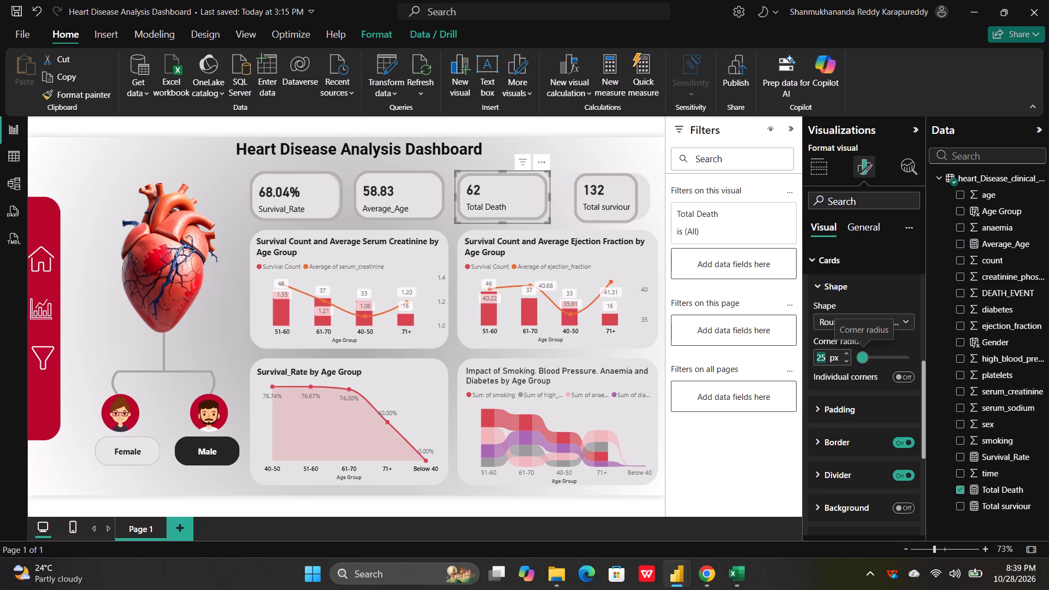
key(BackSpace)
text(630)
key(BackSpace)
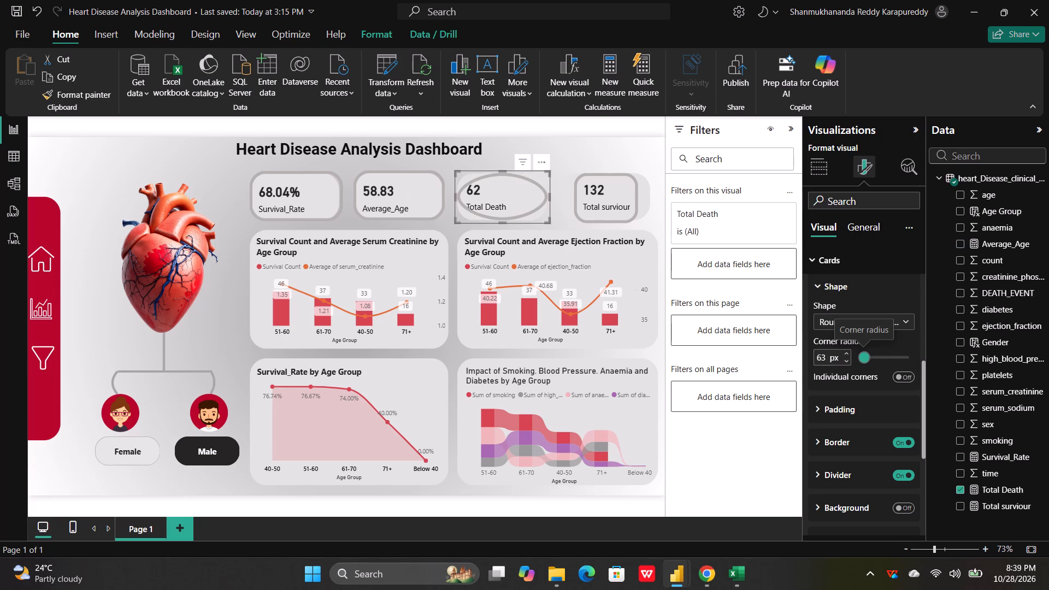
key(BackSpace)
key(BackSpace)
key(BackSpace)
key(BackSpace)
text(30)
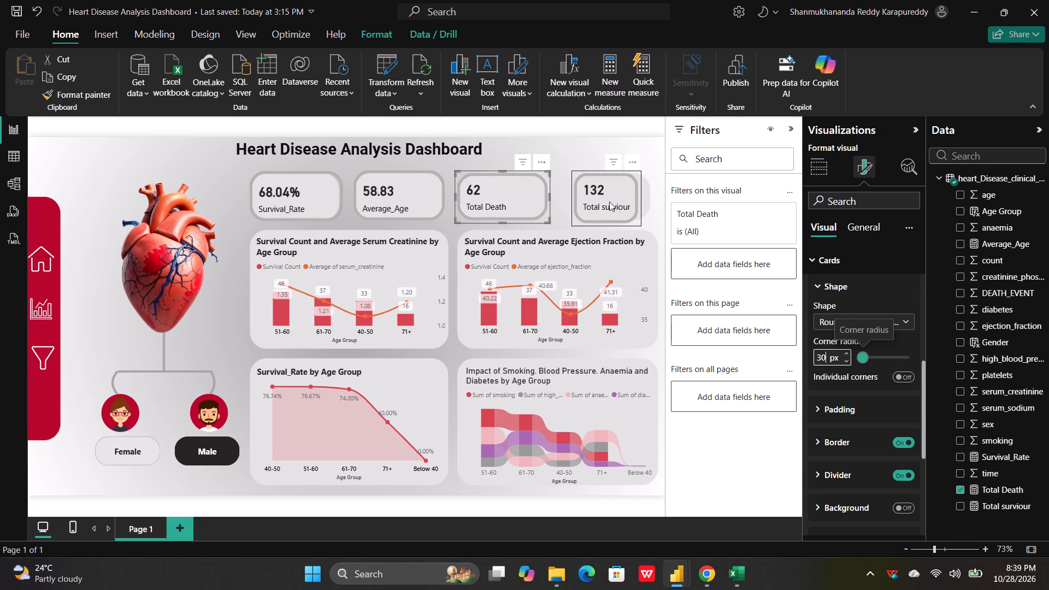
Set the Total surviour card's corner radius to 30 px.
click(609, 202)
click(826, 353)
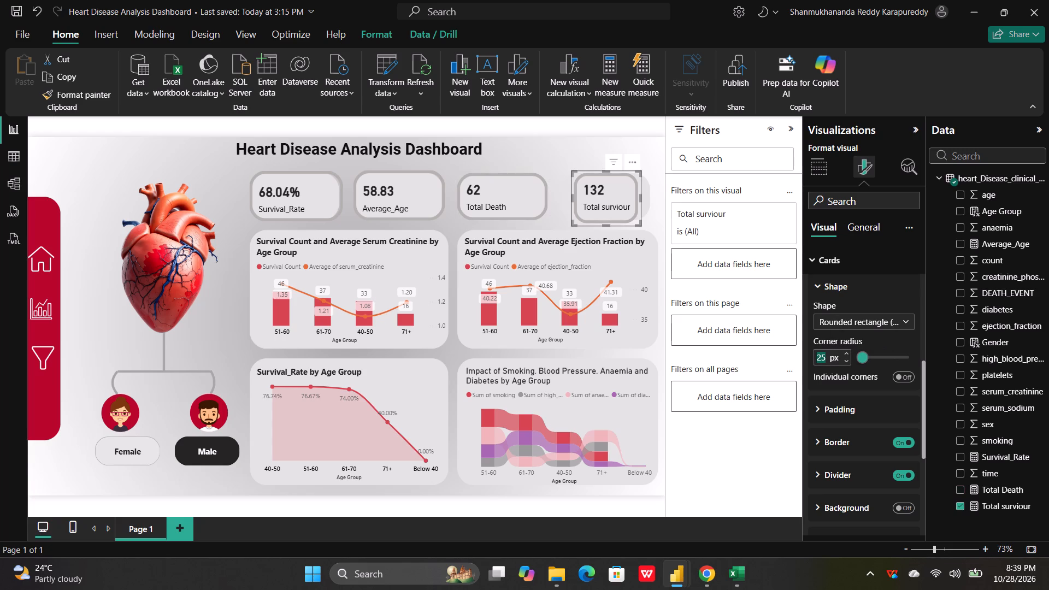
key(BackSpace)
key(3)
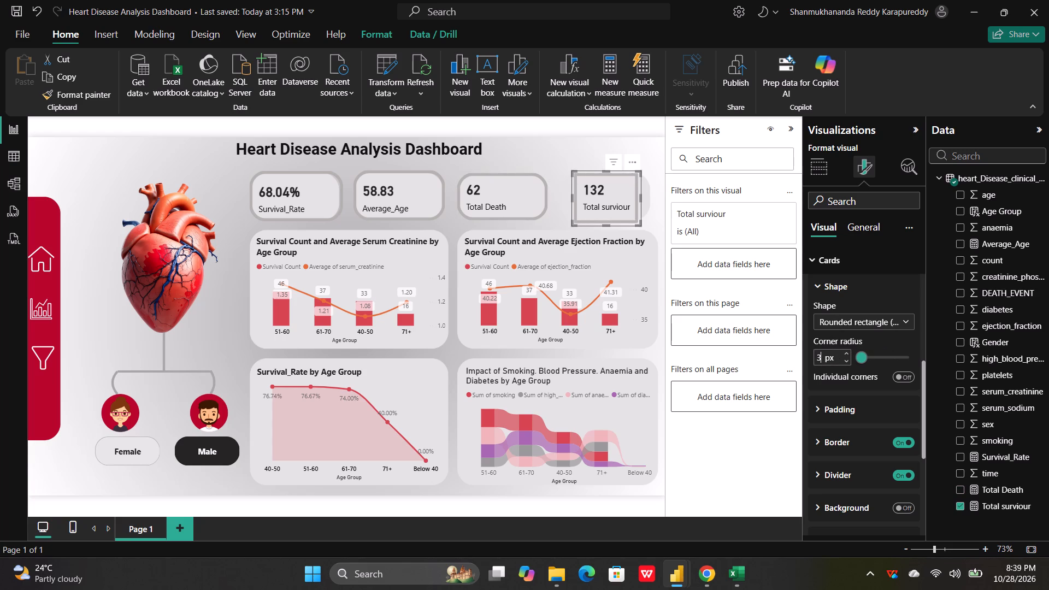
key(0)
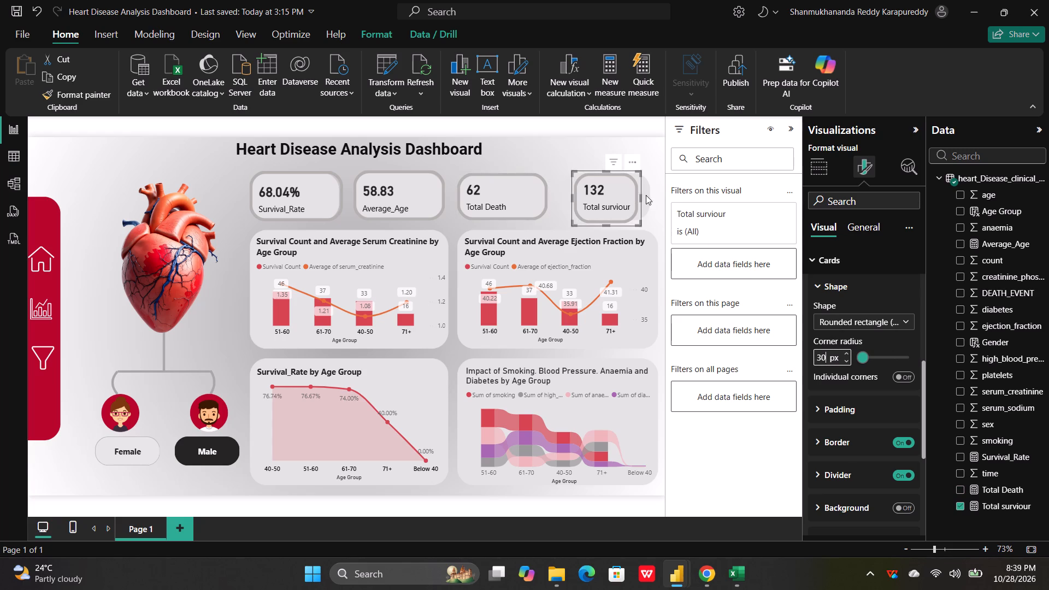
Widen the Total surviour card and shift it slightly left so it fits its tile at the end of the KPI row.
drag(640, 197, 654, 195)
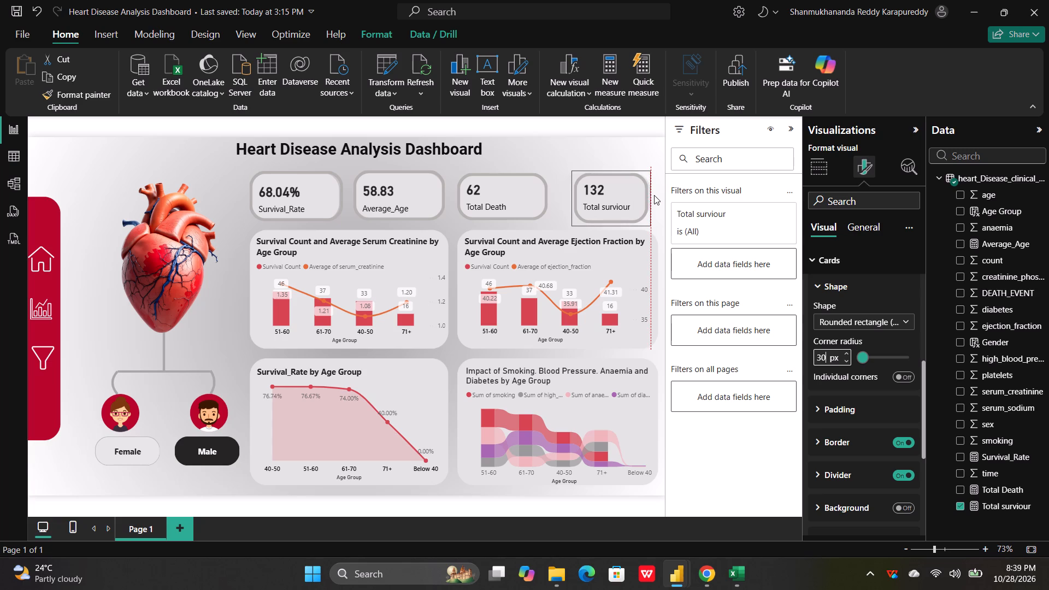
drag(654, 195, 655, 196)
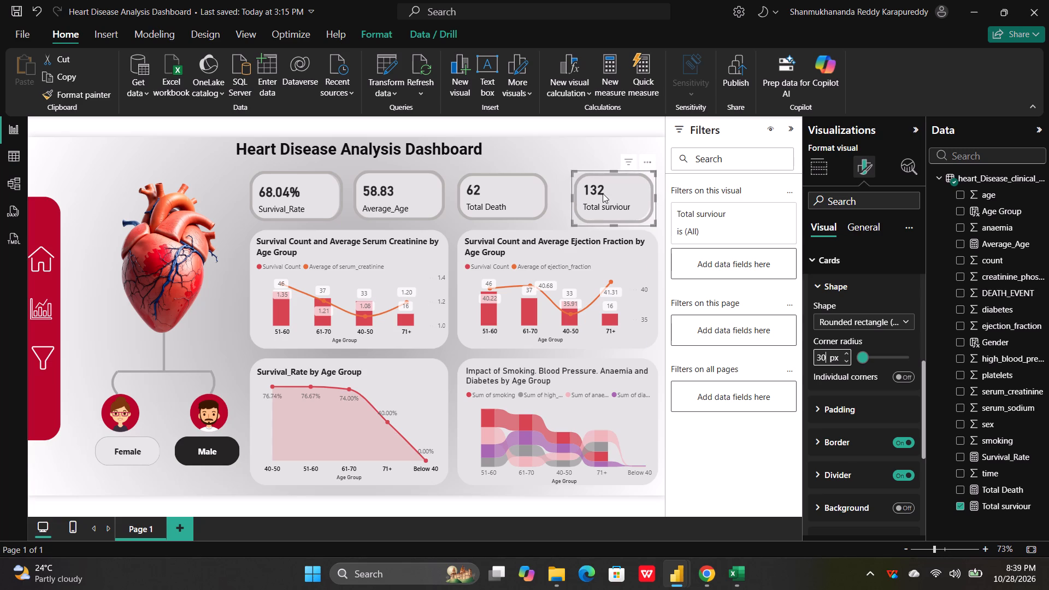
drag(603, 193, 594, 194)
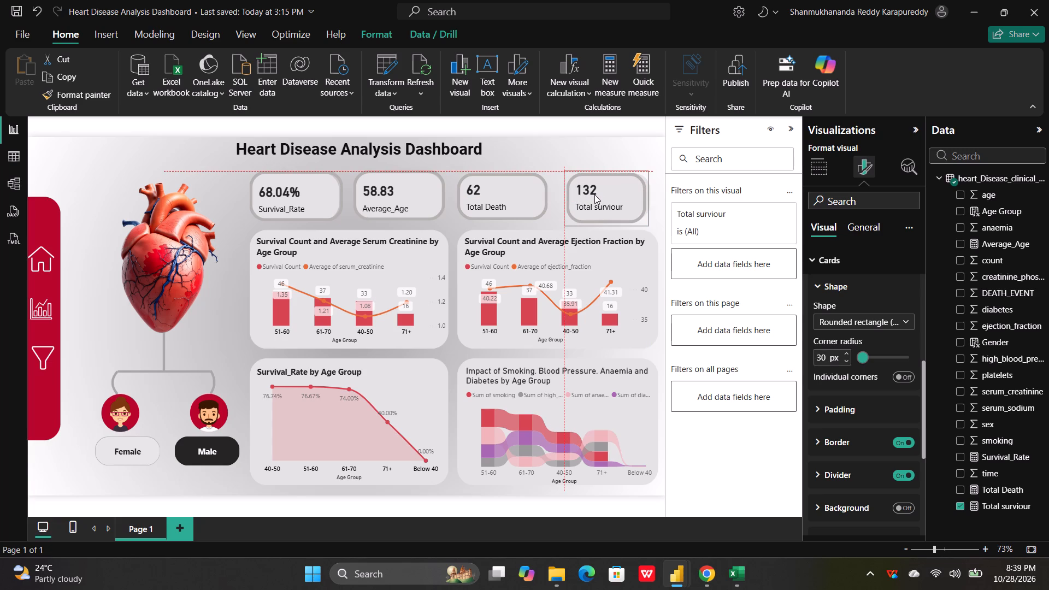
drag(594, 194, 595, 194)
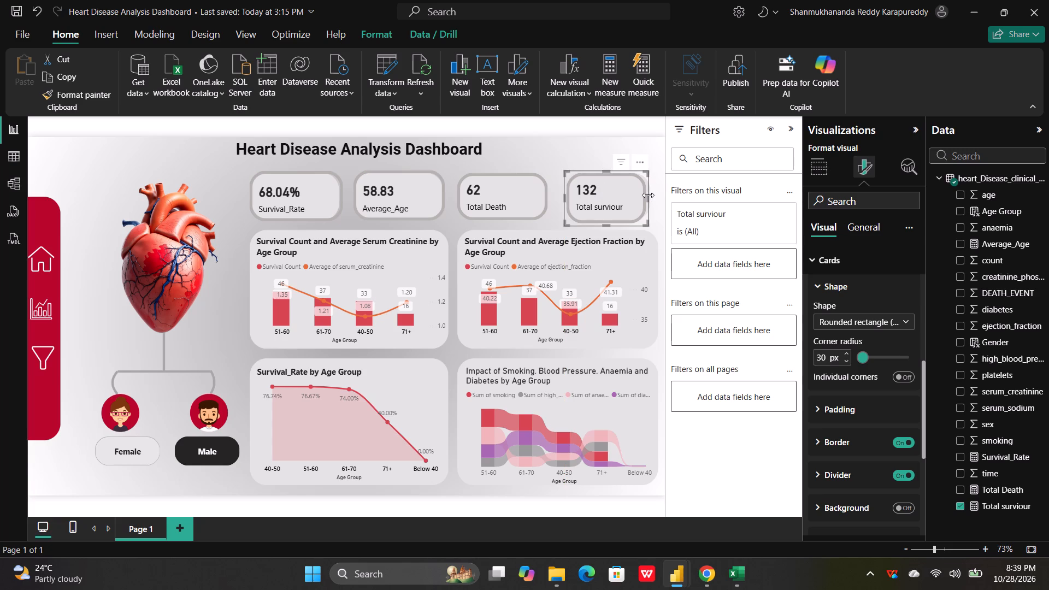
drag(648, 195, 654, 194)
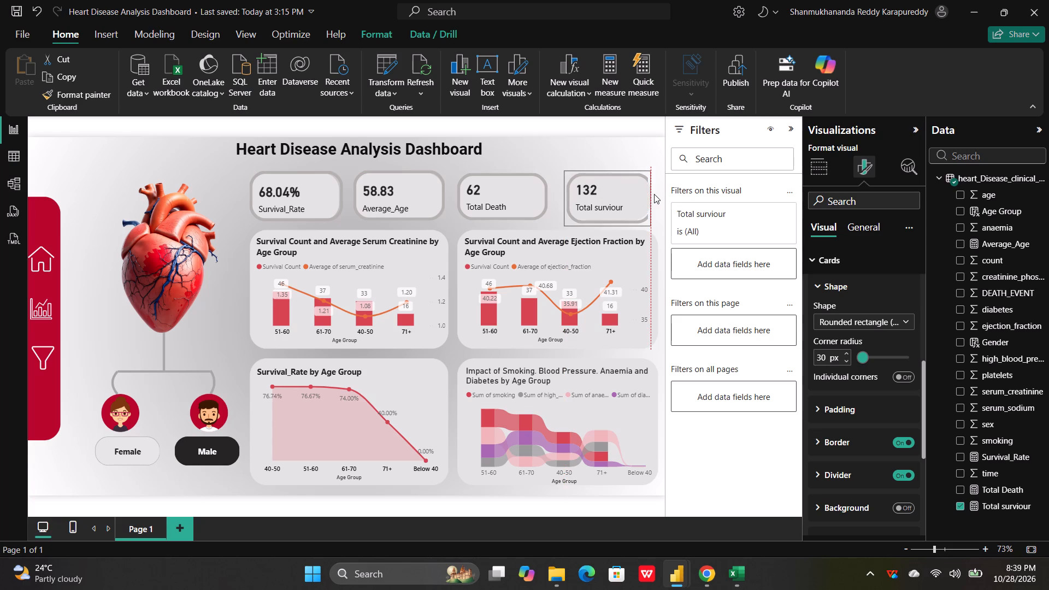
drag(654, 194, 655, 193)
click(560, 148)
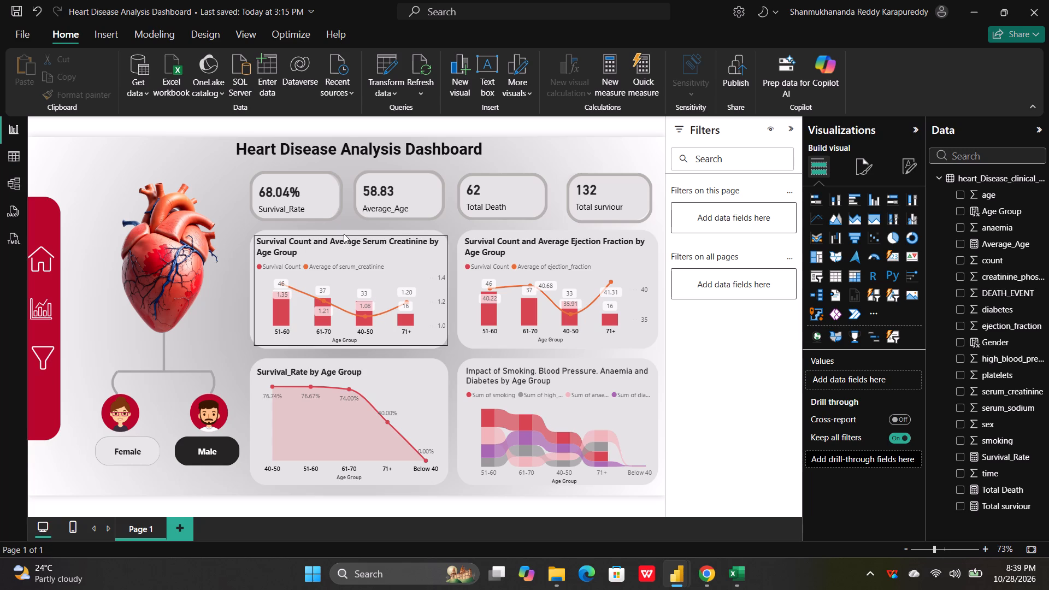
Look through the visual formatting categories of the Survival Count and Average Serum Creatinine by Age Group chart, down to the plot area background.
click(395, 259)
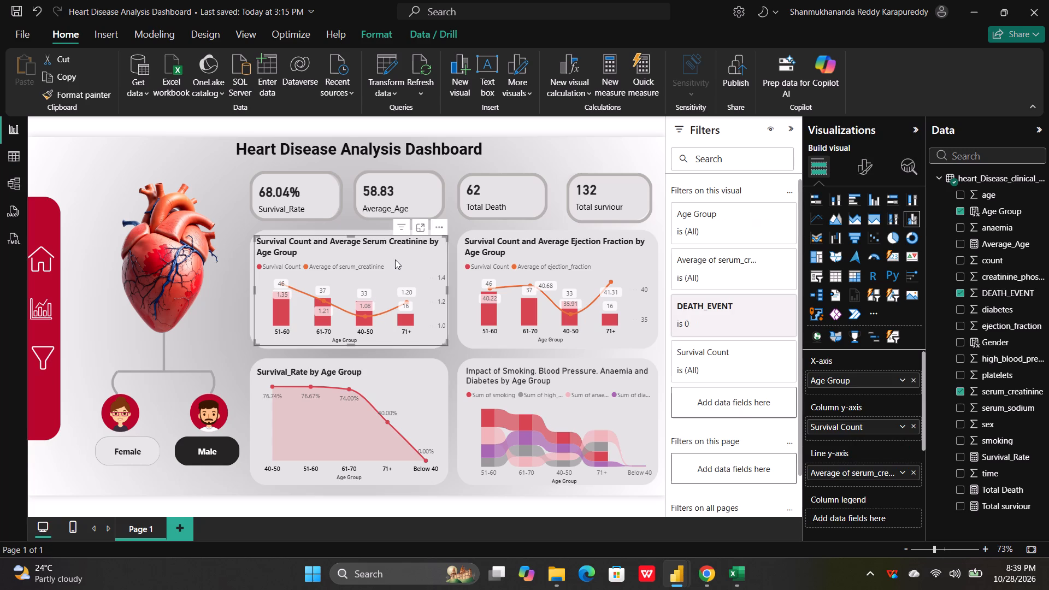
click(865, 163)
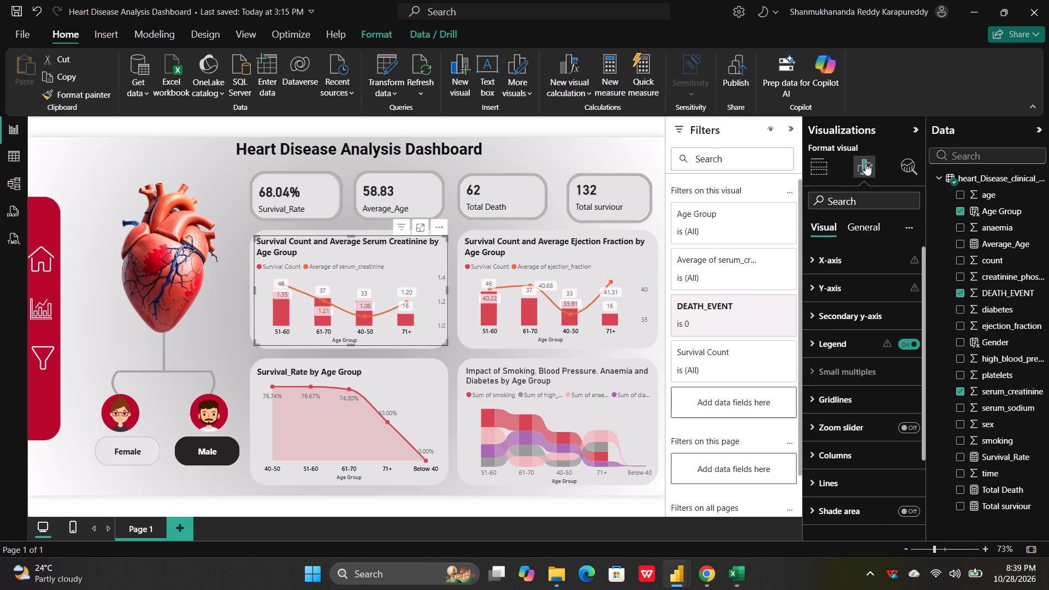
scroll(828, 299, down, 3)
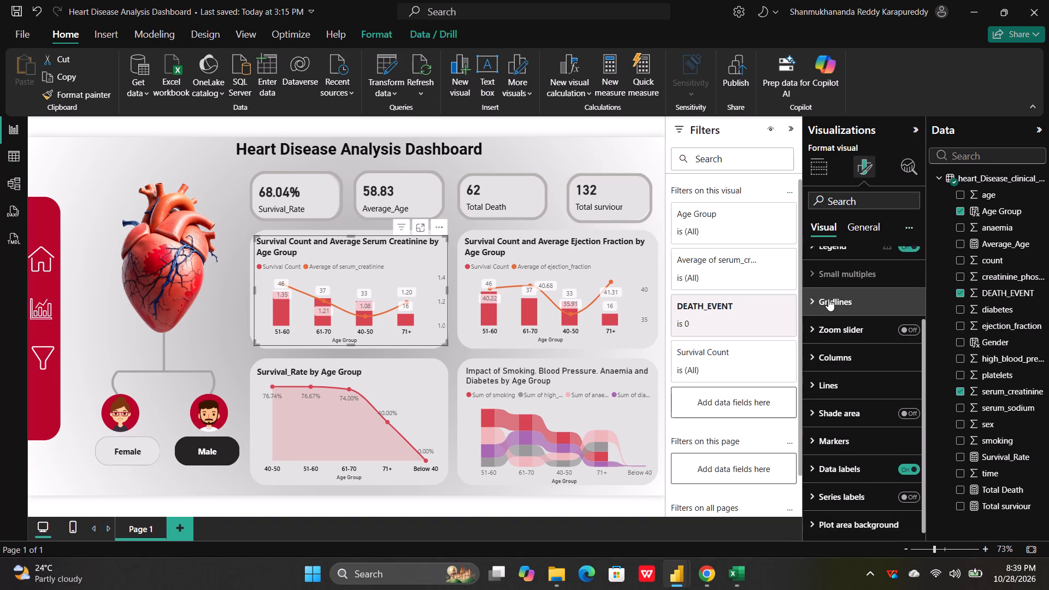
scroll(828, 299, down, 2)
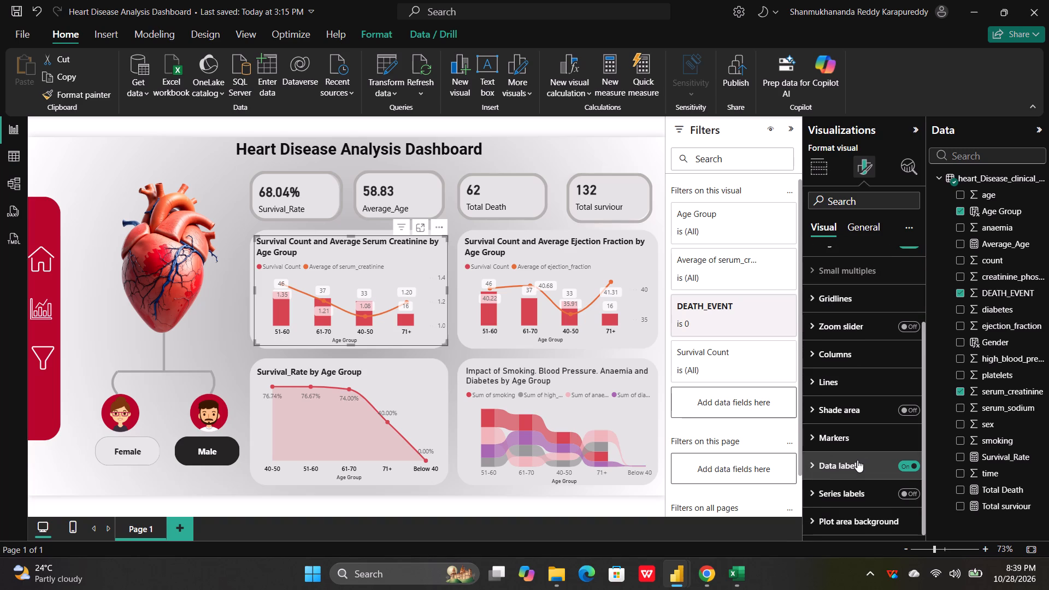
scroll(855, 333, up, 5)
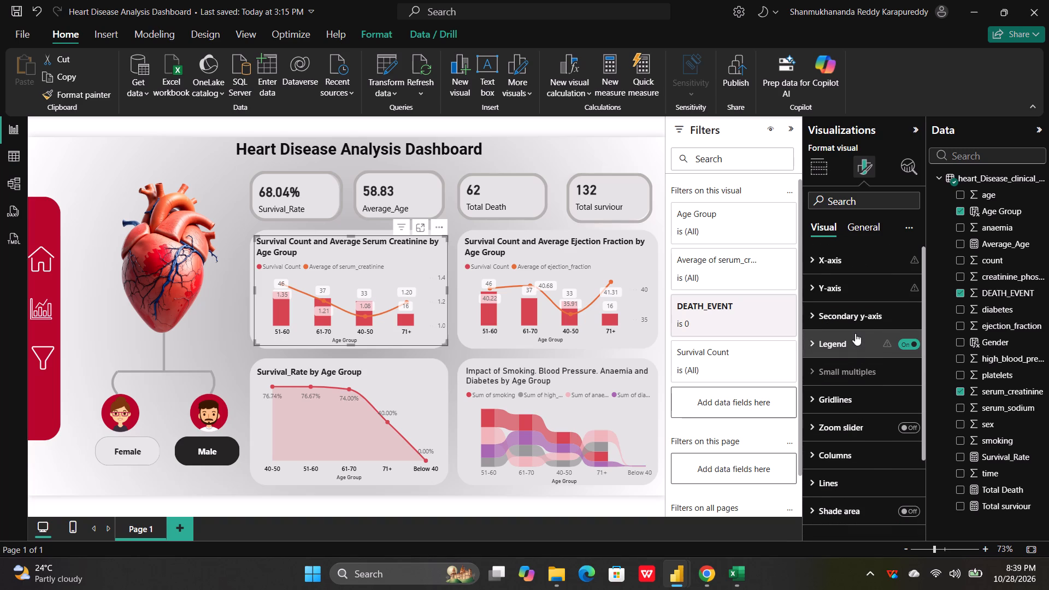
scroll(855, 333, down, 4)
scroll(855, 333, right, 1)
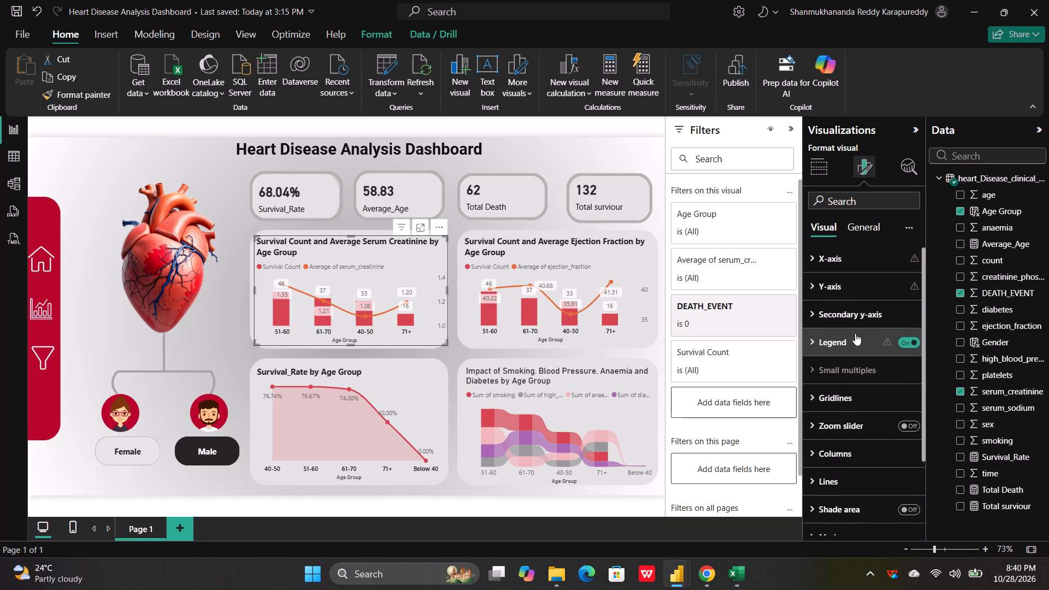
scroll(855, 333, right, 1)
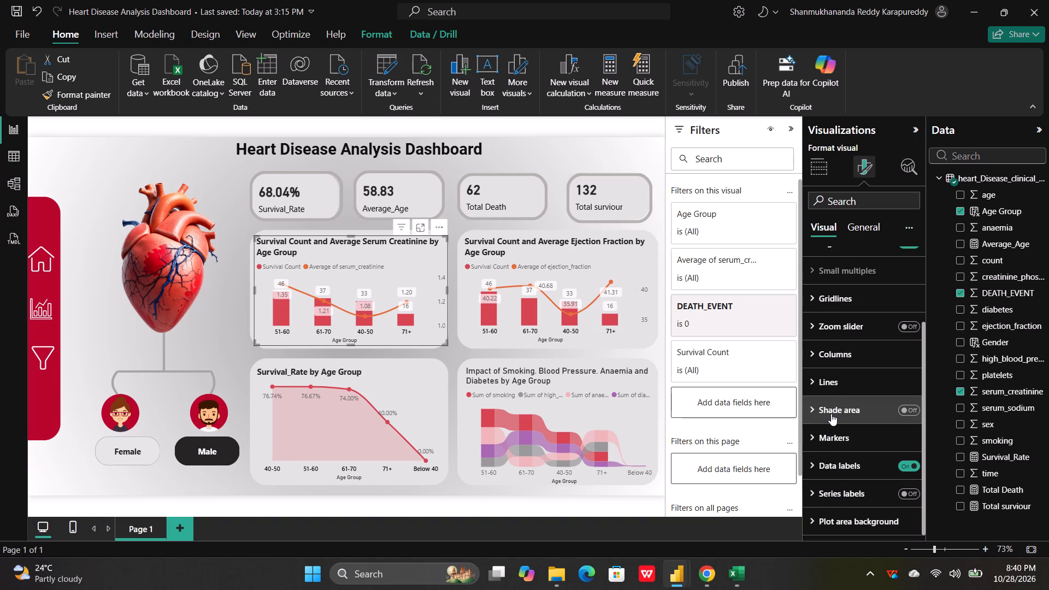
scroll(834, 376, down, 1)
click(832, 519)
scroll(832, 519, down, 4)
click(833, 385)
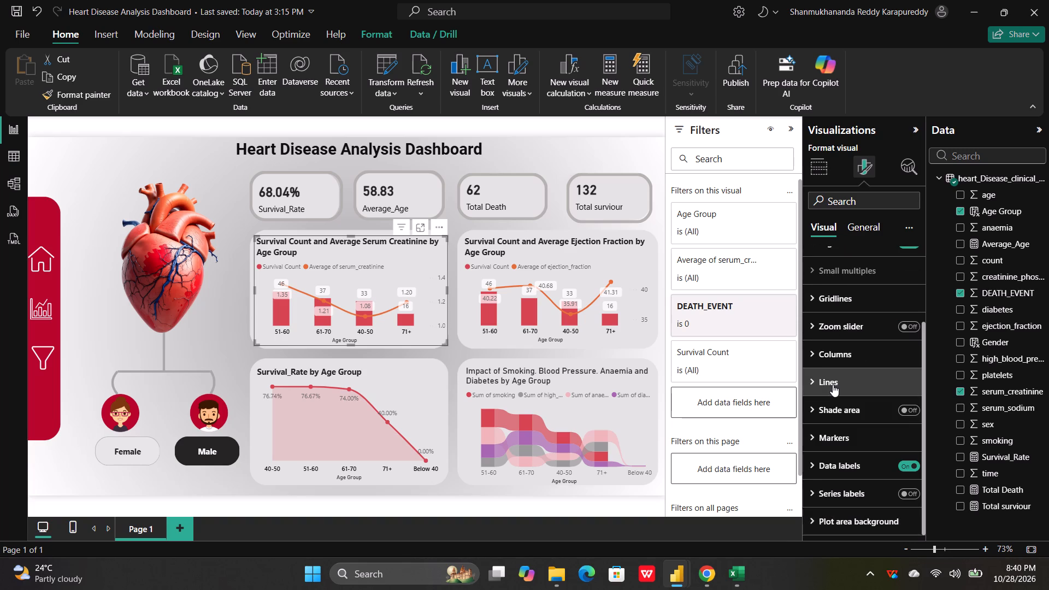
Examine the X-axis value settings and the remaining formatting categories of the Average Serum Creatinine chart.
scroll(833, 385, up, 1)
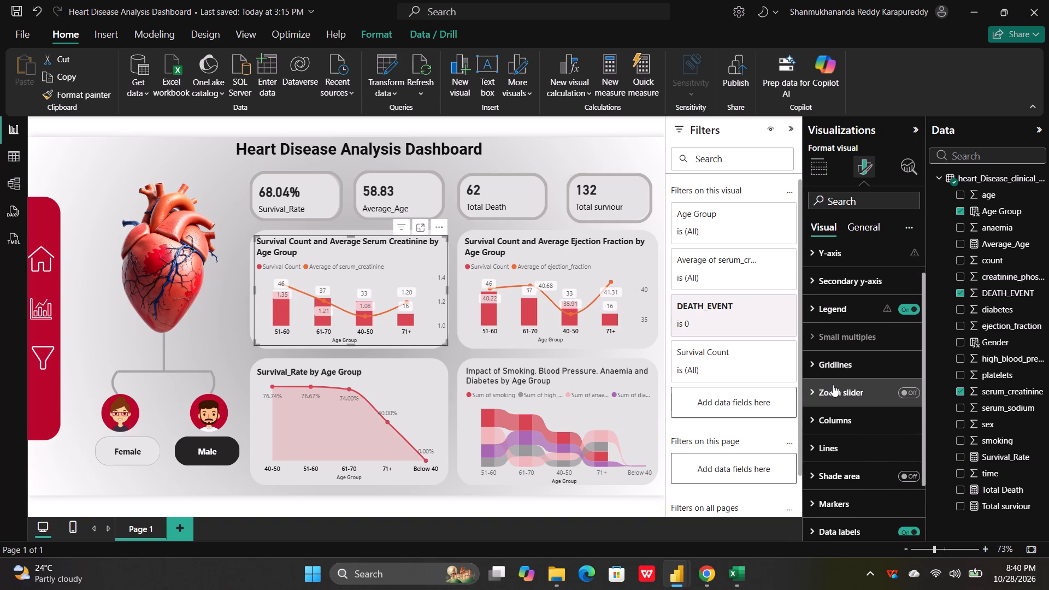
scroll(833, 385, up, 1)
scroll(848, 336, up, 1)
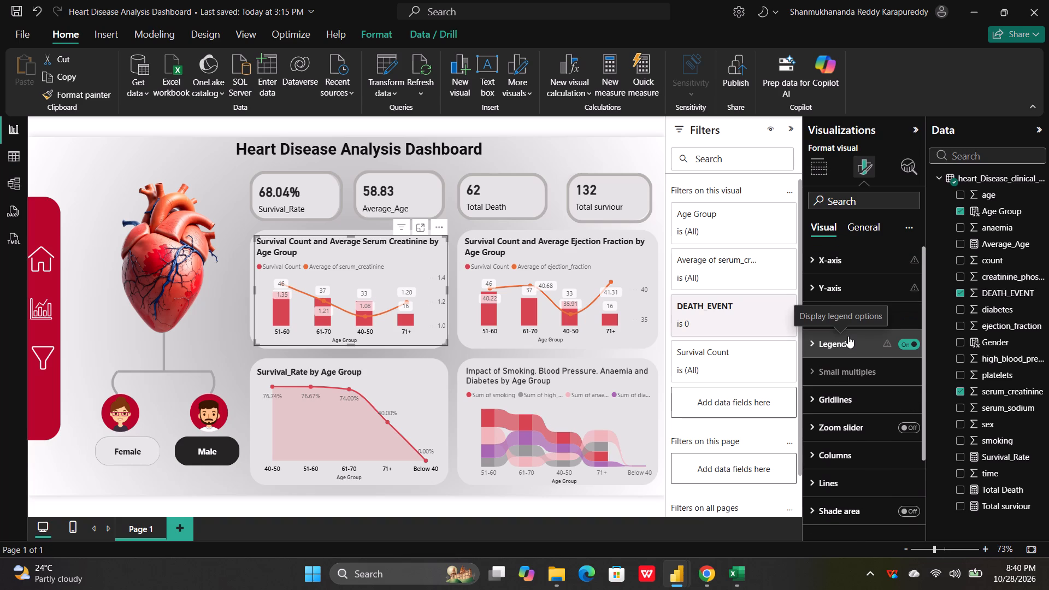
scroll(848, 336, up, 1)
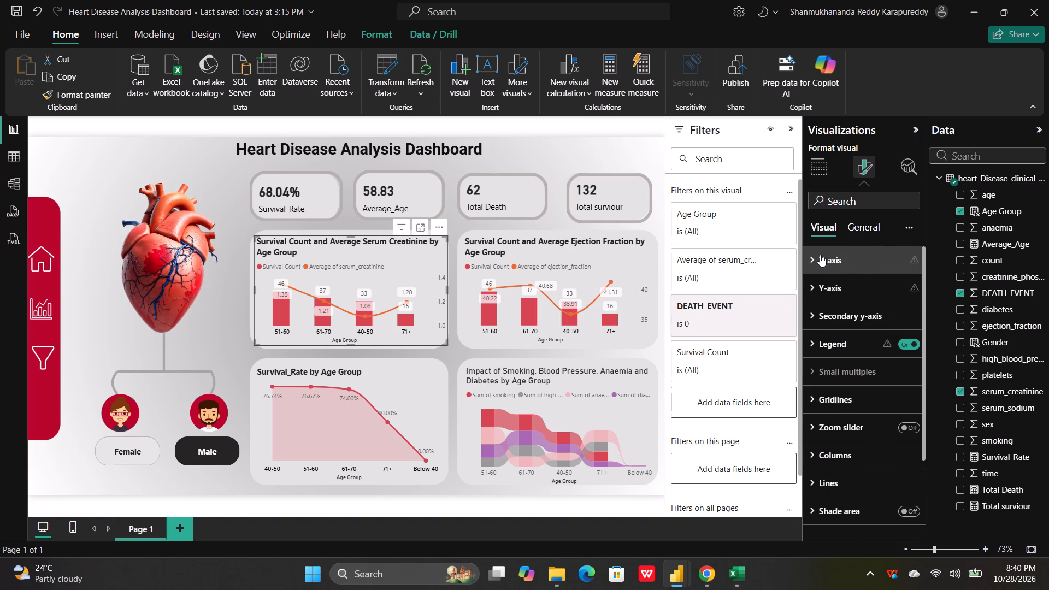
click(820, 255)
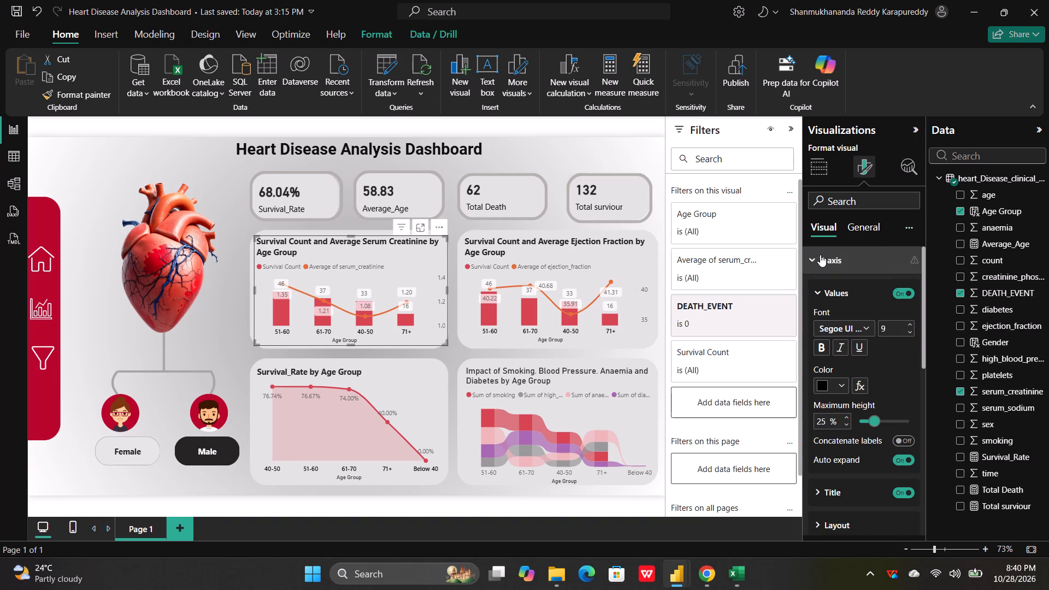
click(820, 255)
scroll(849, 390, down, 1)
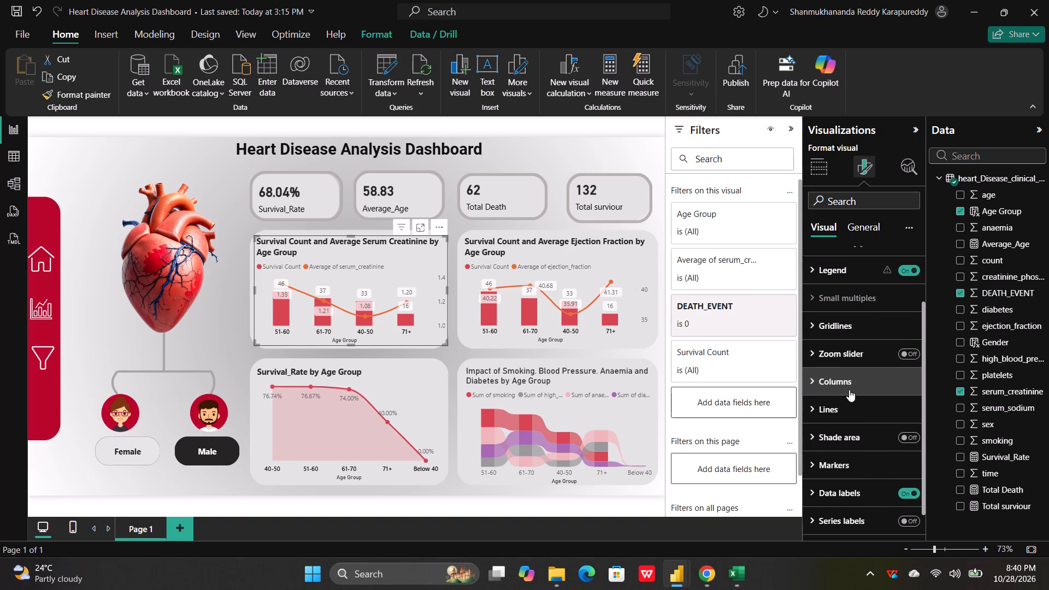
scroll(849, 390, down, 2)
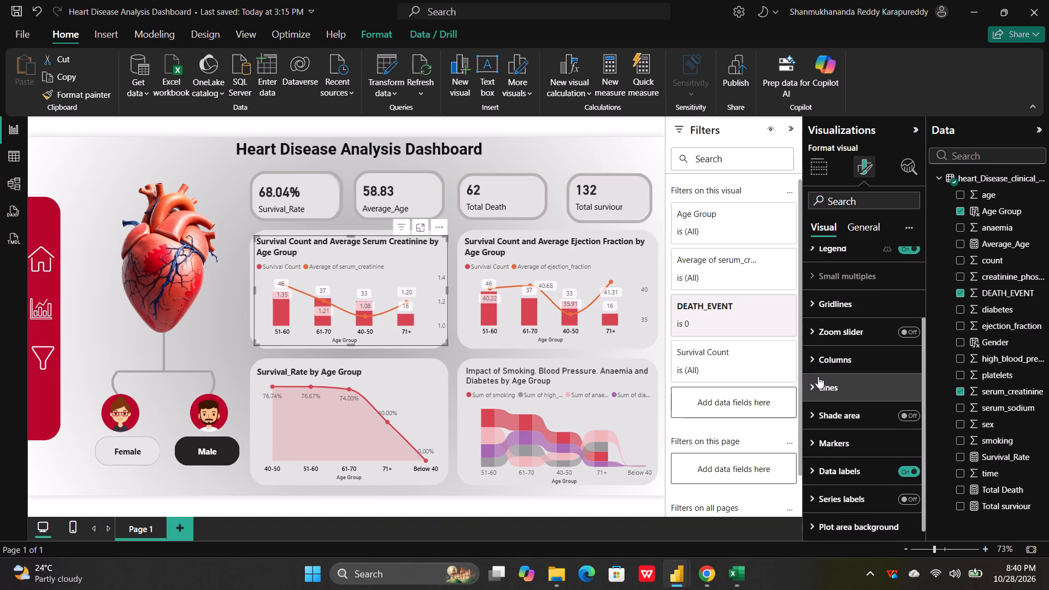
scroll(818, 443, down, 2)
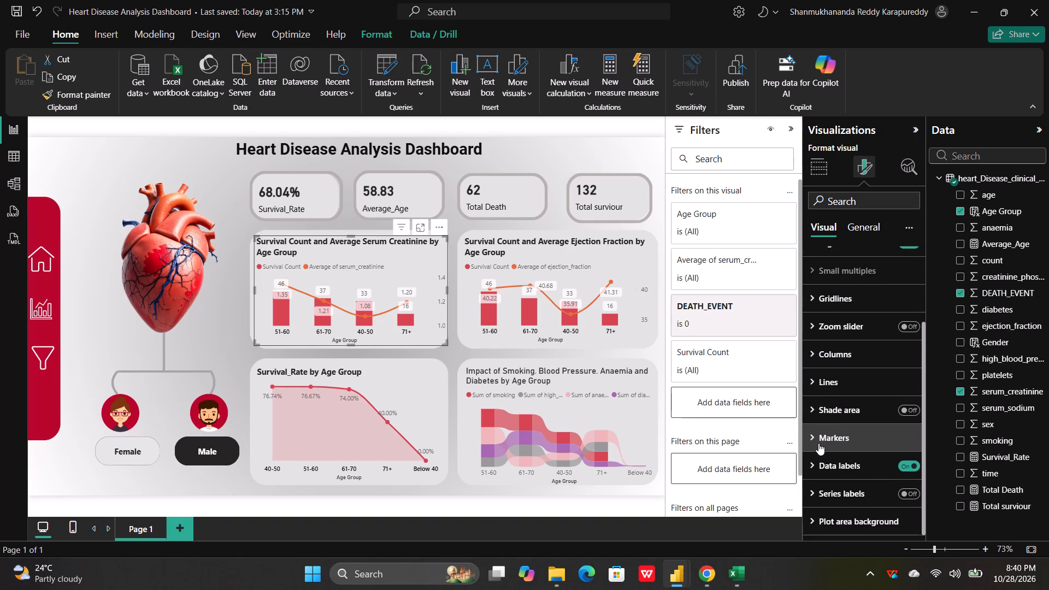
scroll(818, 443, down, 1)
scroll(822, 474, up, 3)
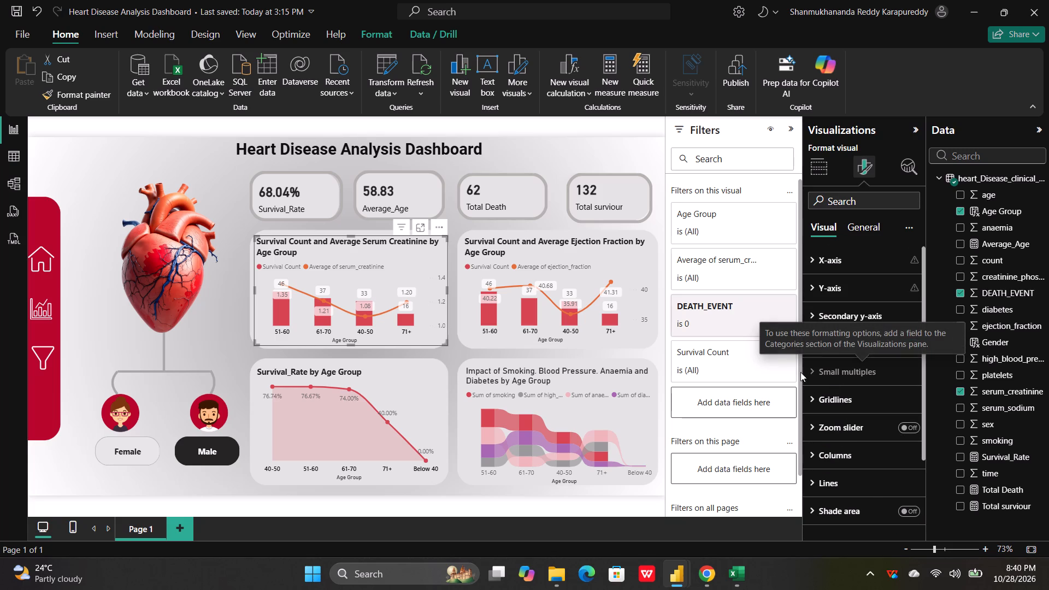
Examine the legend position and style options of the Average Serum Creatinine chart.
click(812, 342)
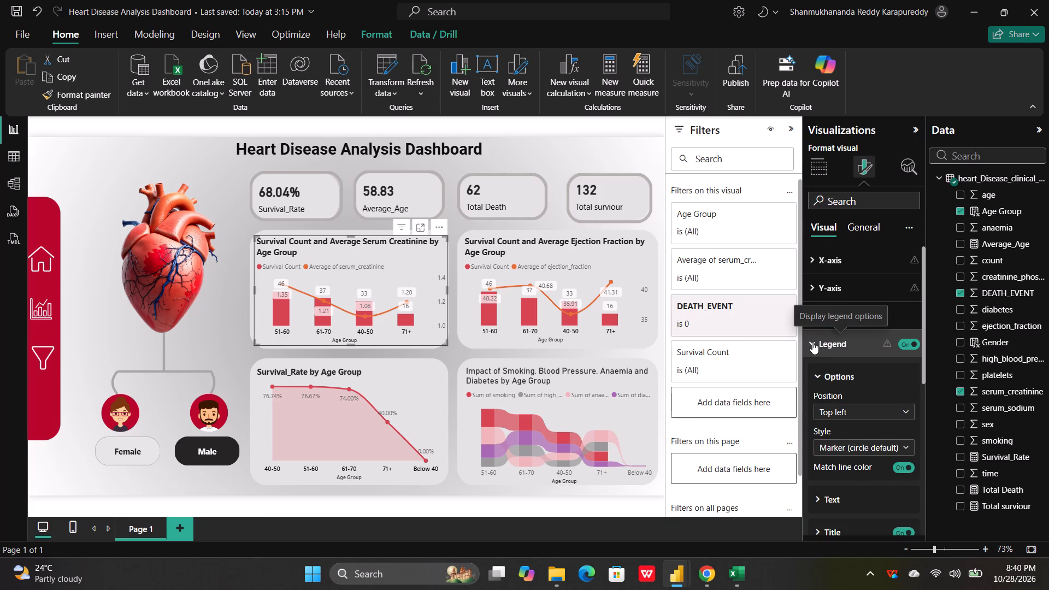
scroll(853, 400, down, 1)
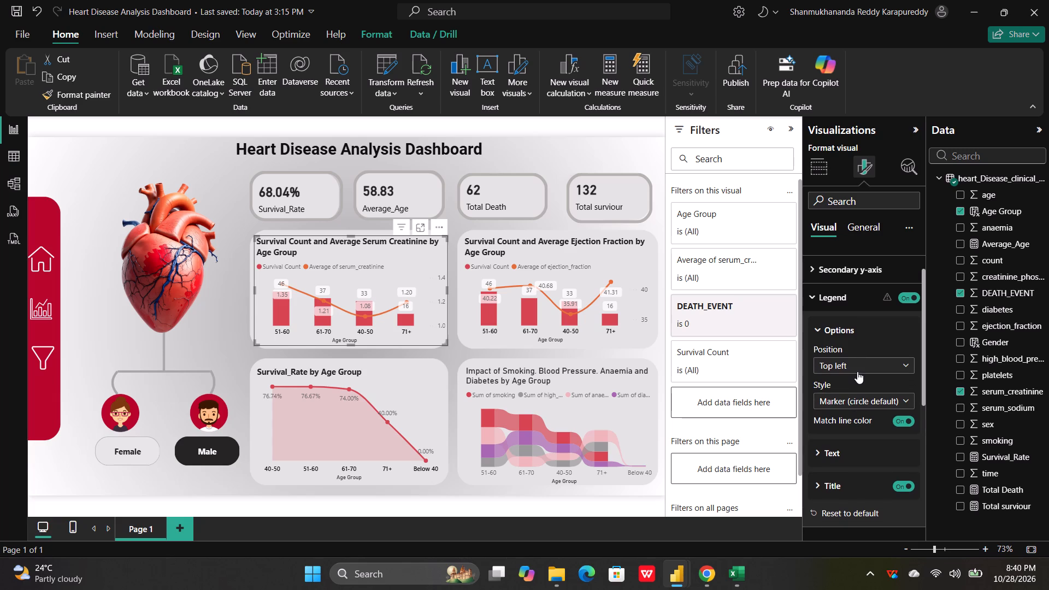
scroll(857, 371, down, 1)
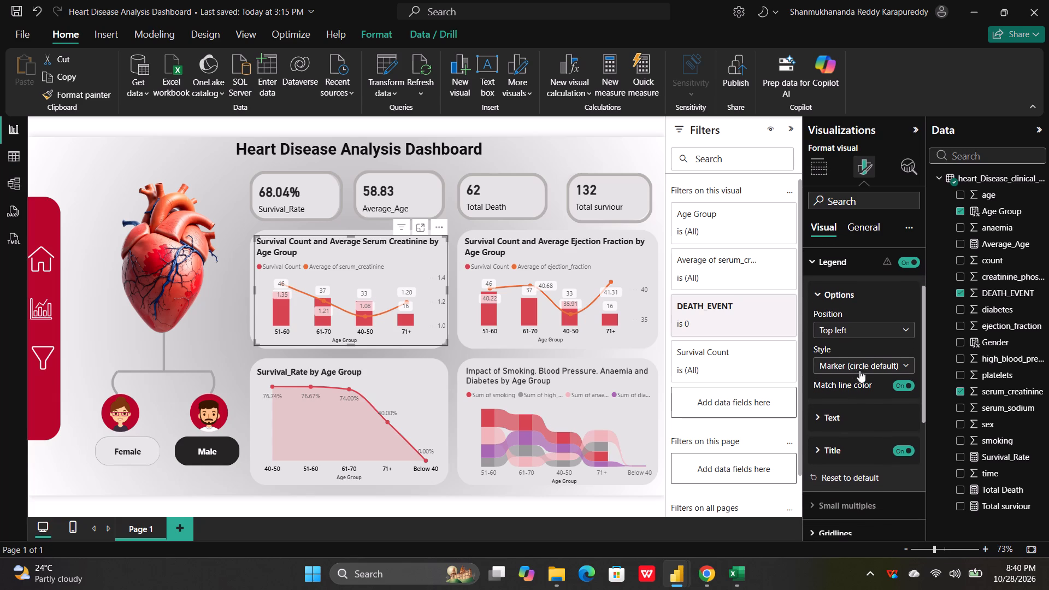
click(905, 362)
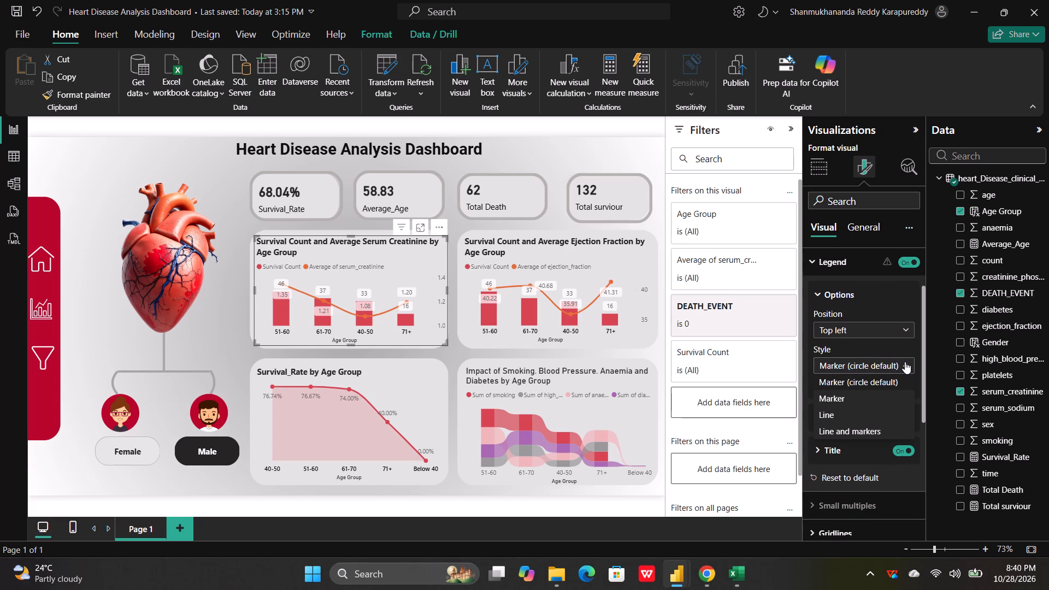
click(905, 362)
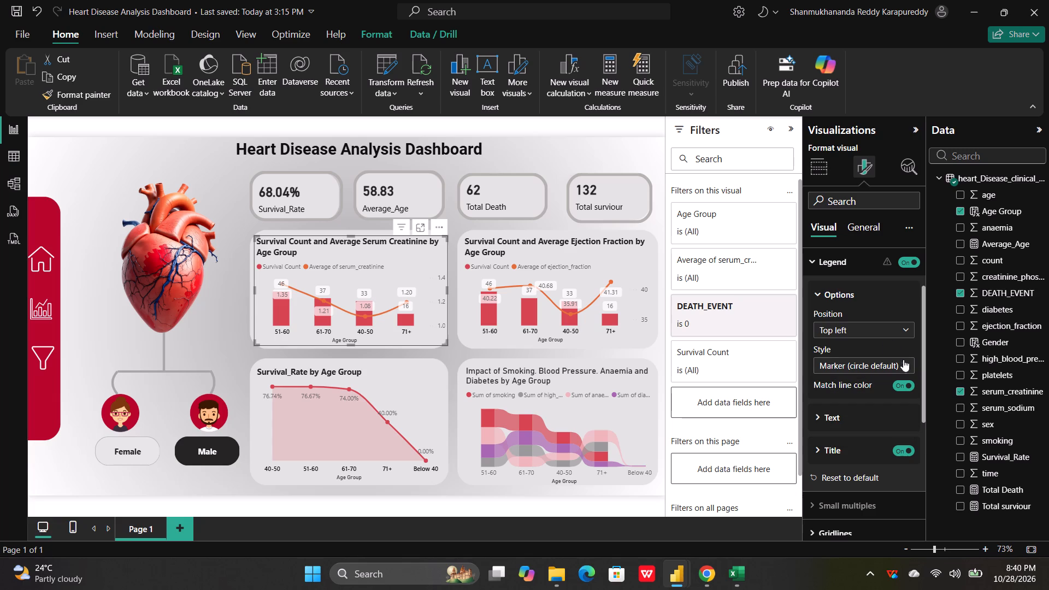
click(817, 299)
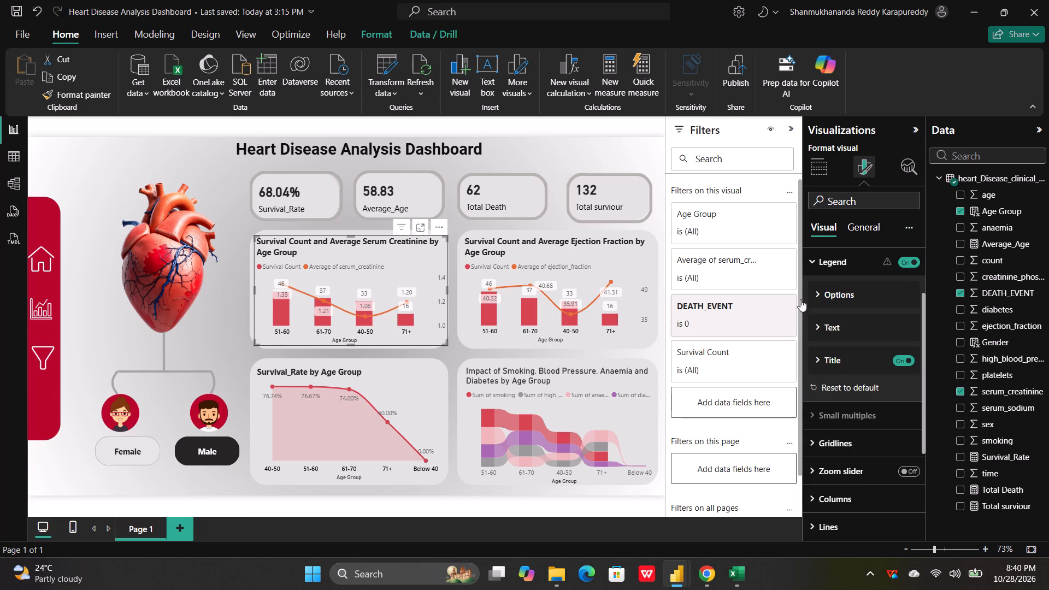
click(331, 250)
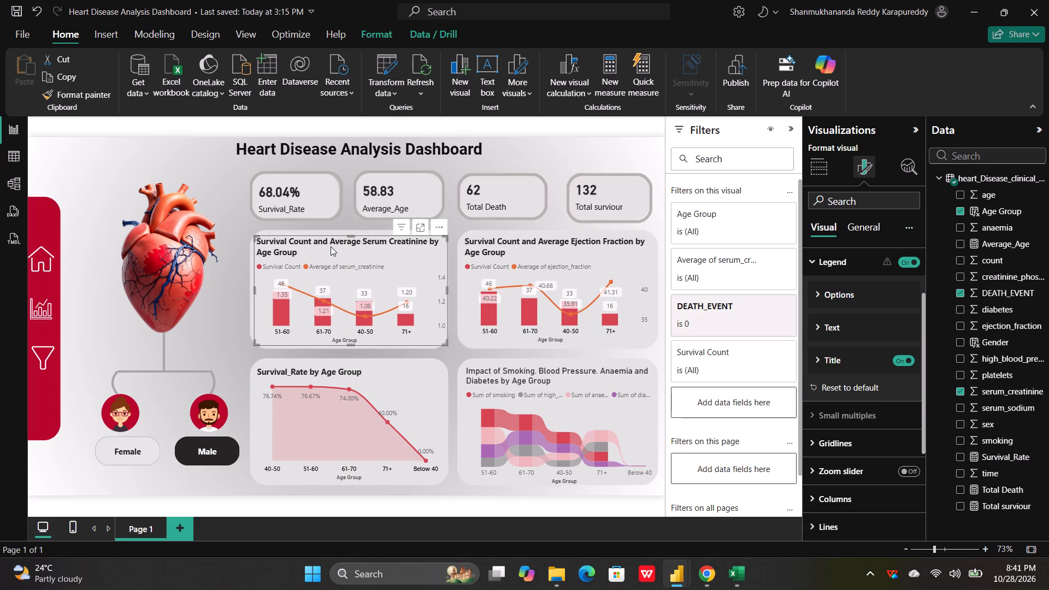
Open the Shade area settings of the Average Serum Creatinine chart.
scroll(836, 294, up, 1)
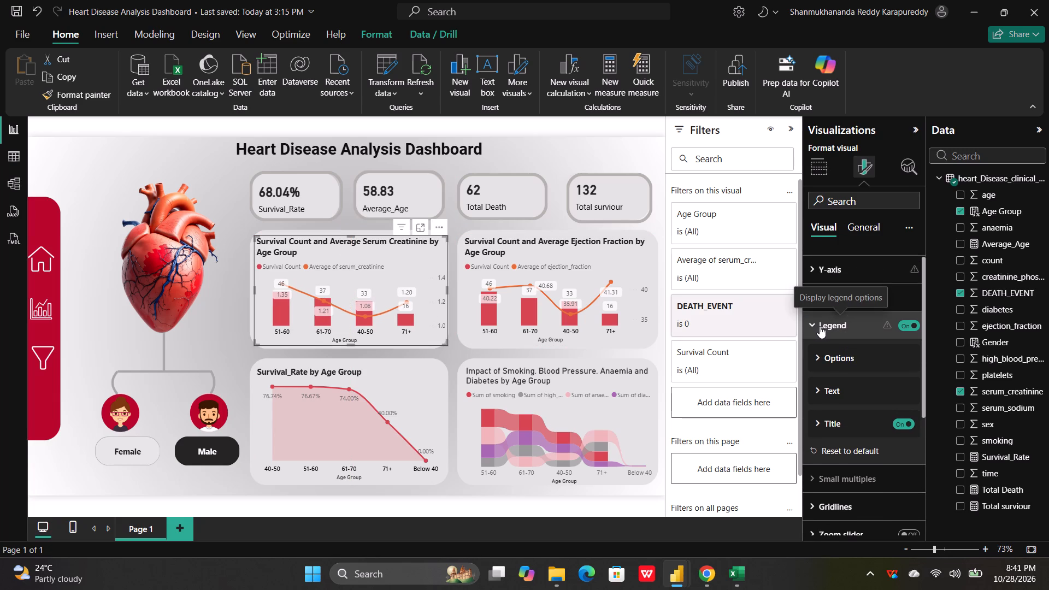
scroll(820, 326, down, 2)
scroll(834, 403, down, 1)
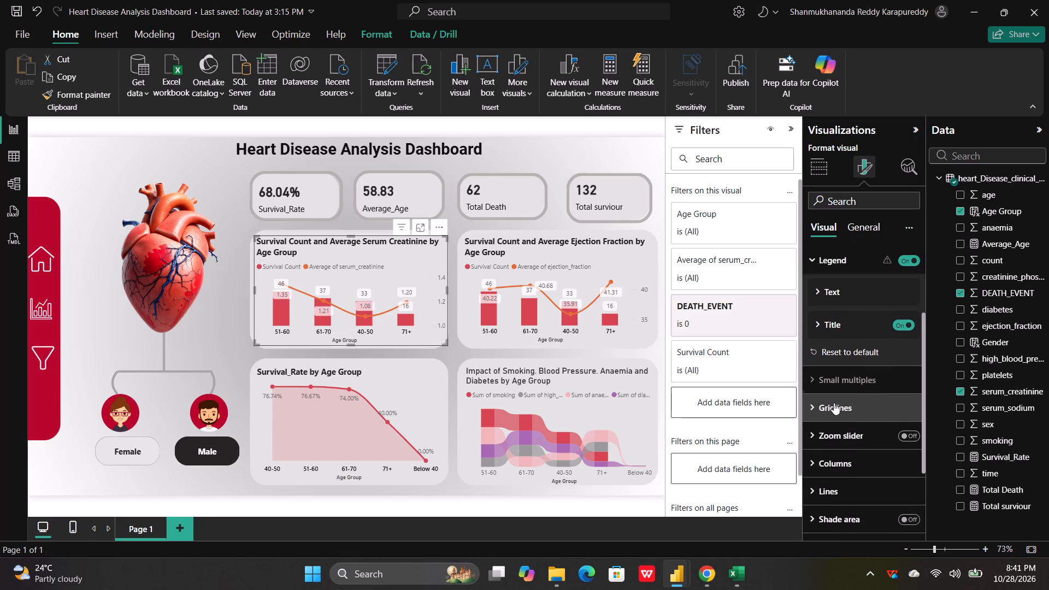
scroll(834, 403, down, 1)
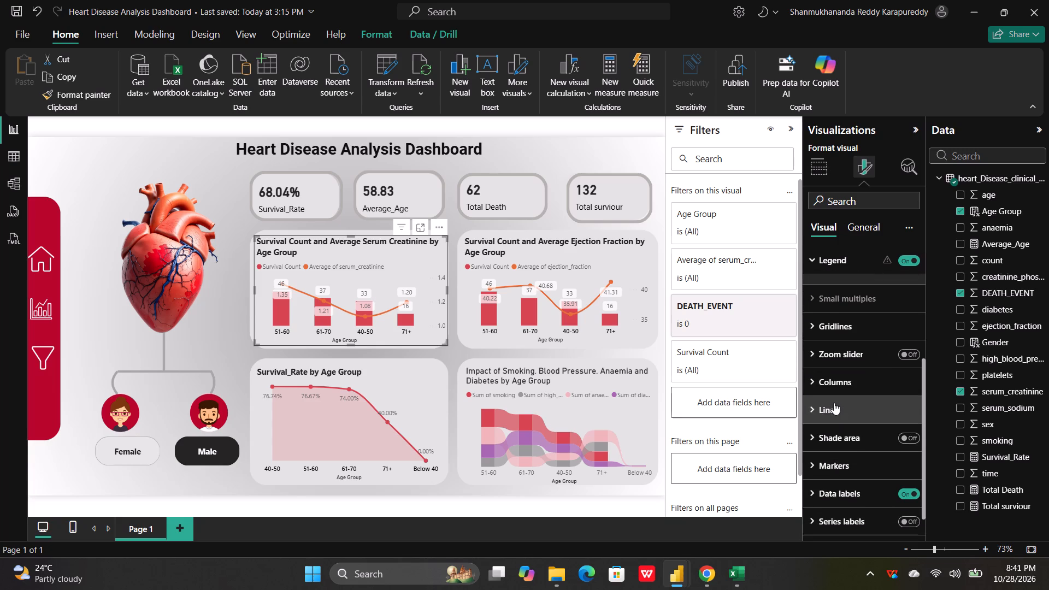
scroll(834, 403, down, 1)
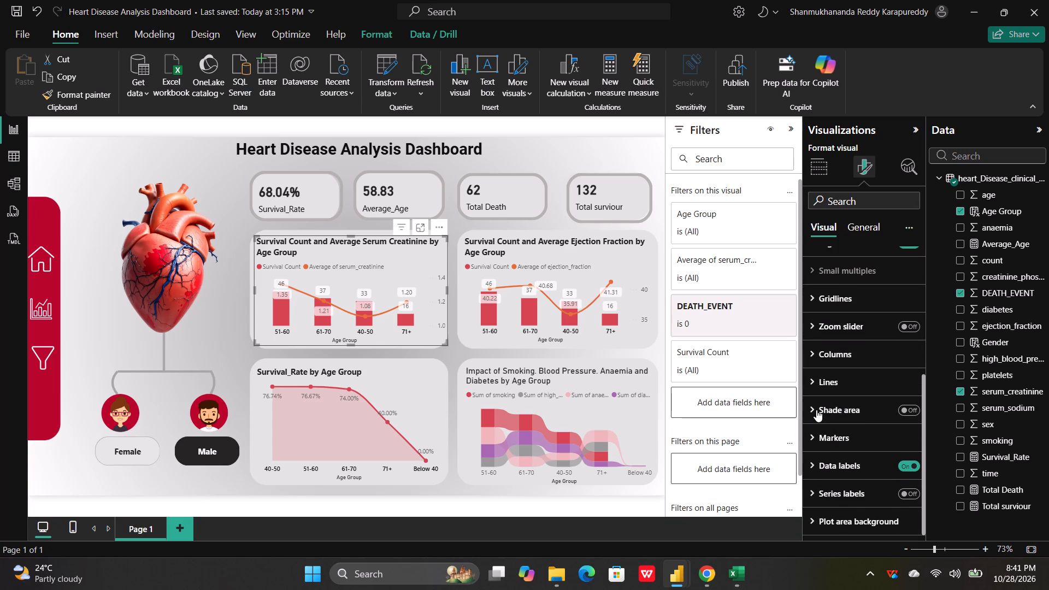
click(813, 410)
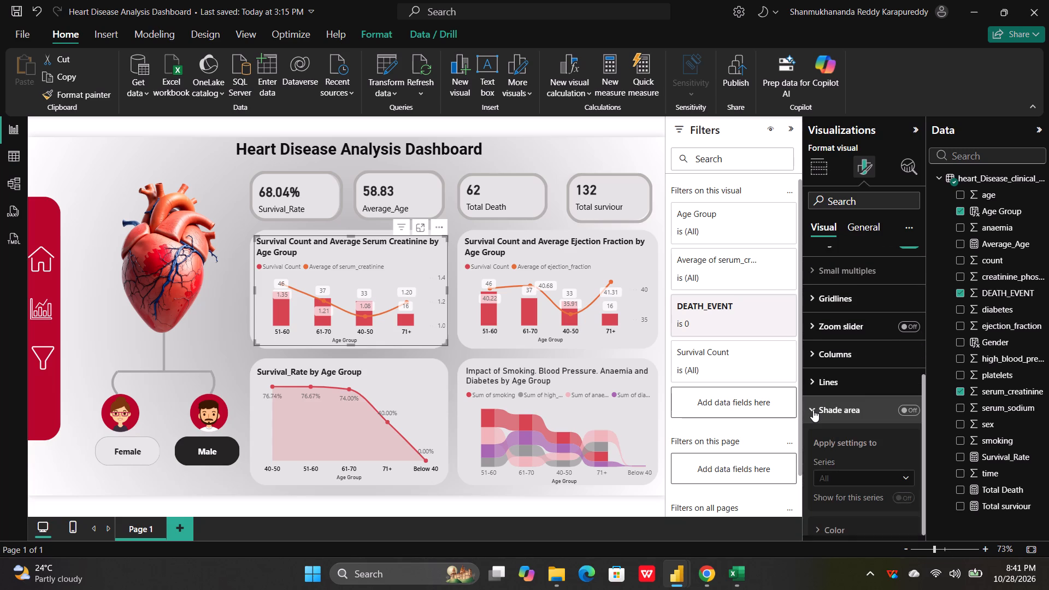
click(813, 410)
click(813, 410)
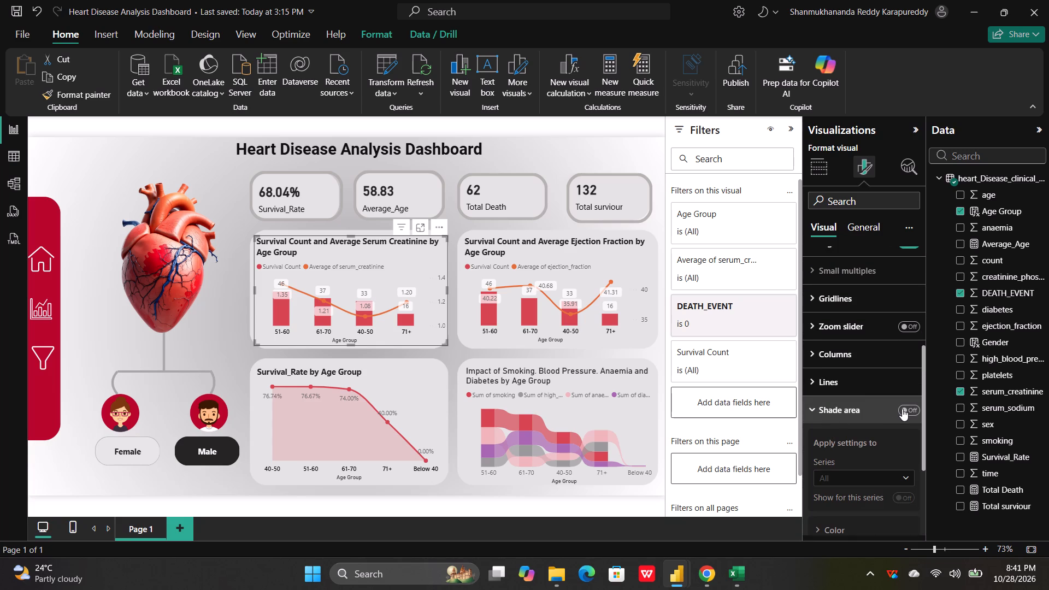
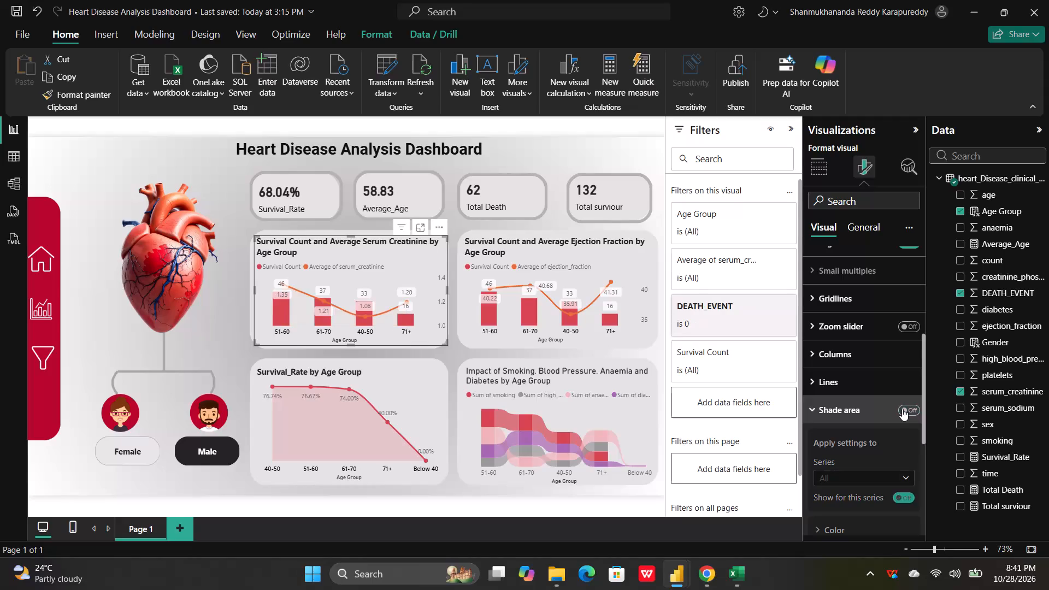
Turn on the shade area under the line in the Survival Count and Average Serum Creatinine chart.
click(902, 409)
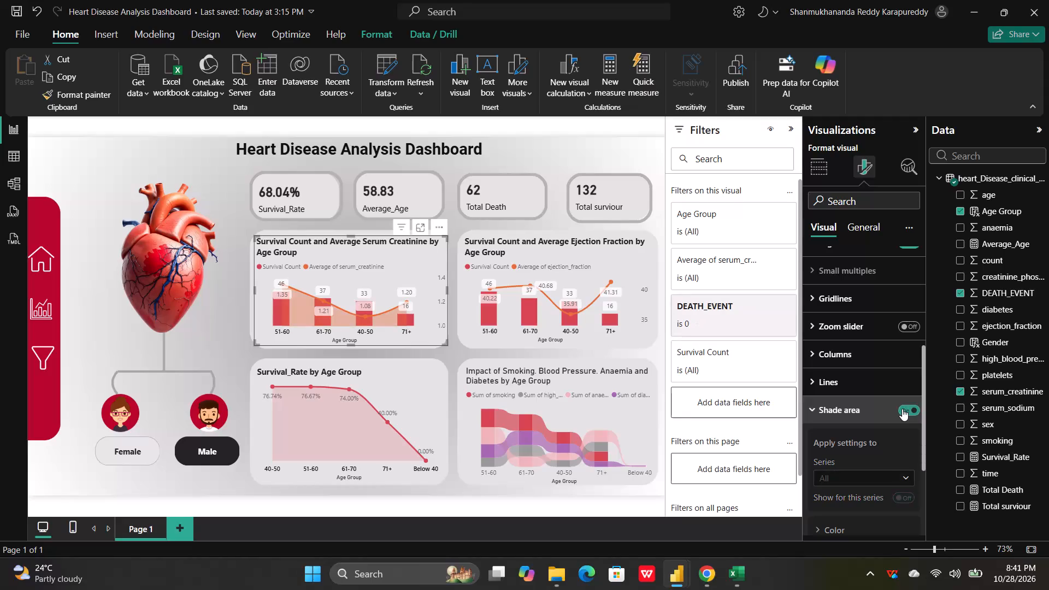
scroll(873, 423, down, 1)
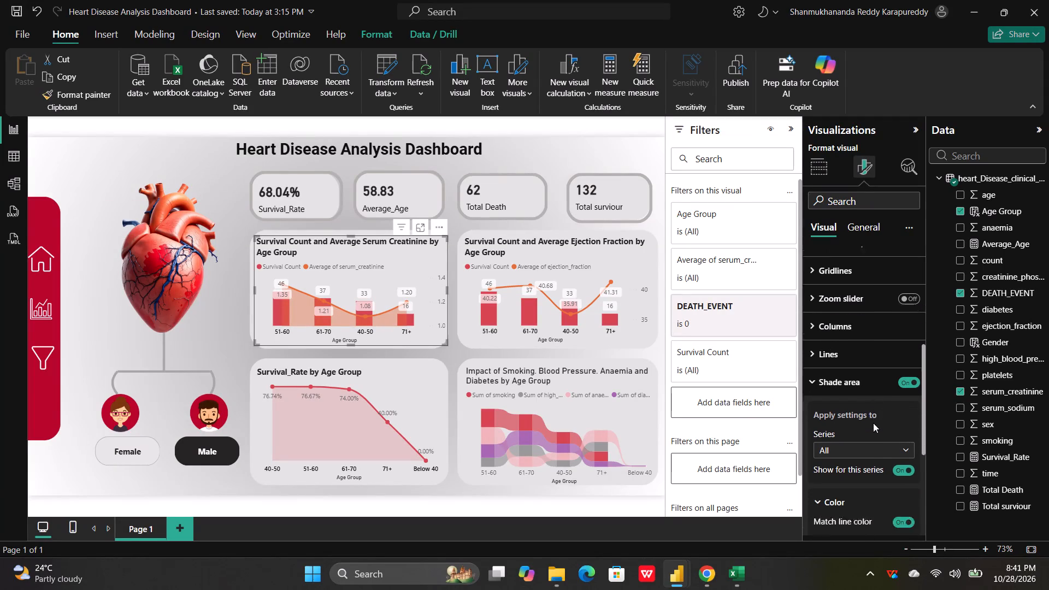
scroll(873, 423, down, 2)
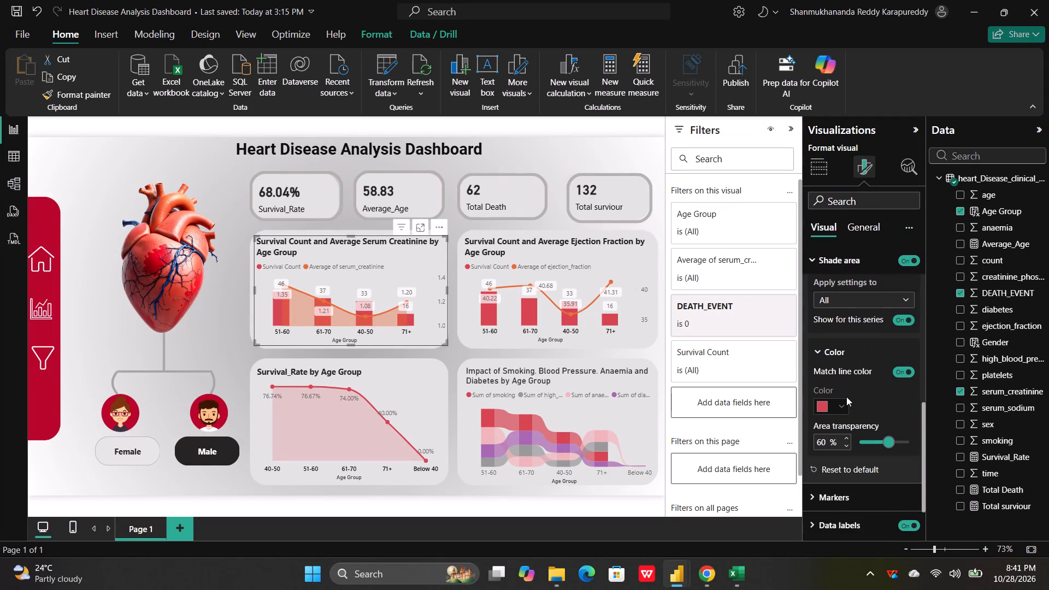
scroll(846, 397, down, 1)
click(812, 261)
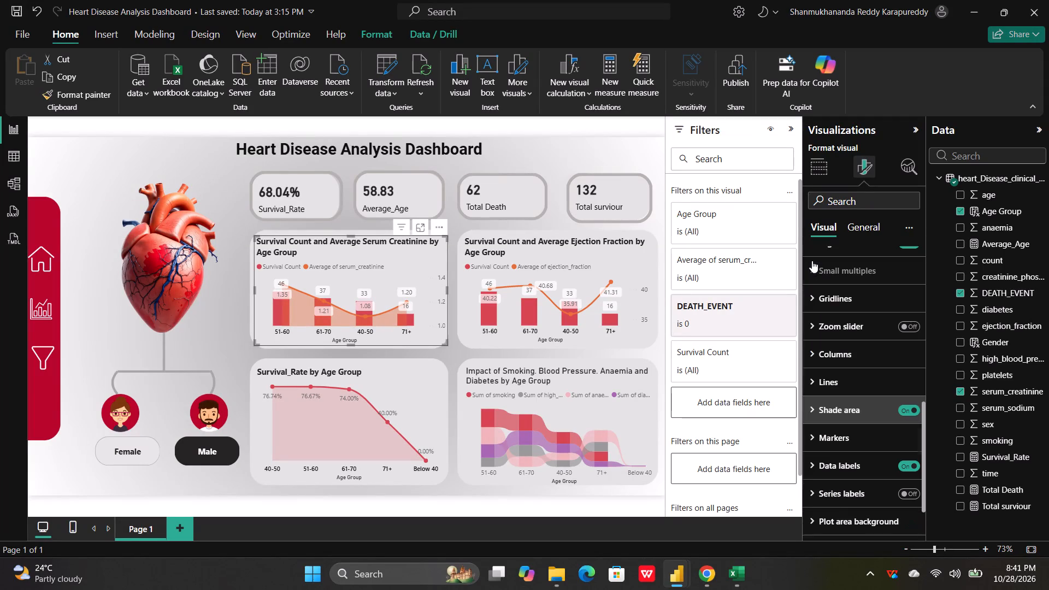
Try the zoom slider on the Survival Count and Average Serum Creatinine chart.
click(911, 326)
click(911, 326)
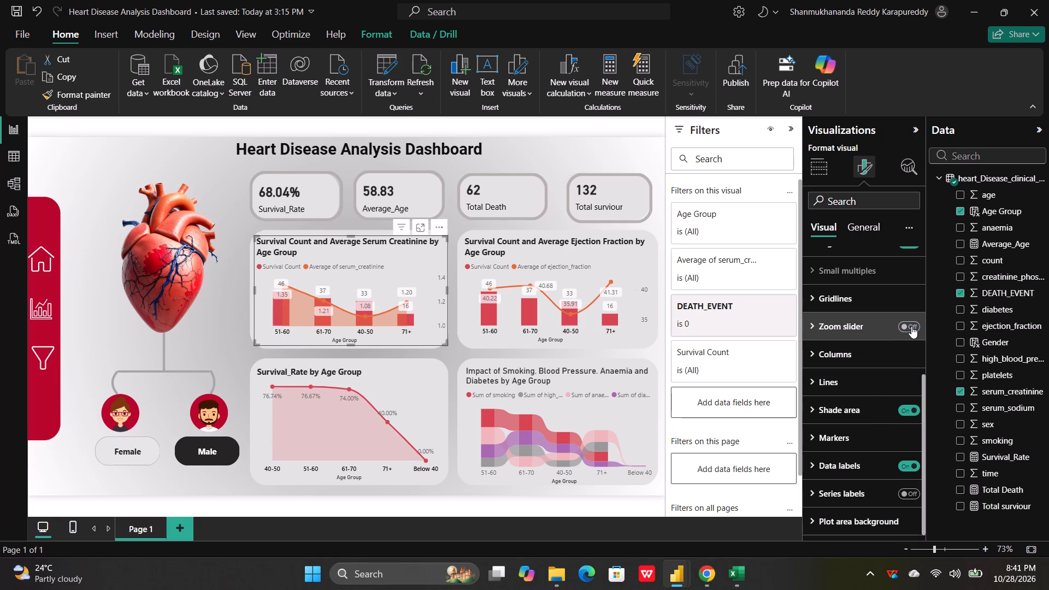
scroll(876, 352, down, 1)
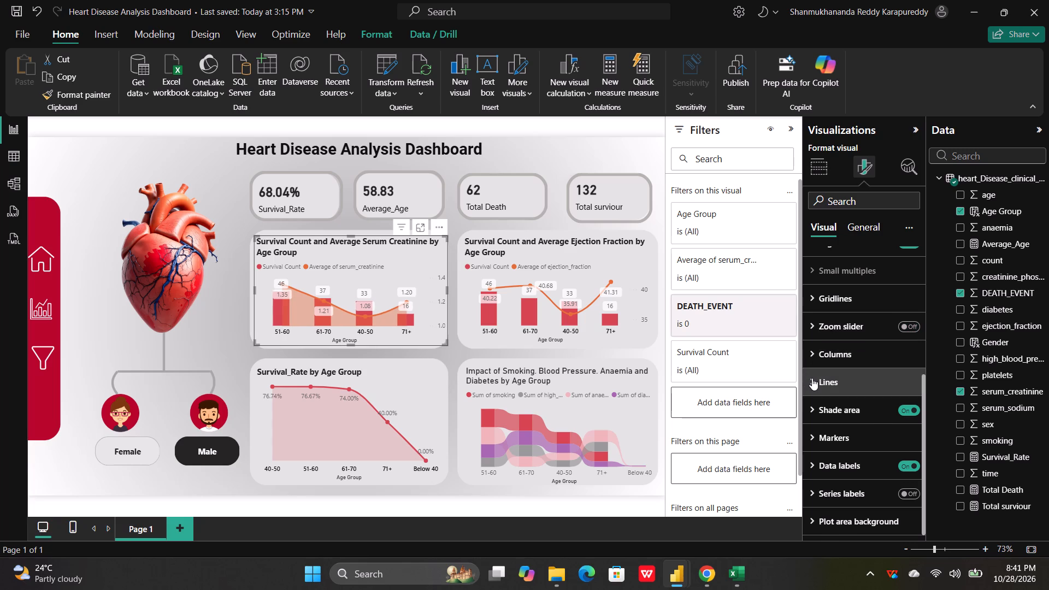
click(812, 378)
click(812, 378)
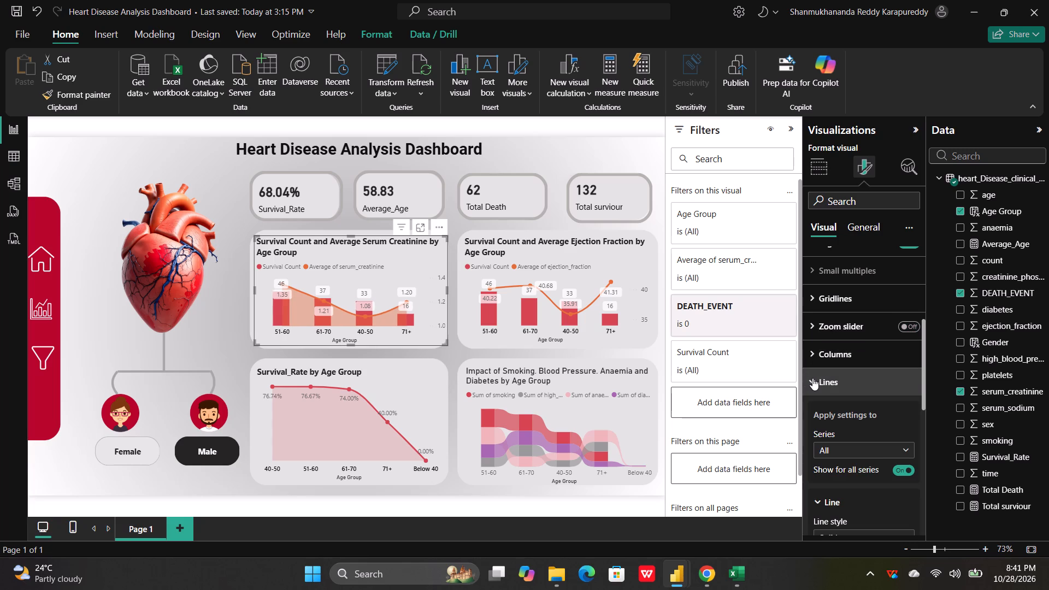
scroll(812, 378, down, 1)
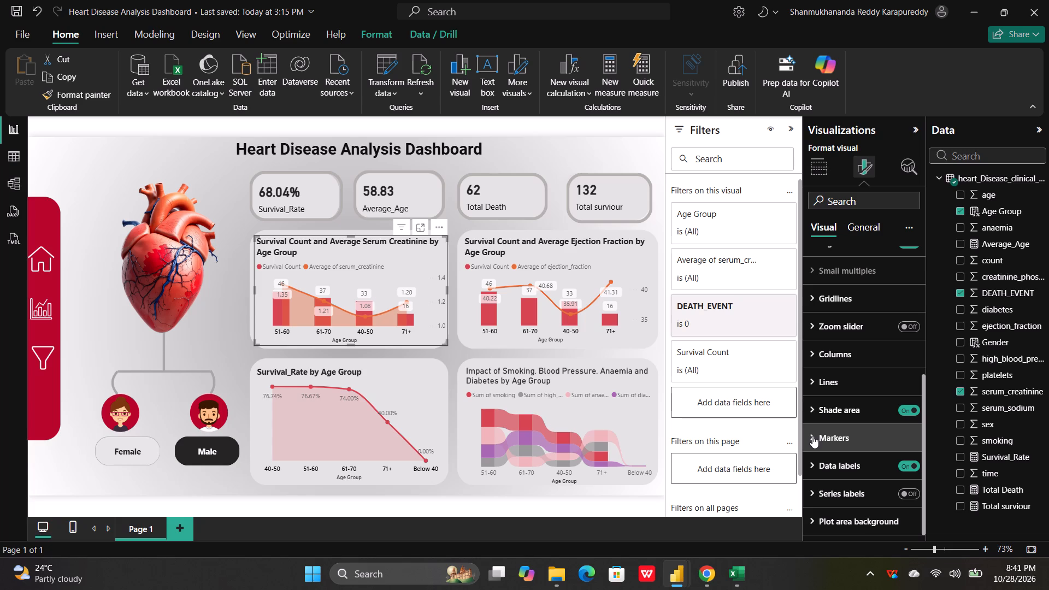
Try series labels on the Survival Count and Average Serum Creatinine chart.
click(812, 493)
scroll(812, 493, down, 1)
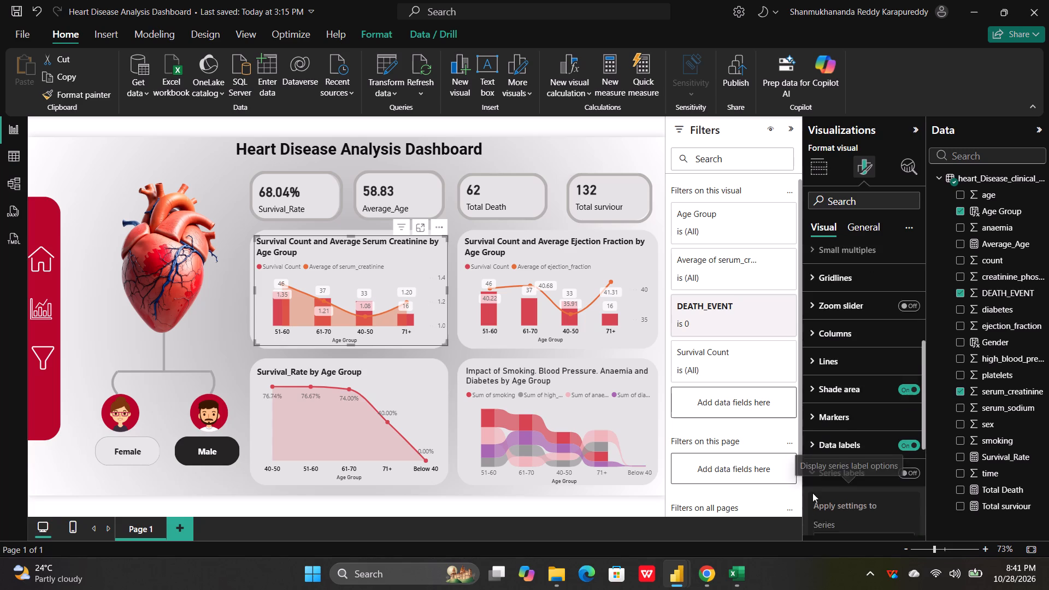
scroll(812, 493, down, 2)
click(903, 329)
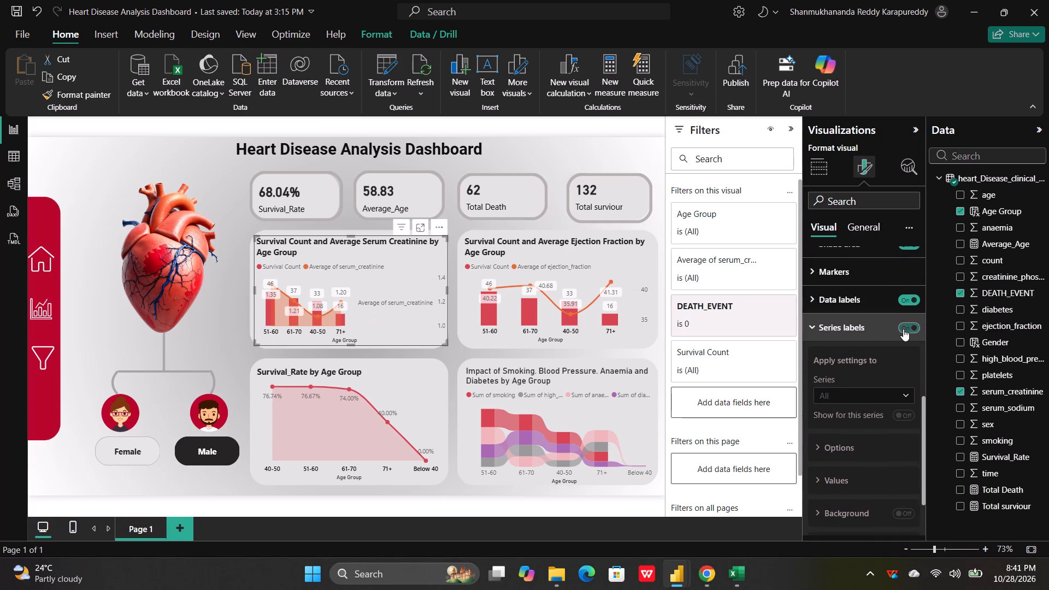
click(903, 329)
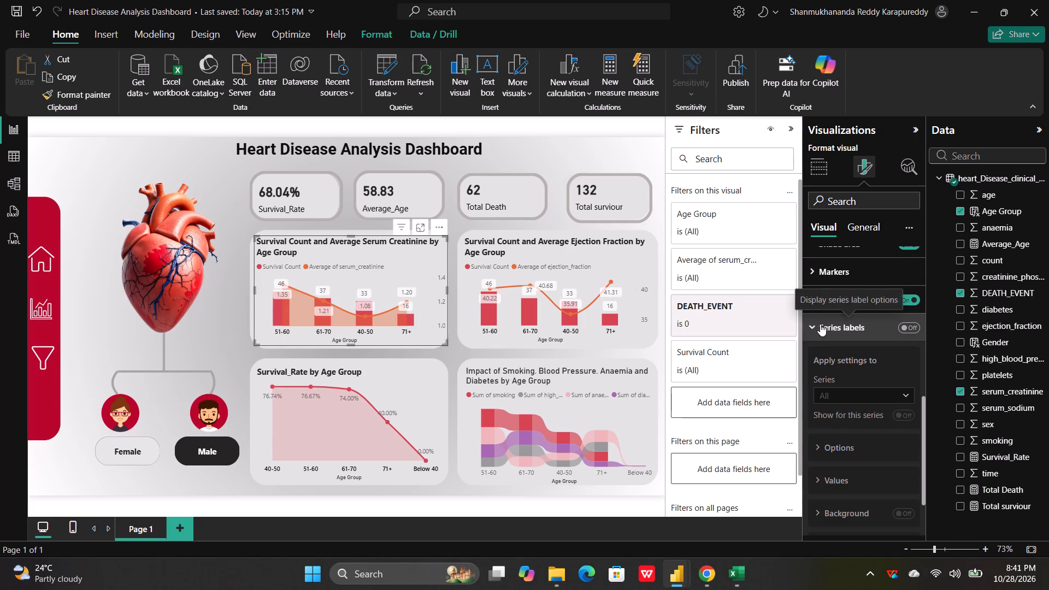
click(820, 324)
Examine the serum creatinine chart's plot area background, legend and secondary y-axis format settings.
scroll(824, 404, down, 2)
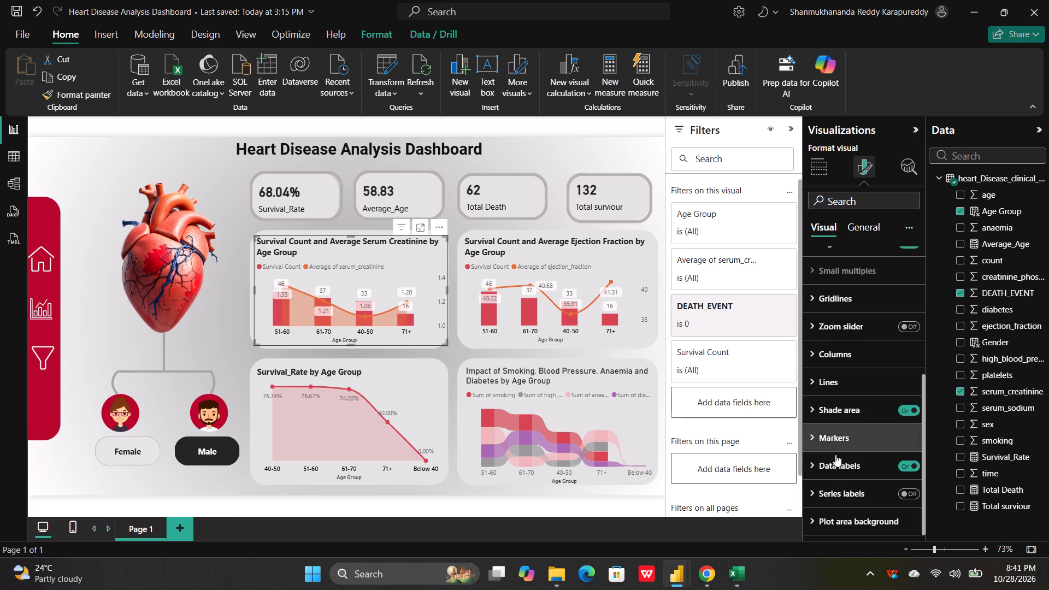
click(827, 521)
scroll(827, 521, down, 3)
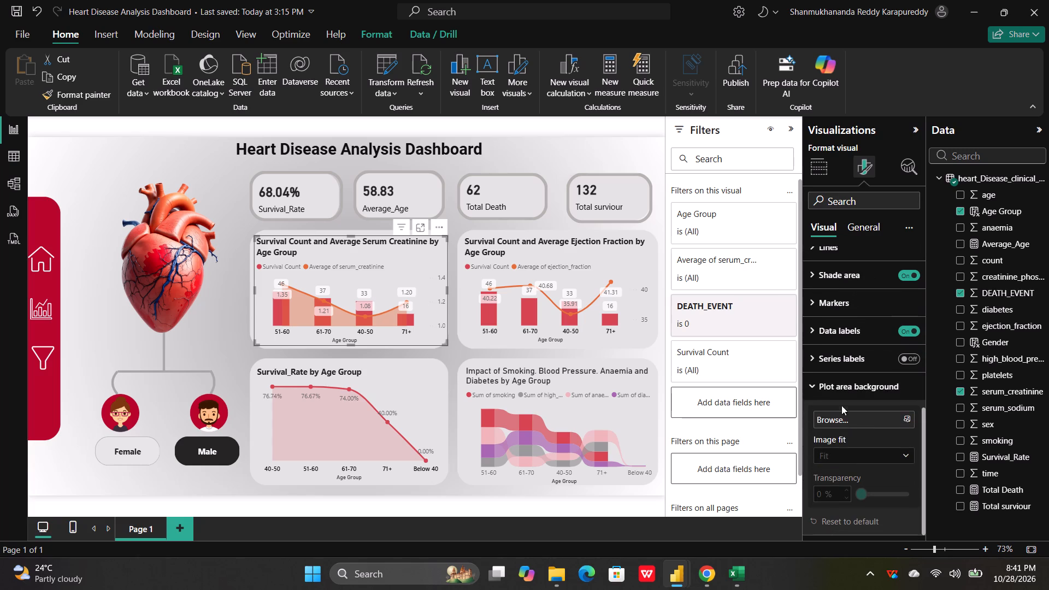
click(813, 386)
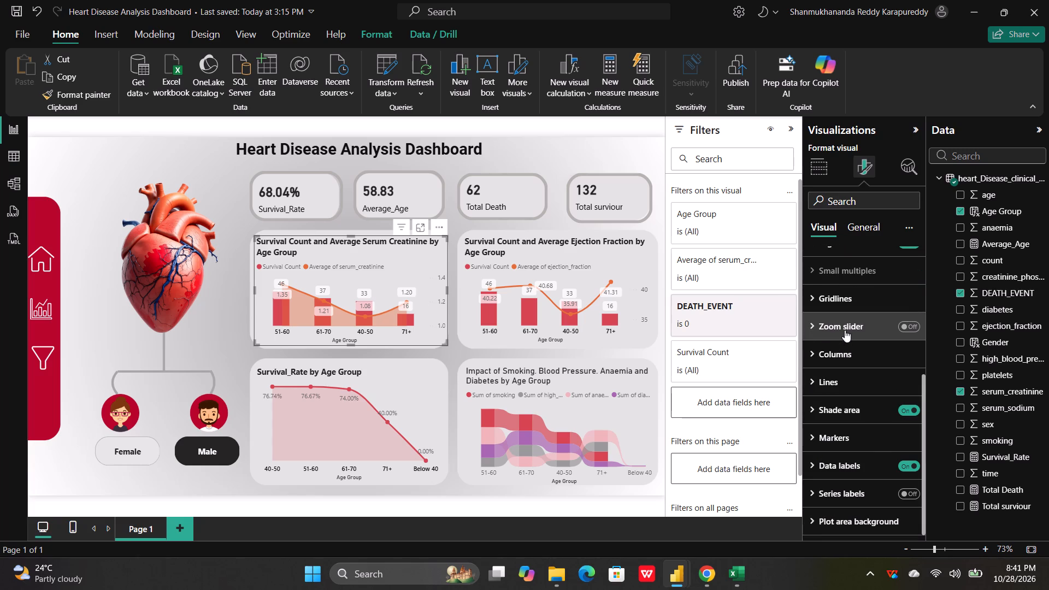
scroll(845, 330, up, 4)
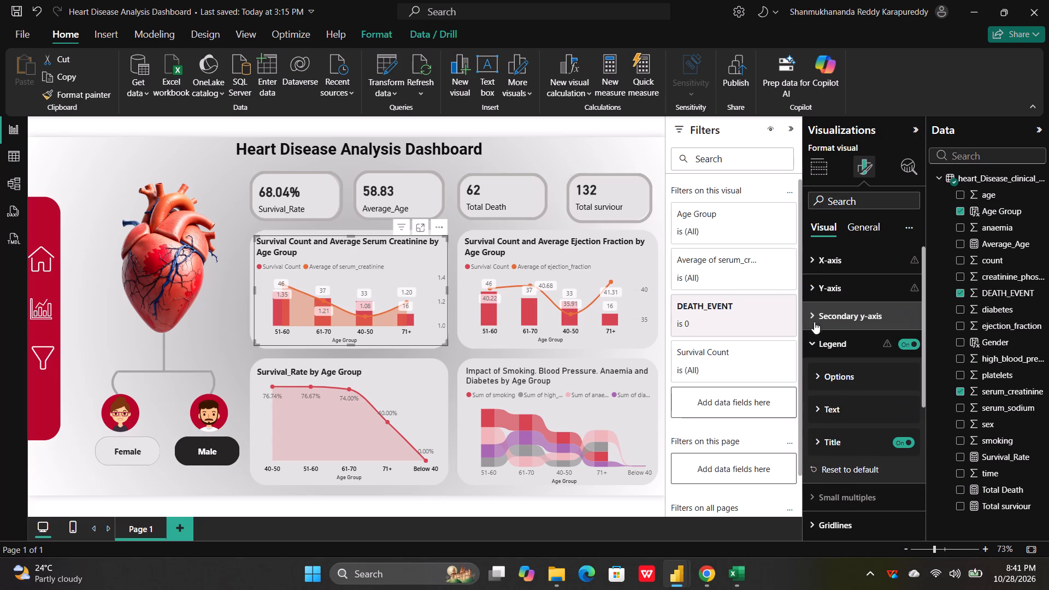
click(820, 374)
scroll(820, 374, down, 1)
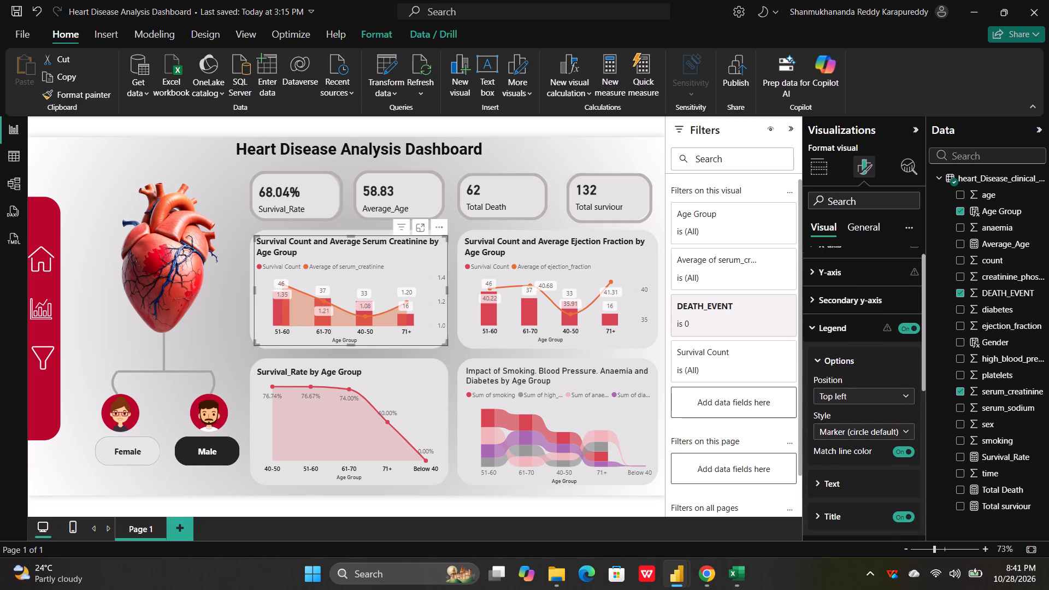
scroll(820, 374, down, 1)
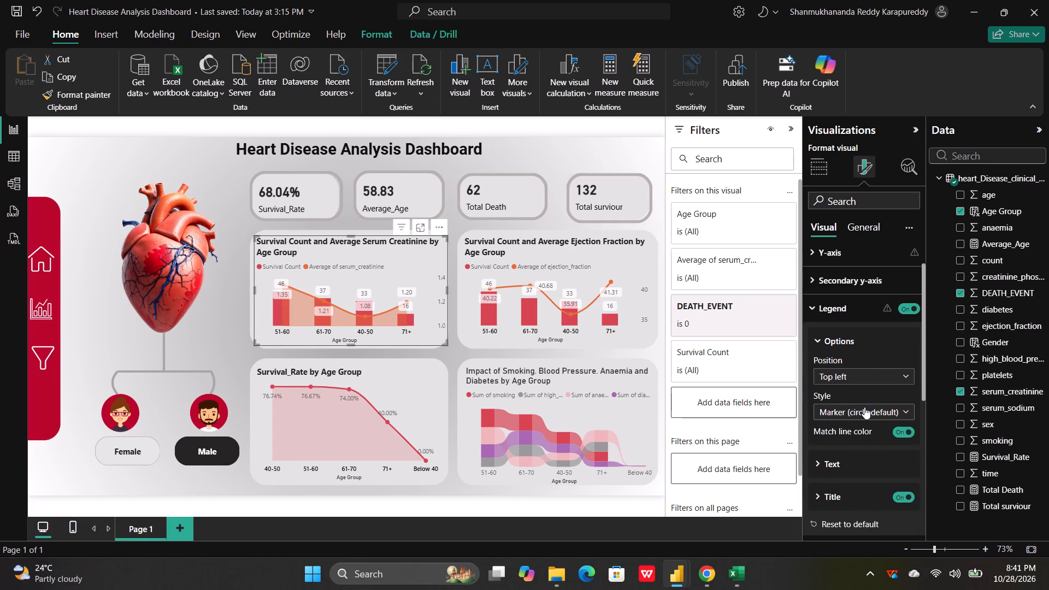
click(817, 336)
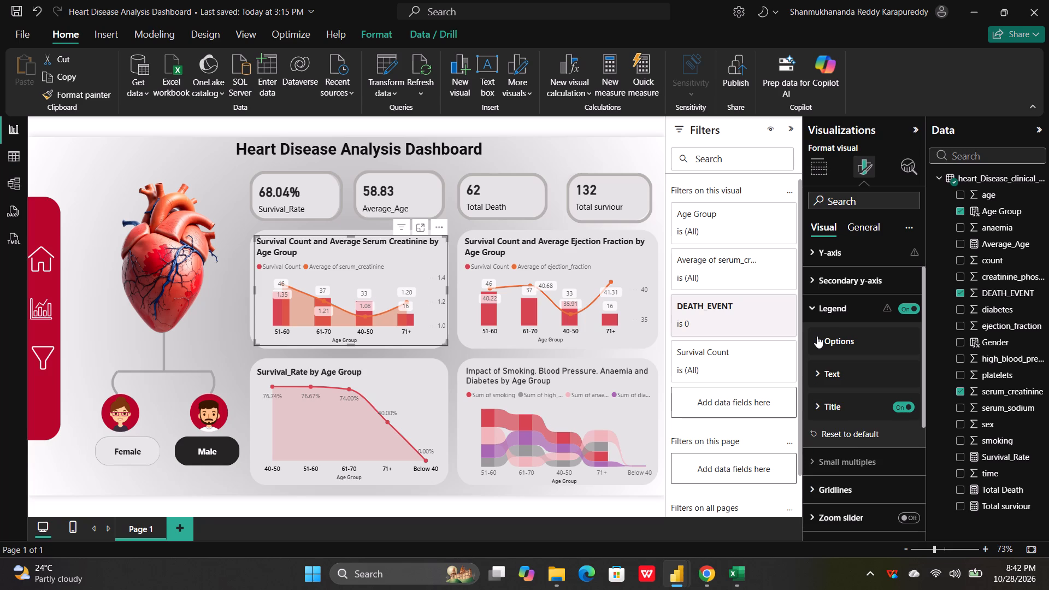
scroll(824, 317, up, 5)
click(817, 315)
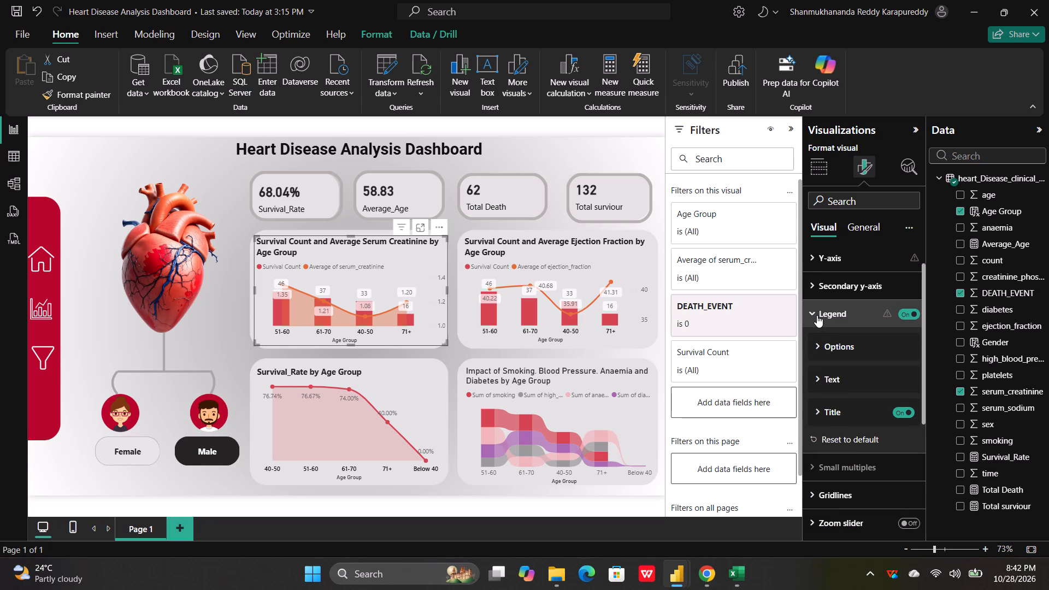
scroll(817, 315, down, 1)
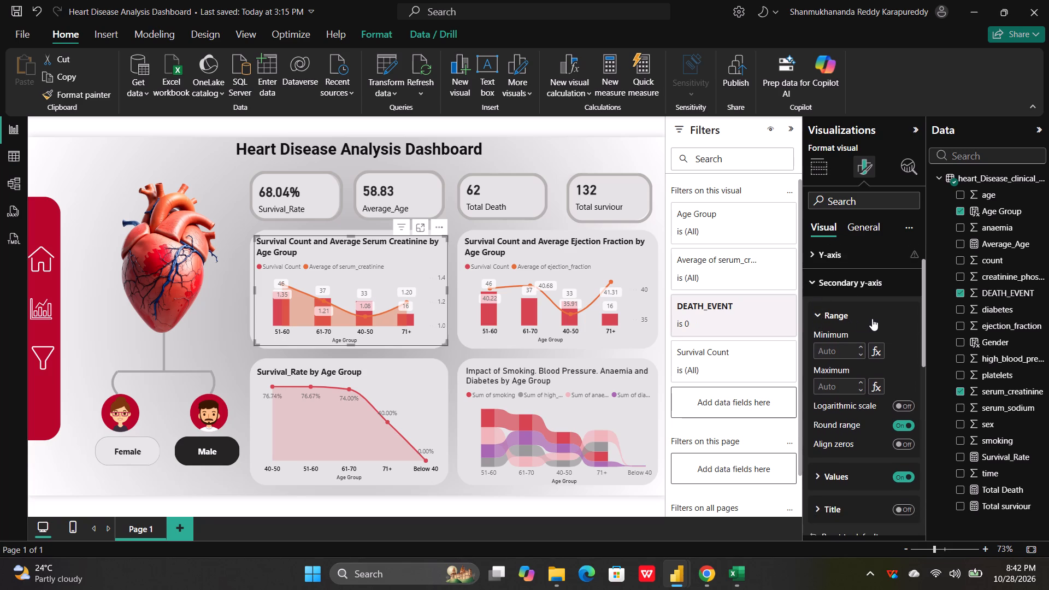
click(813, 284)
scroll(813, 284, up, 1)
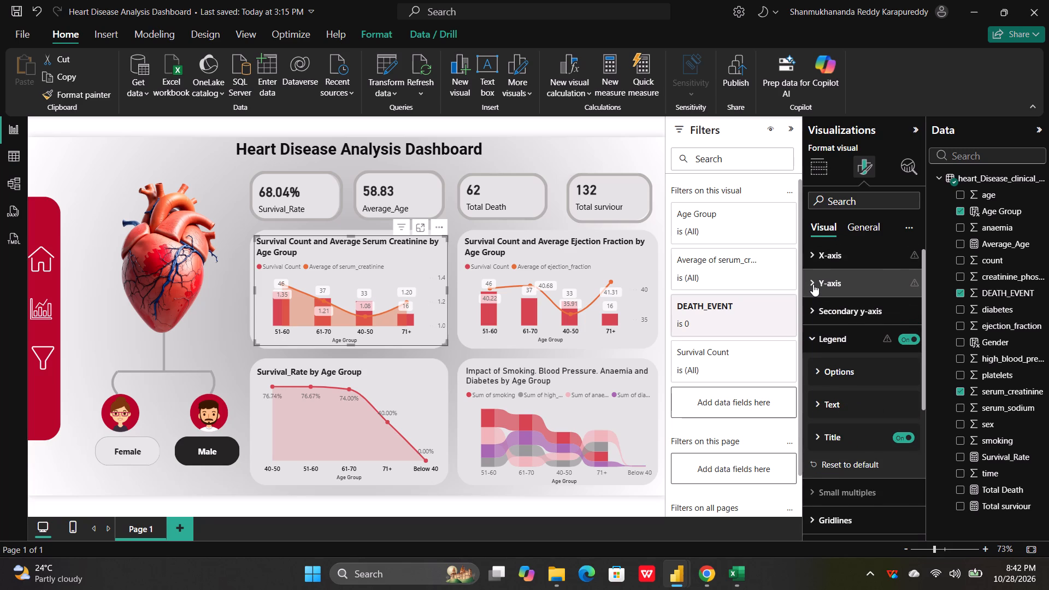
Examine the value format settings of the serum creatinine chart's x-axis.
click(812, 257)
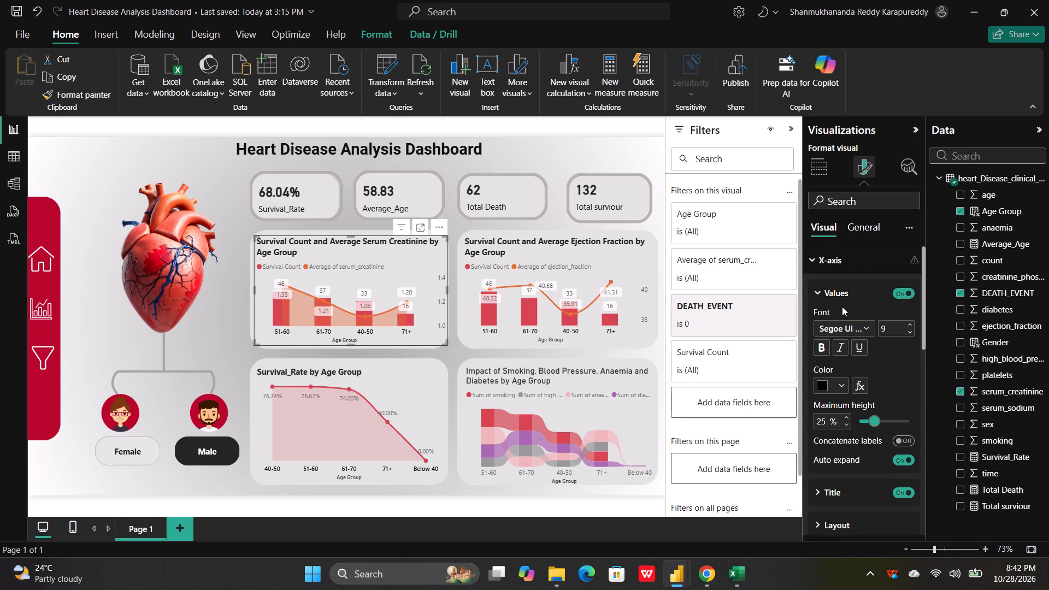
scroll(842, 306, down, 2)
scroll(851, 406, up, 1)
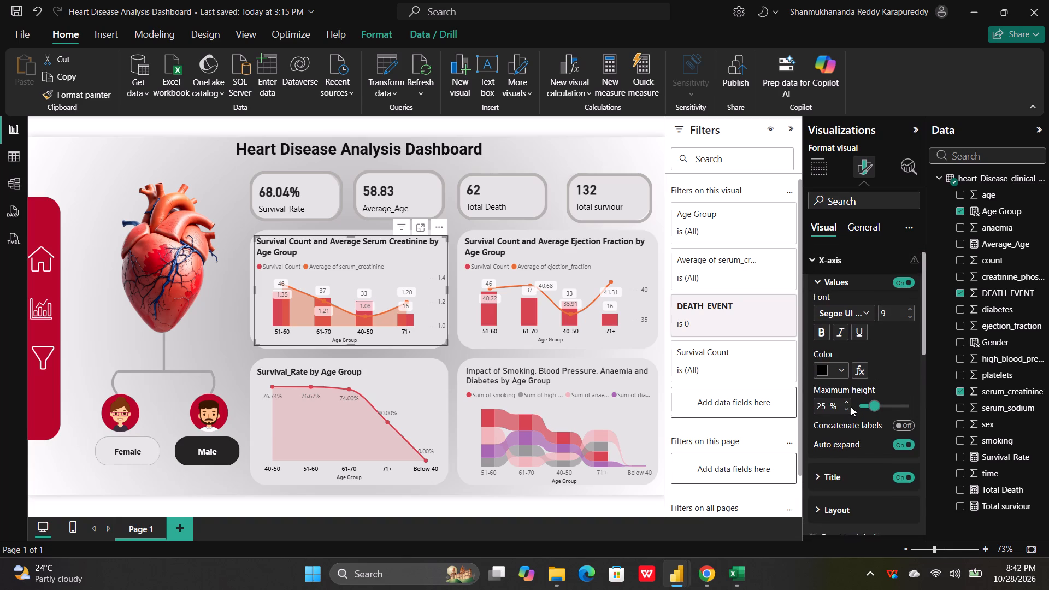
scroll(851, 406, up, 1)
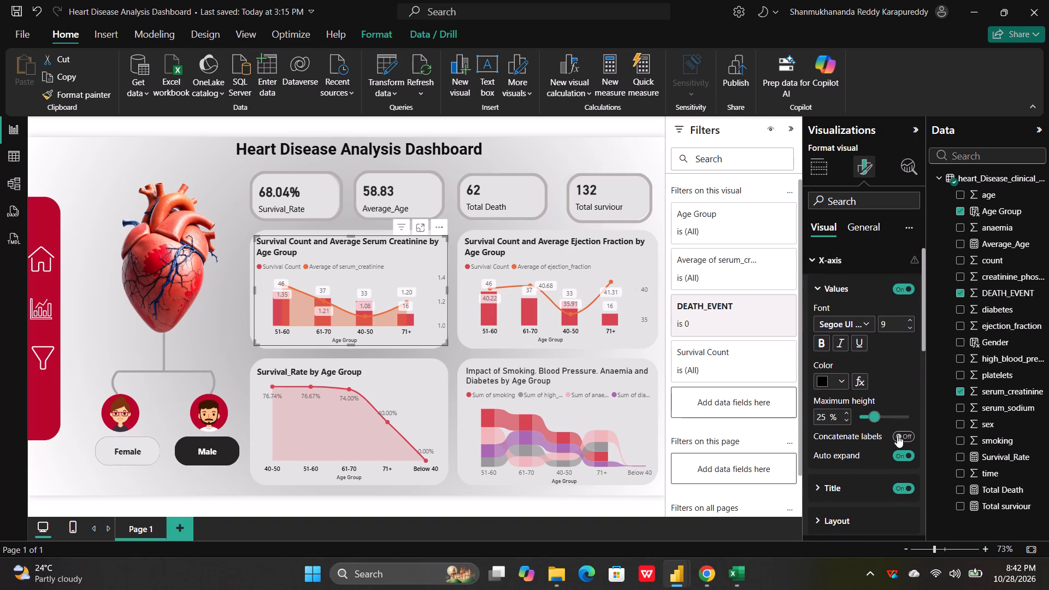
scroll(851, 453, down, 1)
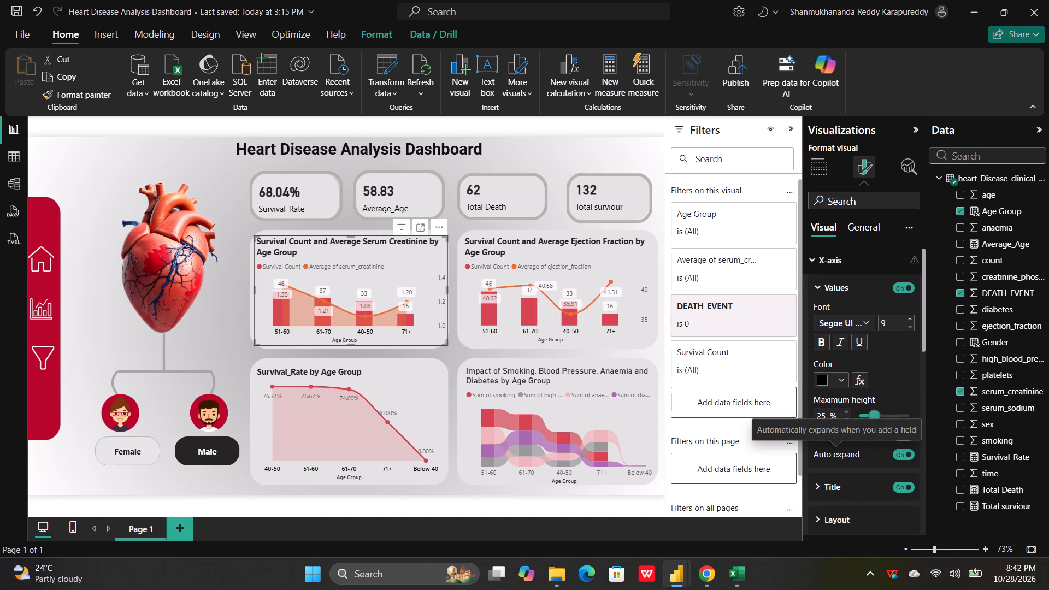
scroll(851, 453, down, 1)
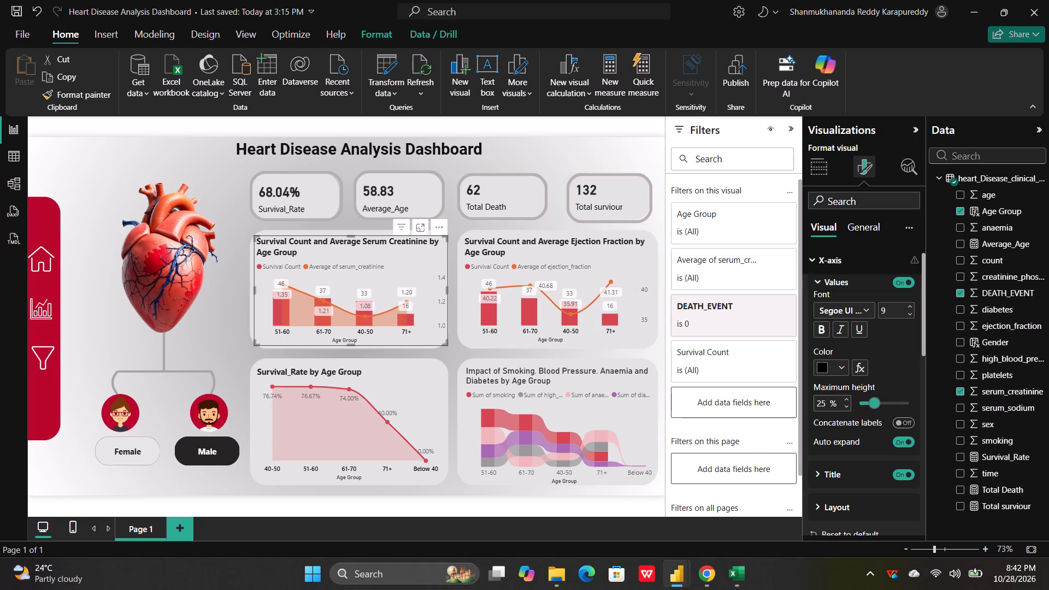
scroll(905, 351, up, 1)
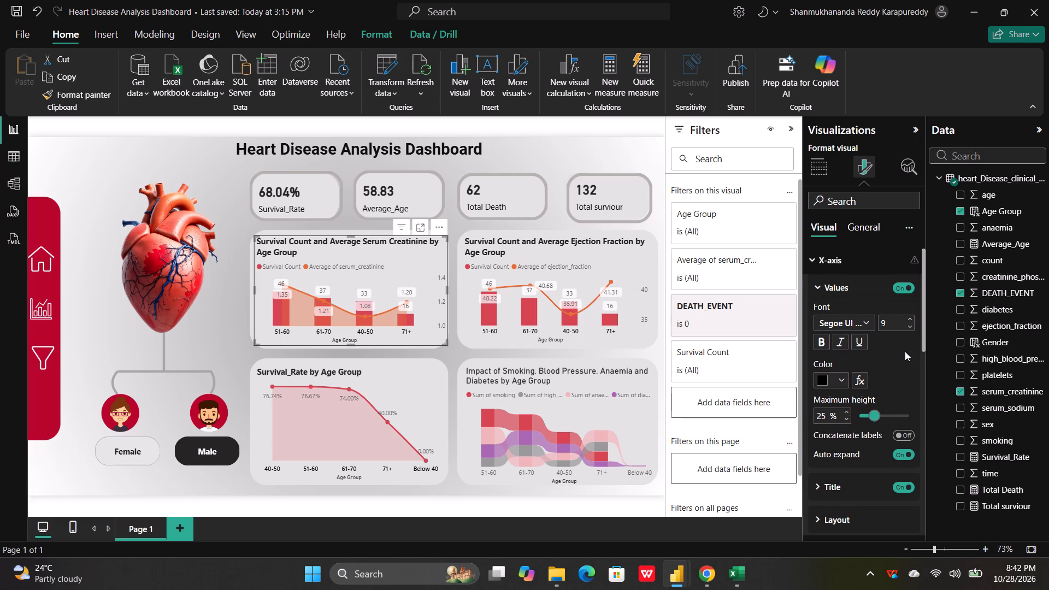
scroll(905, 351, up, 1)
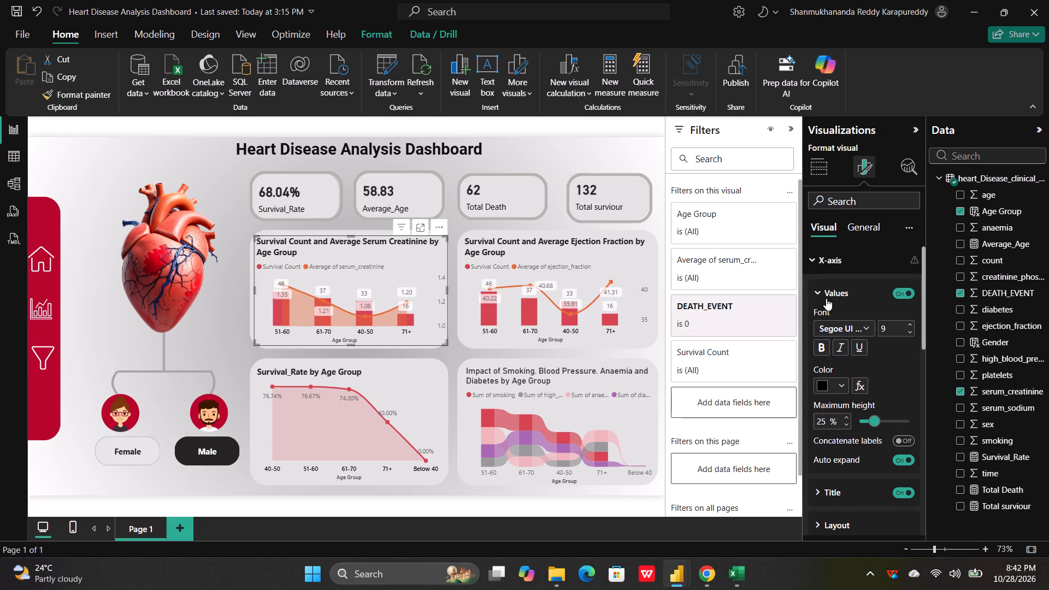
click(826, 298)
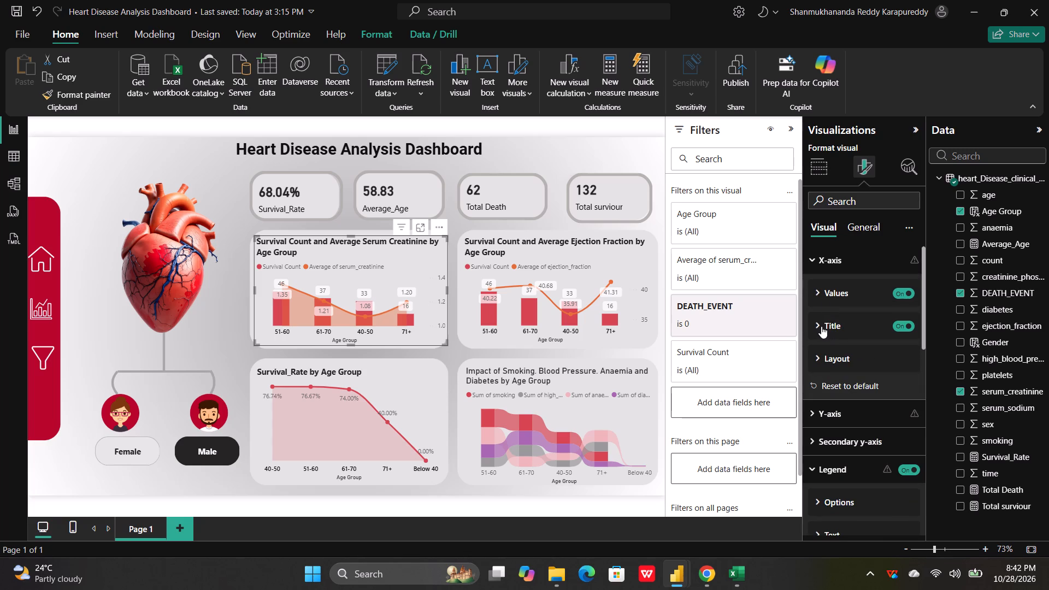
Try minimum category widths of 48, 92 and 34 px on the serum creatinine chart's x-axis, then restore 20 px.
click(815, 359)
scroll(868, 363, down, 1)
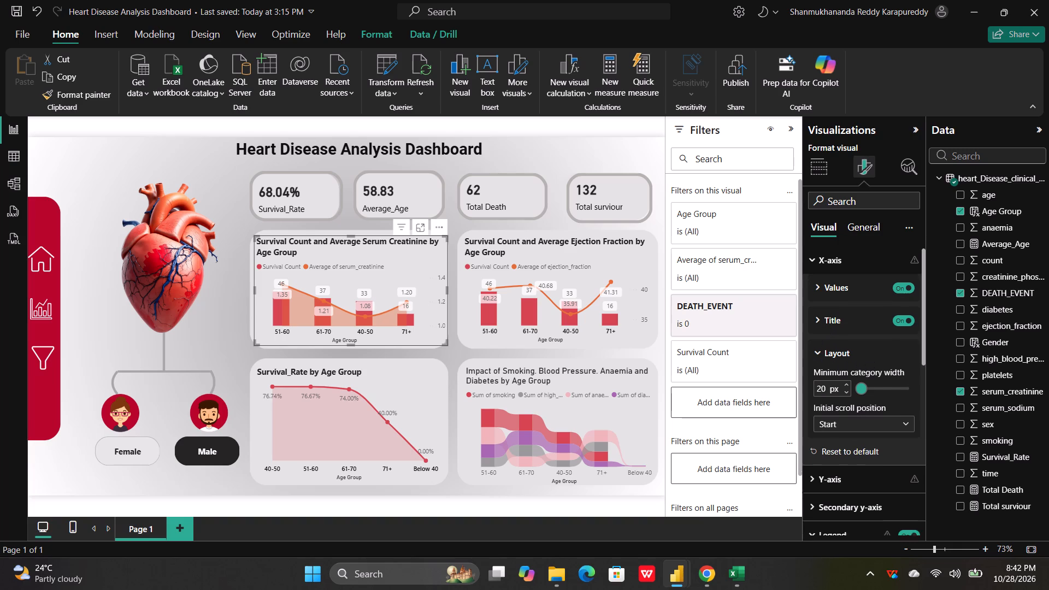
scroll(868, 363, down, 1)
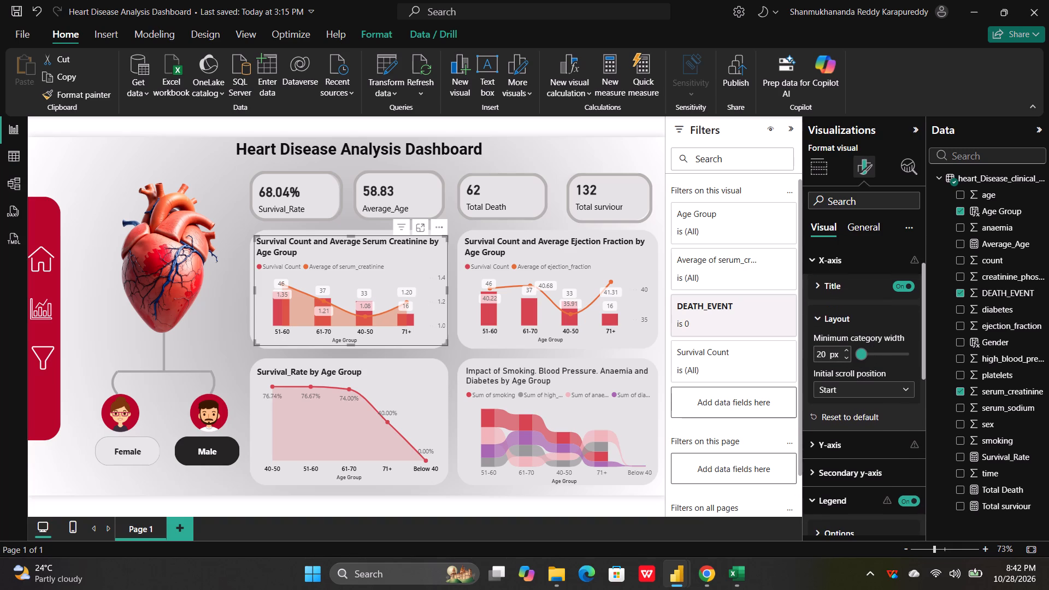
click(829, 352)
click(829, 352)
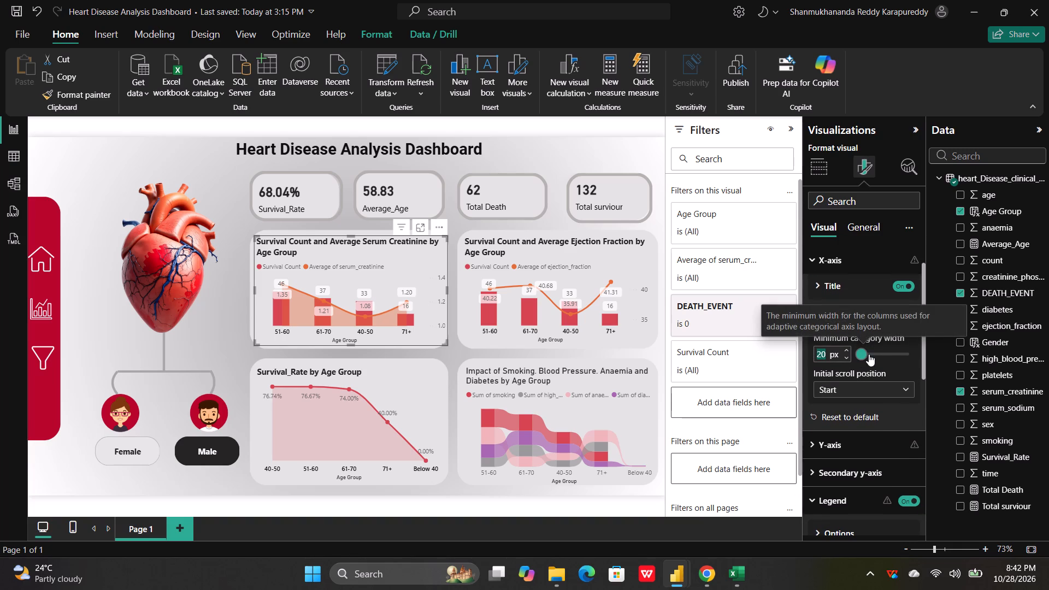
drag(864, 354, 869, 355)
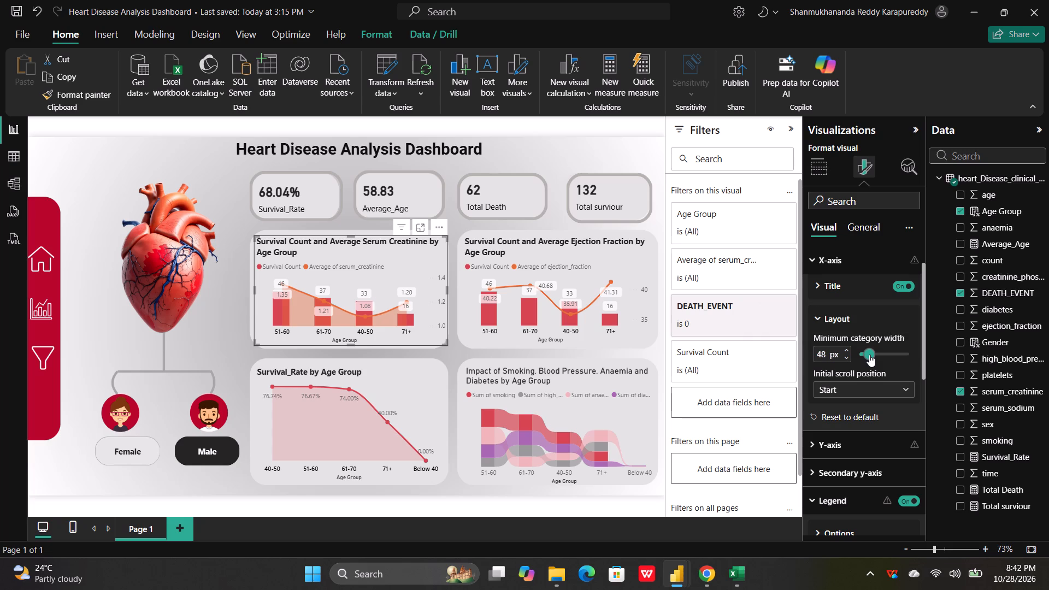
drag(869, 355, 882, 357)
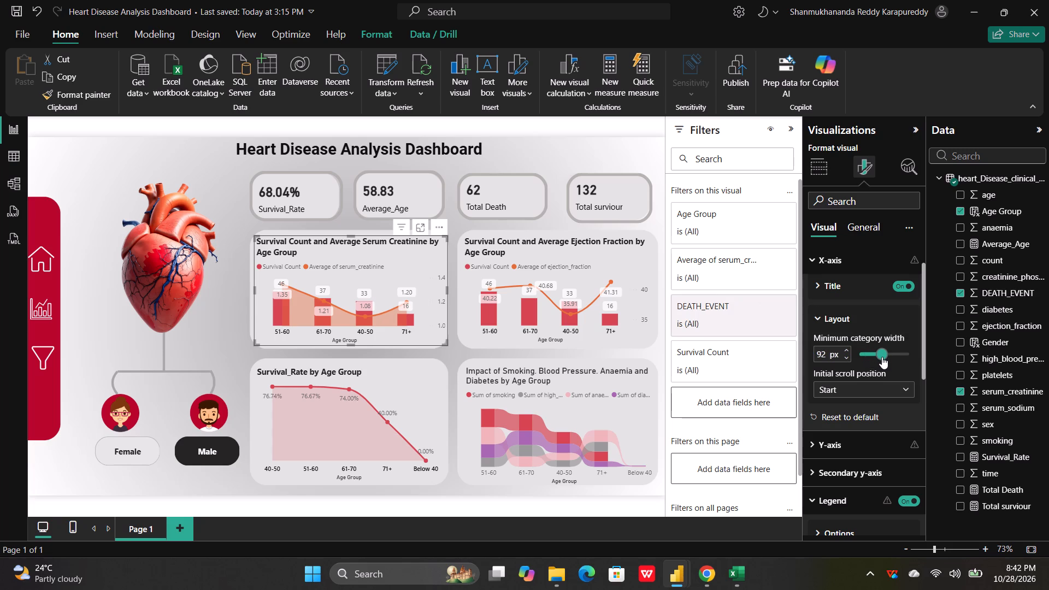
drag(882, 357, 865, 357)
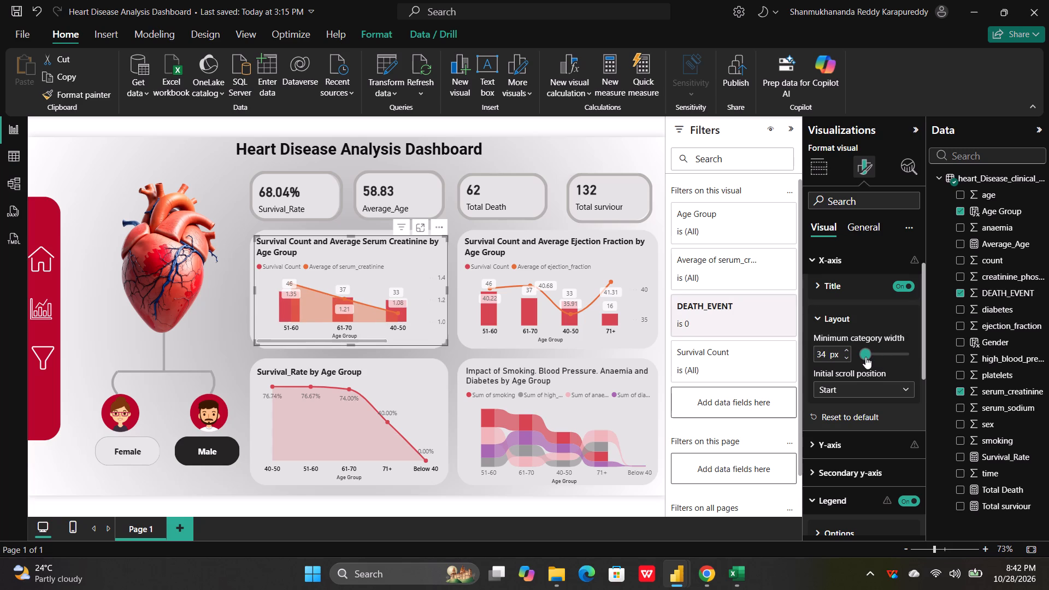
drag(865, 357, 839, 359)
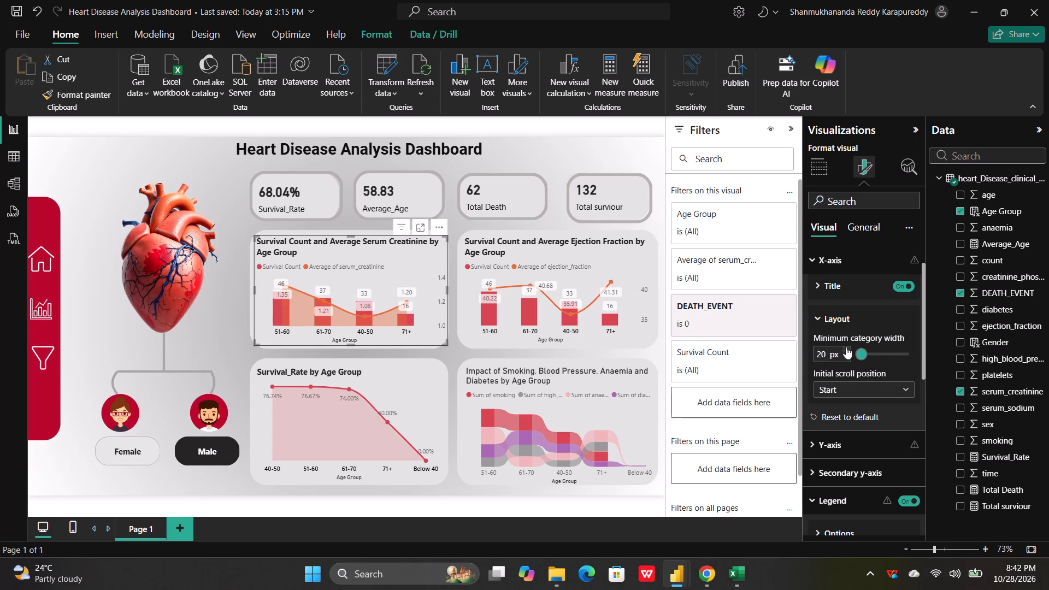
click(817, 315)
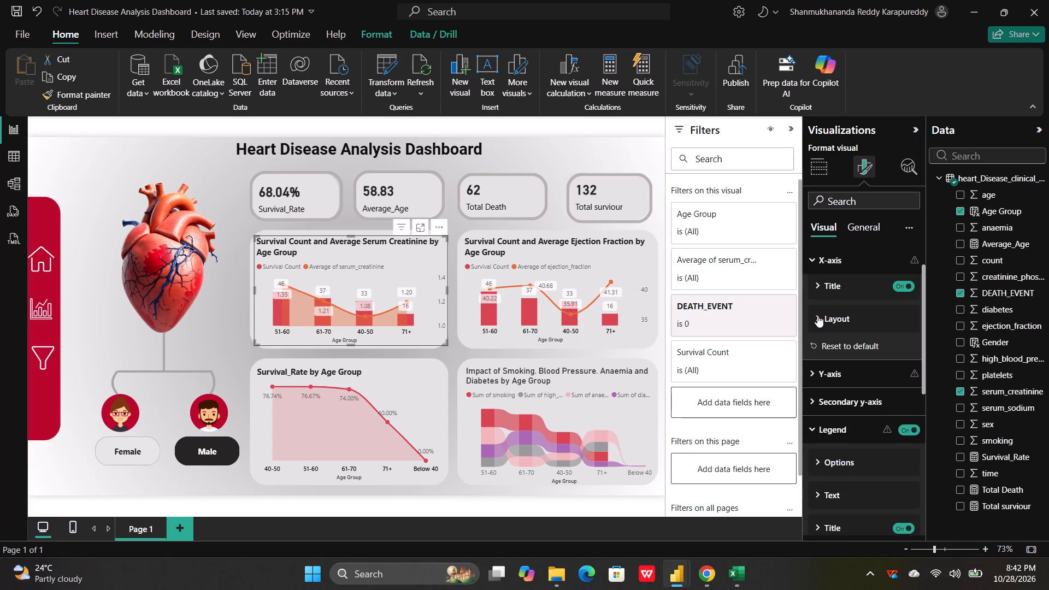
Examine the serum creatinine chart's y-axis range, secondary y-axis and legend format settings.
scroll(843, 315, up, 1)
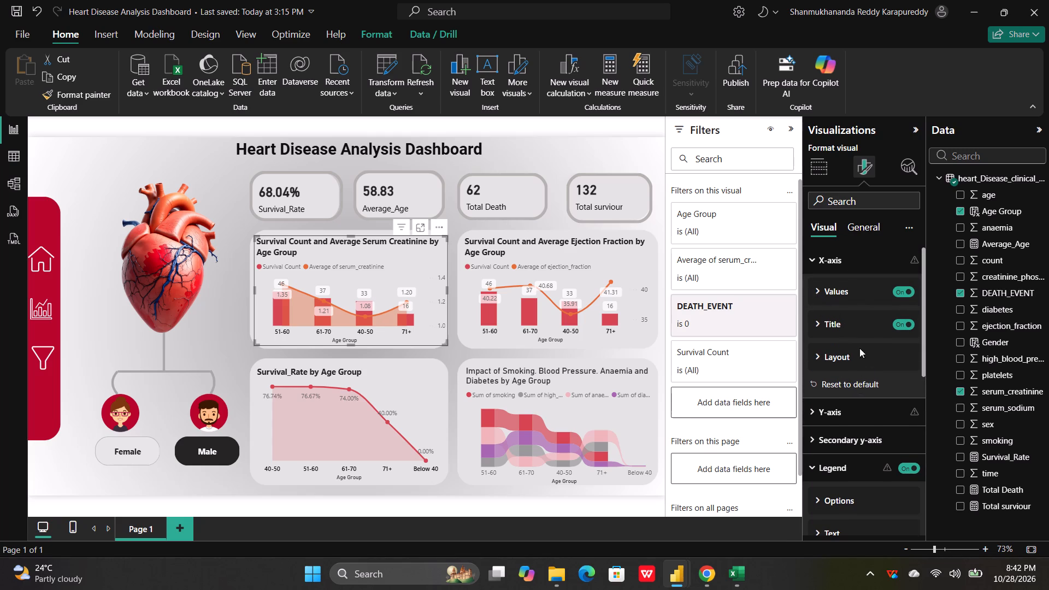
scroll(850, 345, down, 1)
click(817, 350)
scroll(817, 350, down, 1)
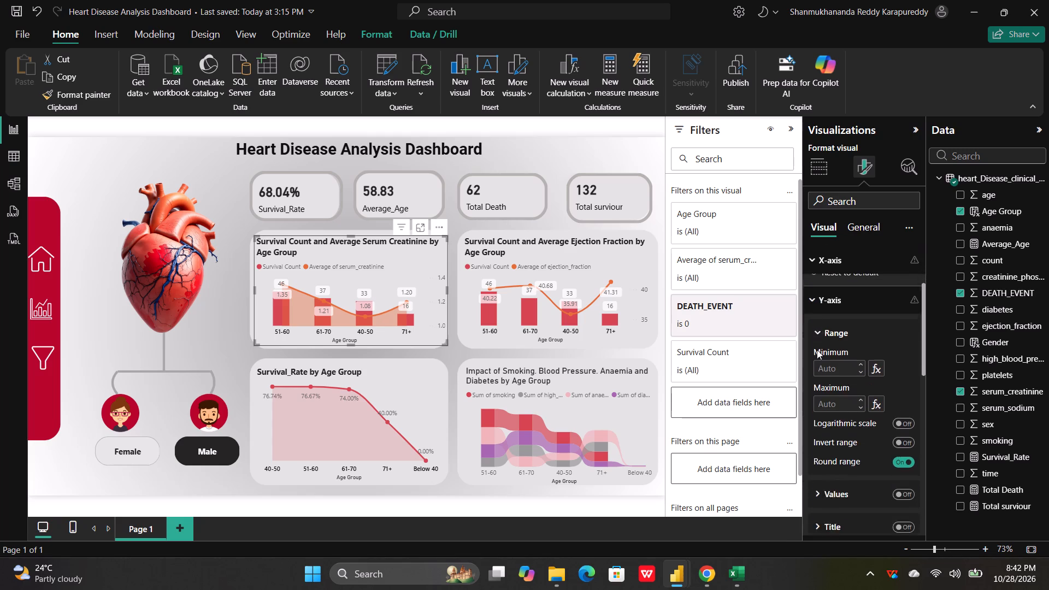
scroll(817, 350, down, 2)
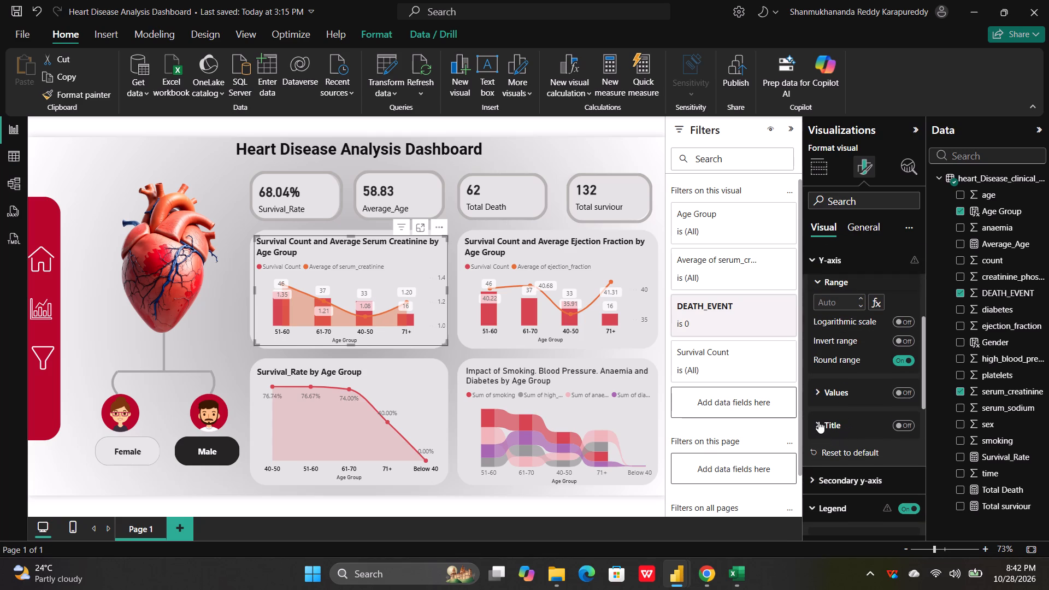
scroll(818, 421, down, 2)
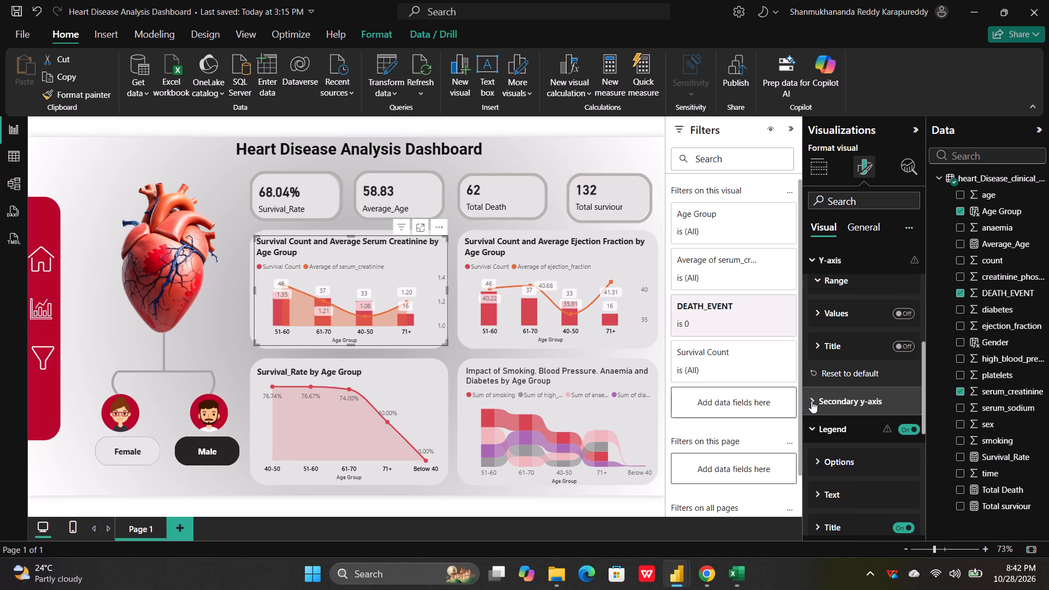
click(812, 401)
scroll(812, 401, down, 4)
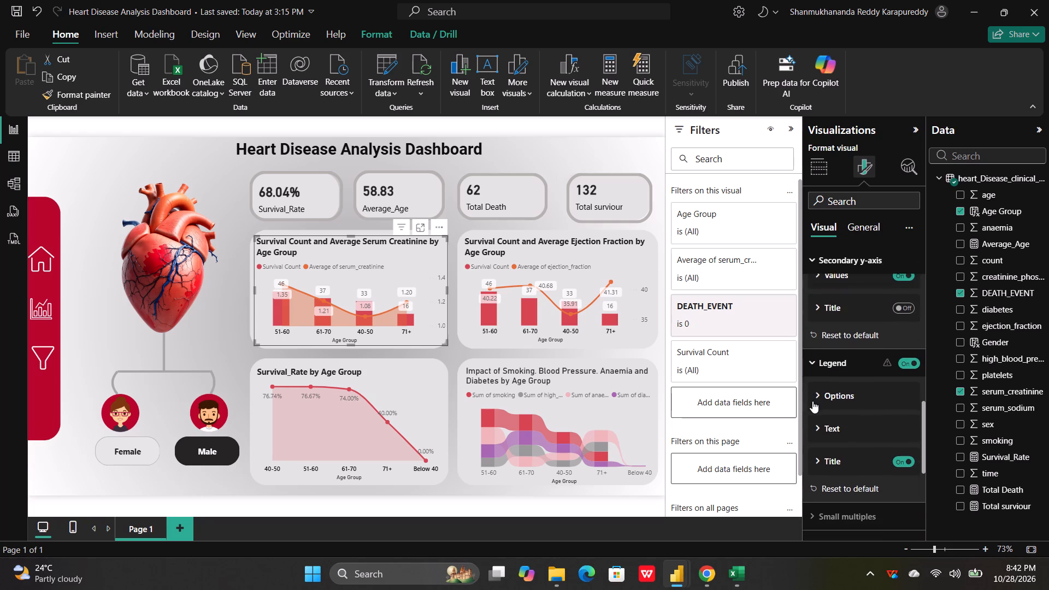
scroll(812, 401, down, 3)
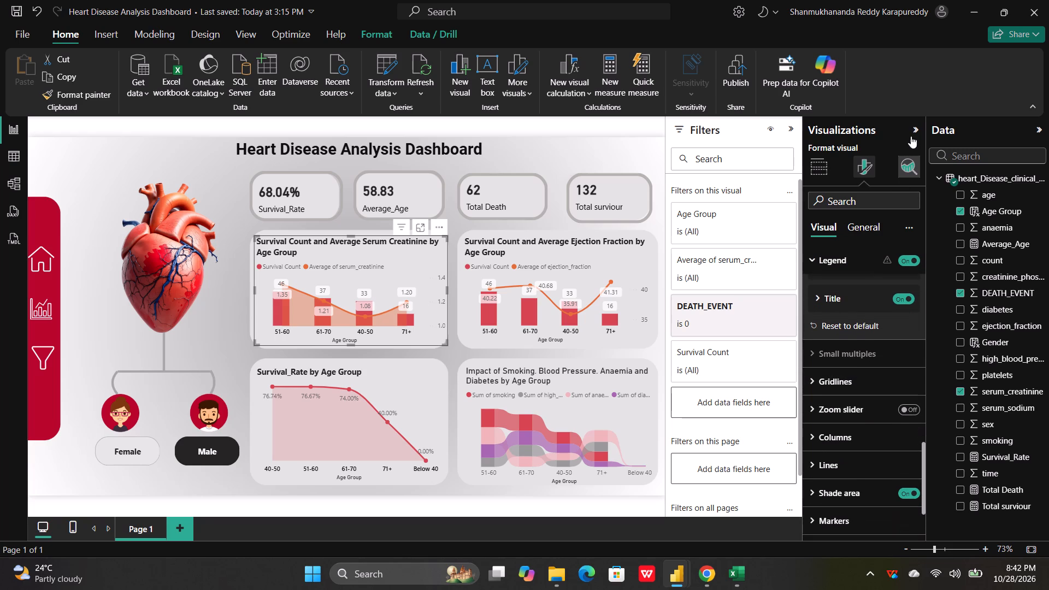
Examine the serum creatinine chart's analytics options and its general size, position and padding properties.
click(904, 158)
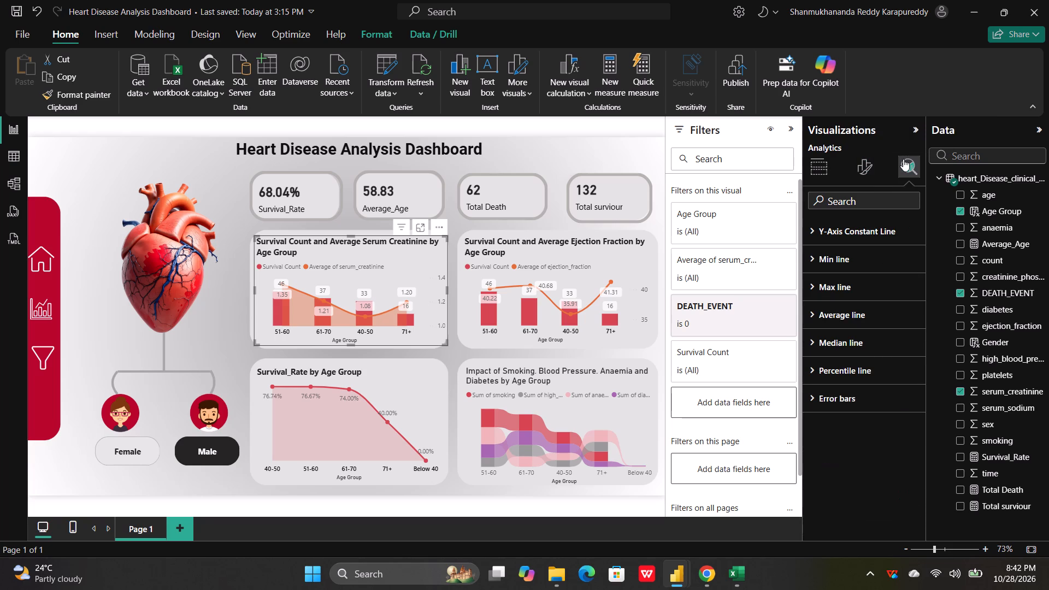
click(871, 168)
click(857, 228)
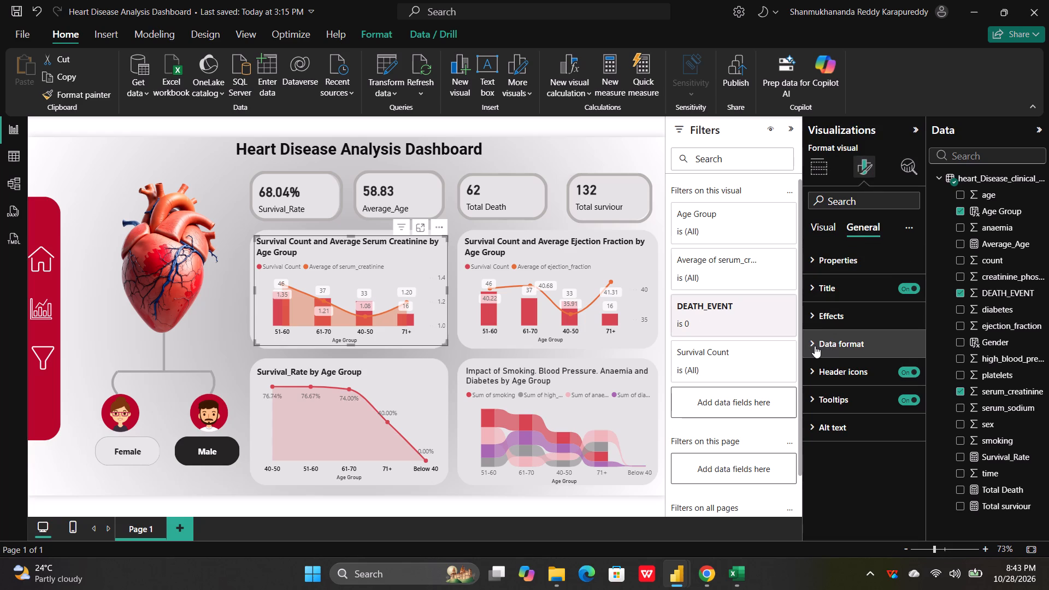
click(813, 264)
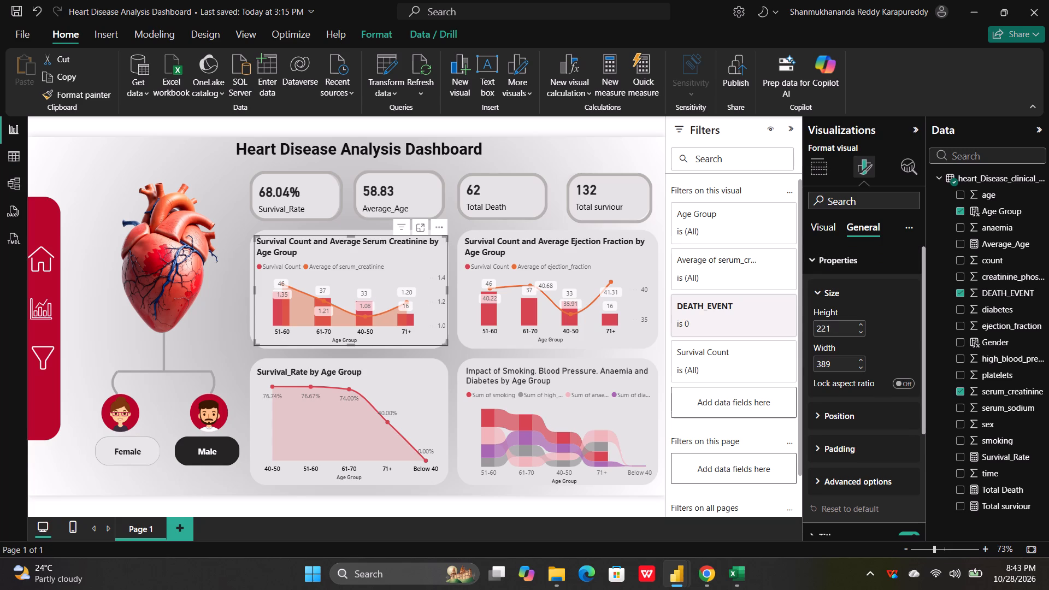
scroll(834, 331, down, 2)
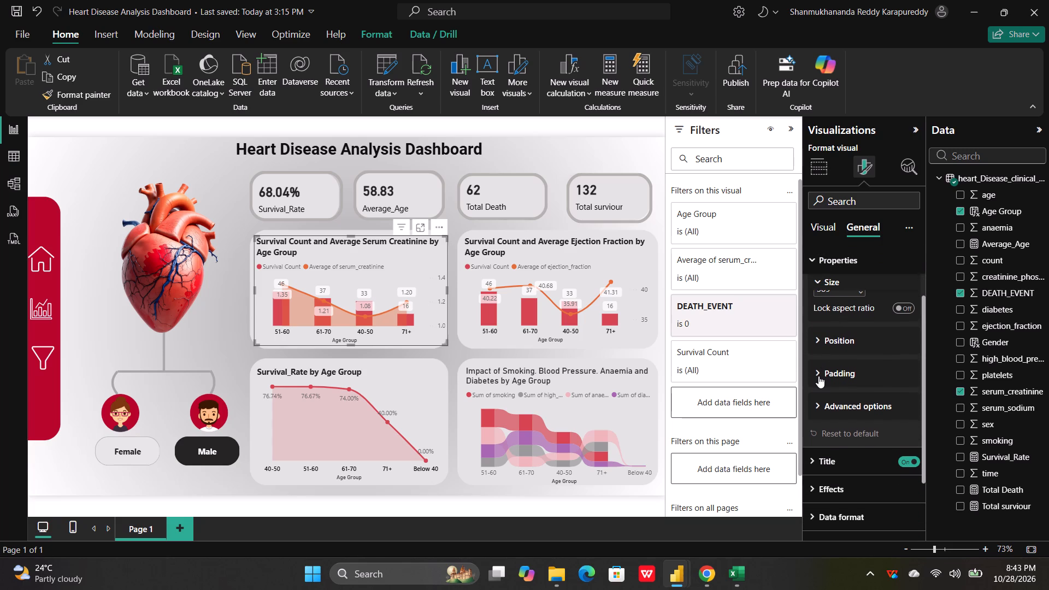
click(818, 376)
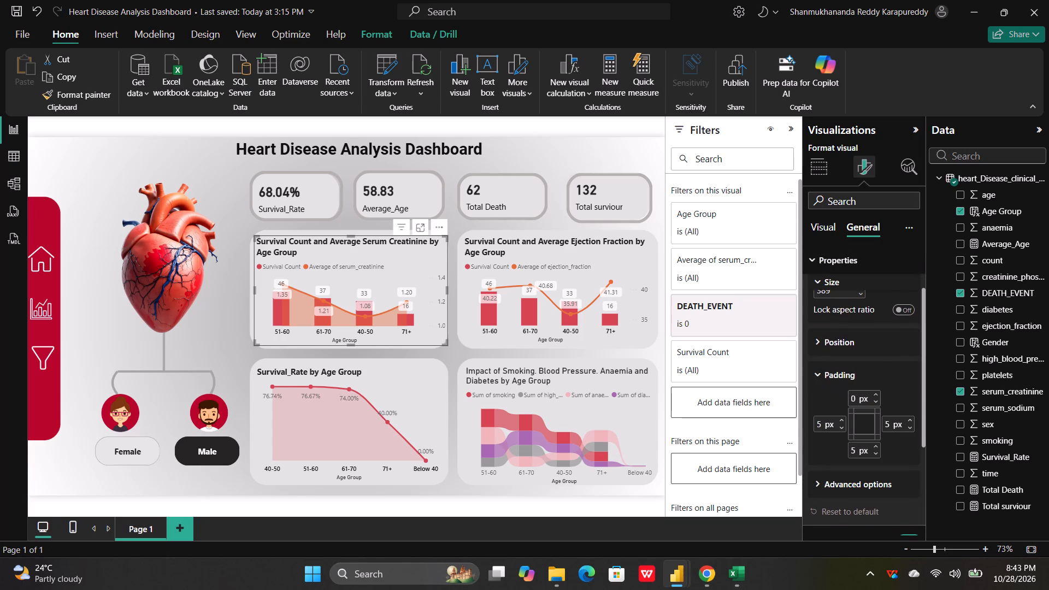
click(818, 373)
scroll(818, 373, down, 1)
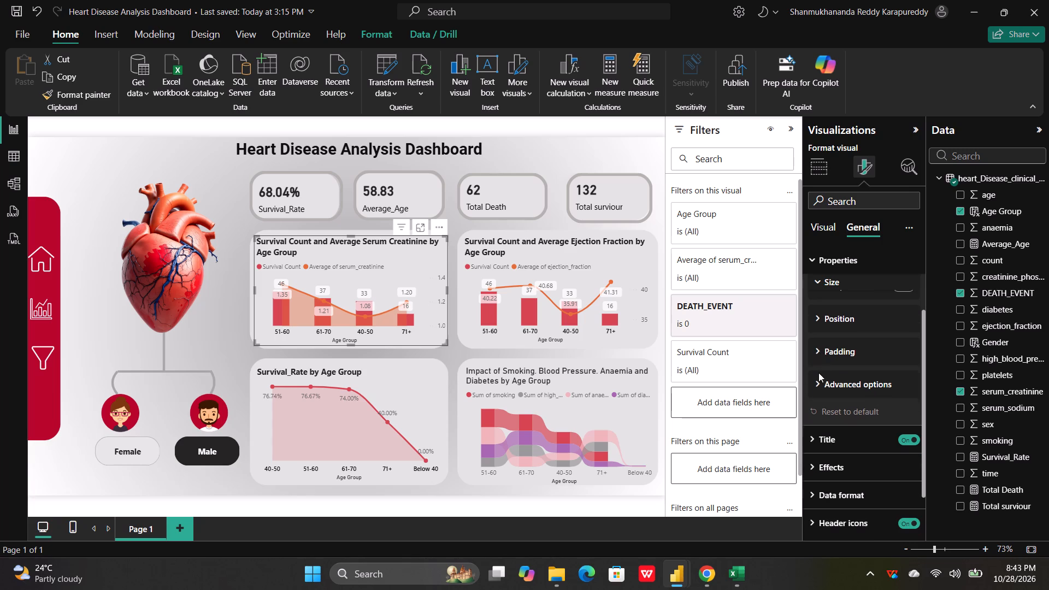
scroll(818, 373, down, 1)
click(818, 316)
click(818, 316)
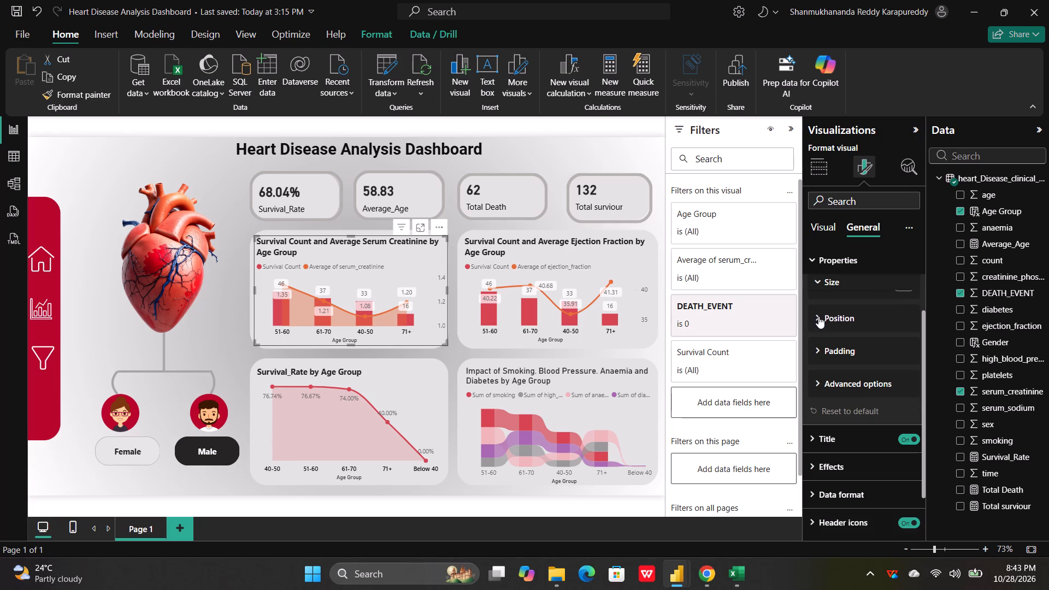
scroll(818, 316, up, 4)
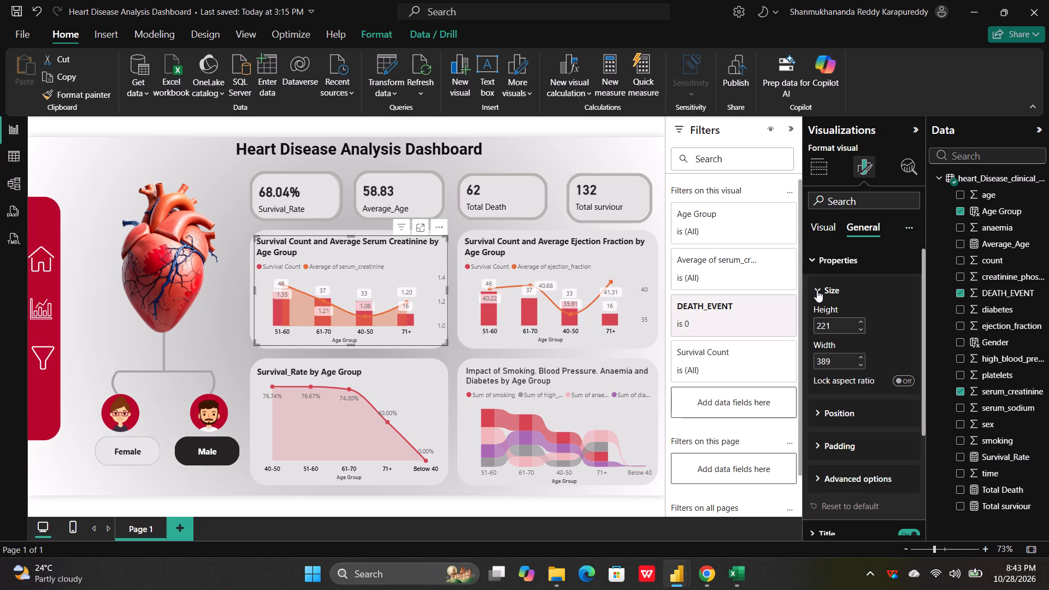
click(816, 264)
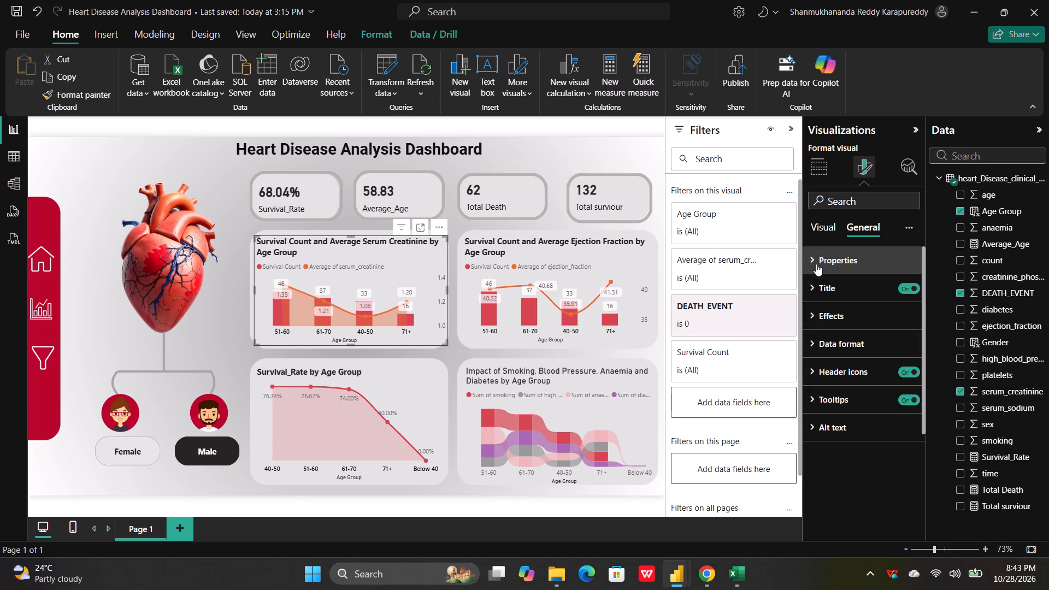
Examine the serum creatinine chart's sort options and the filters and slicers affecting it.
click(440, 223)
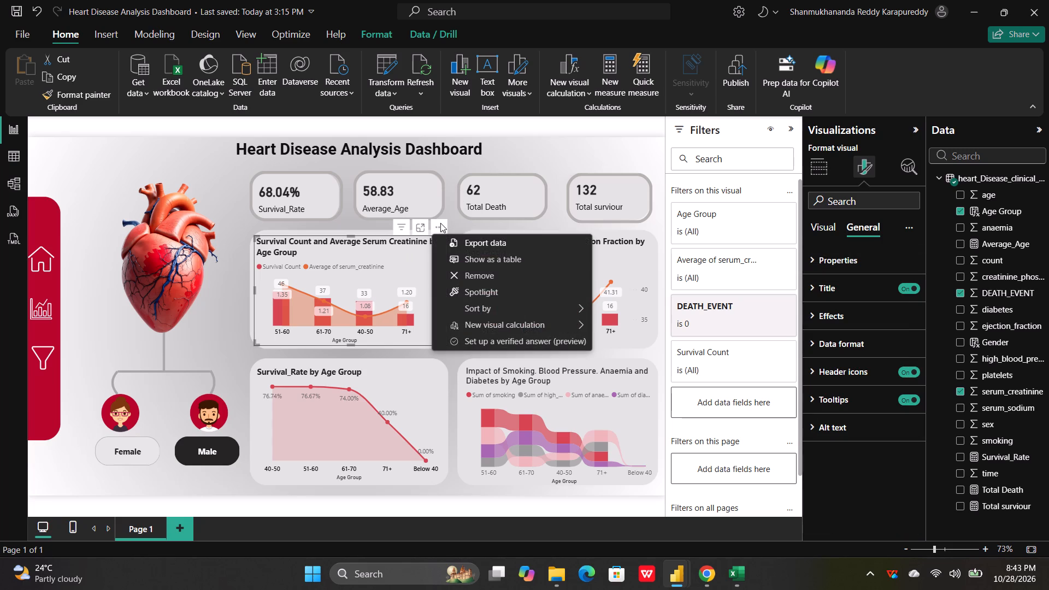
click(403, 228)
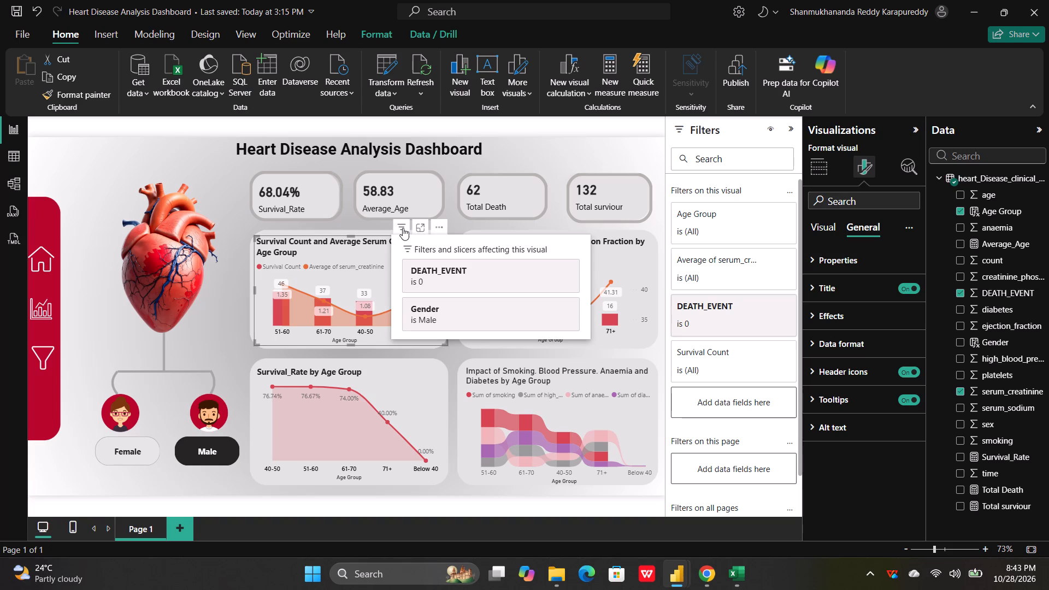
click(403, 228)
click(437, 224)
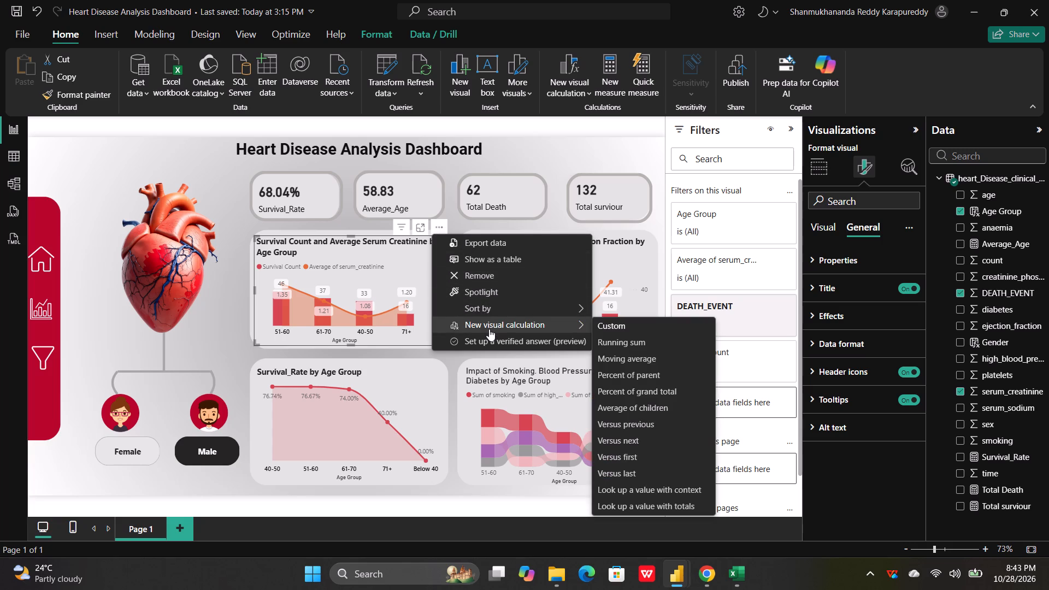
click(404, 226)
click(404, 226)
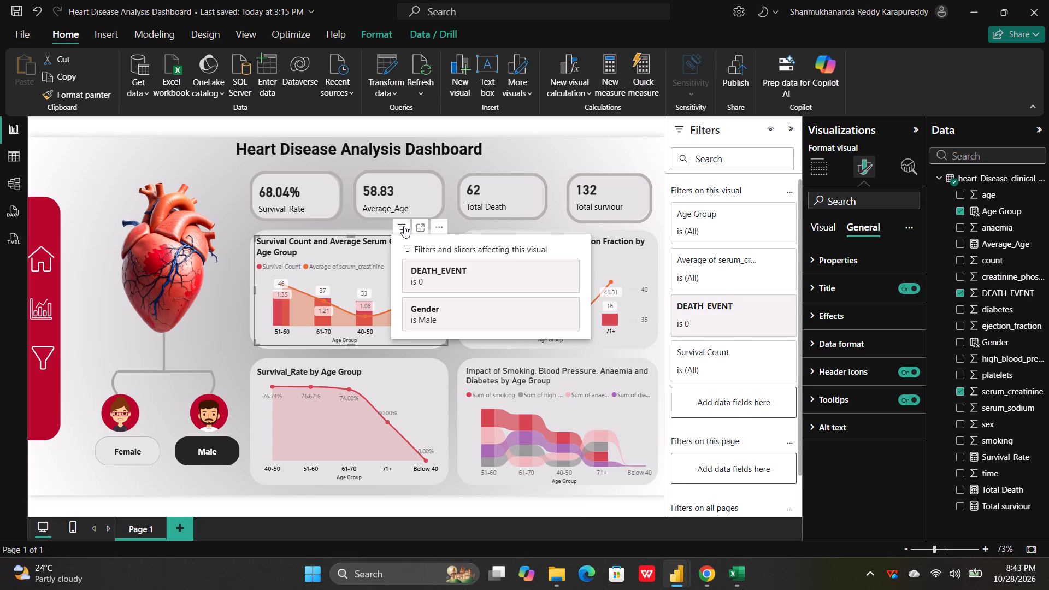
click(410, 252)
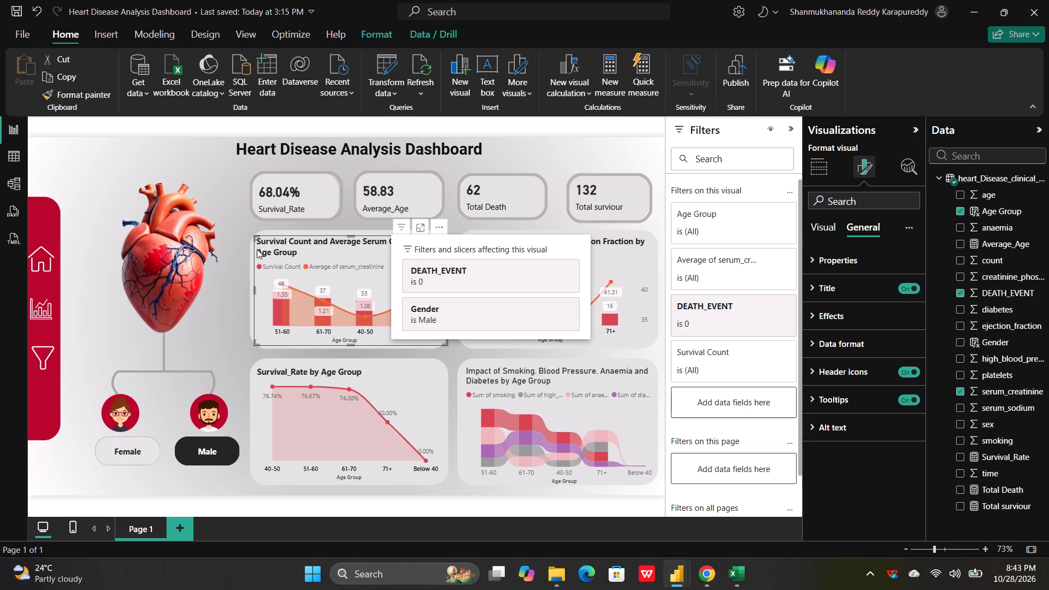
click(257, 238)
click(349, 255)
click(349, 255)
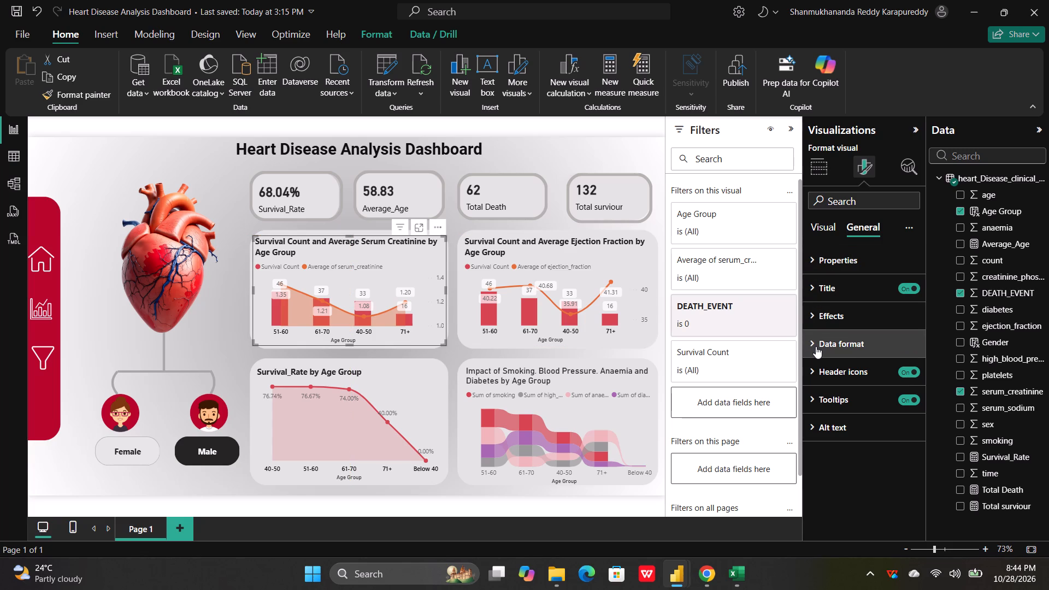
Examine the serum creatinine chart's visual format categories, from the axes and legend through to the plot area background.
click(826, 237)
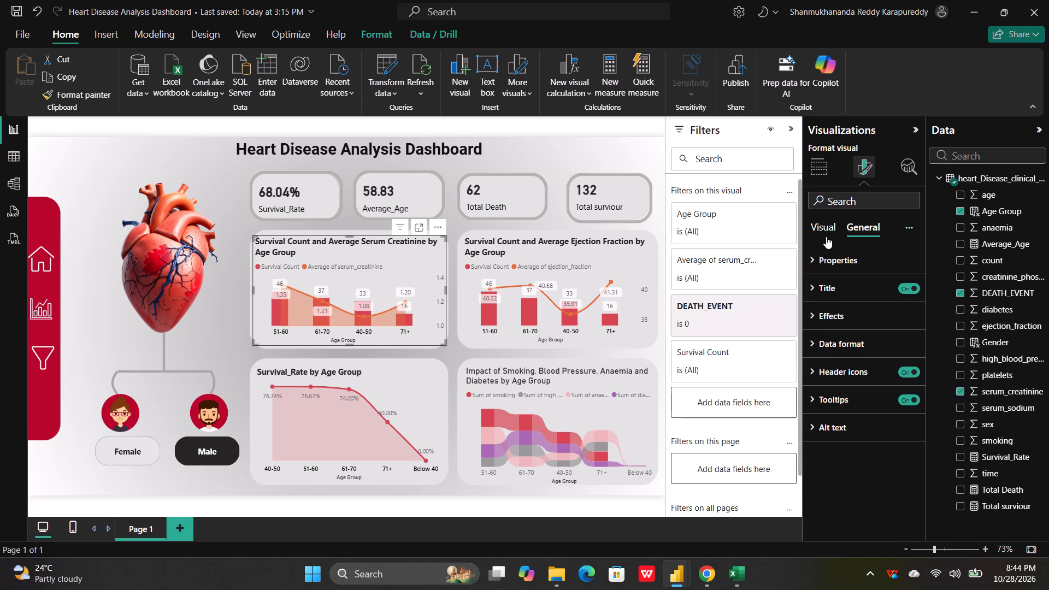
click(814, 259)
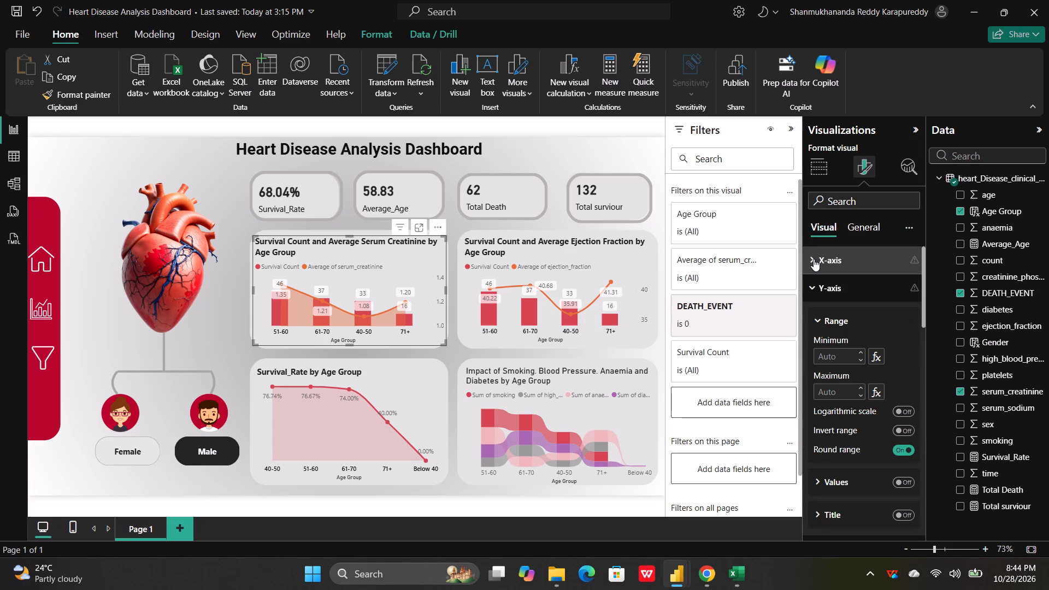
click(813, 280)
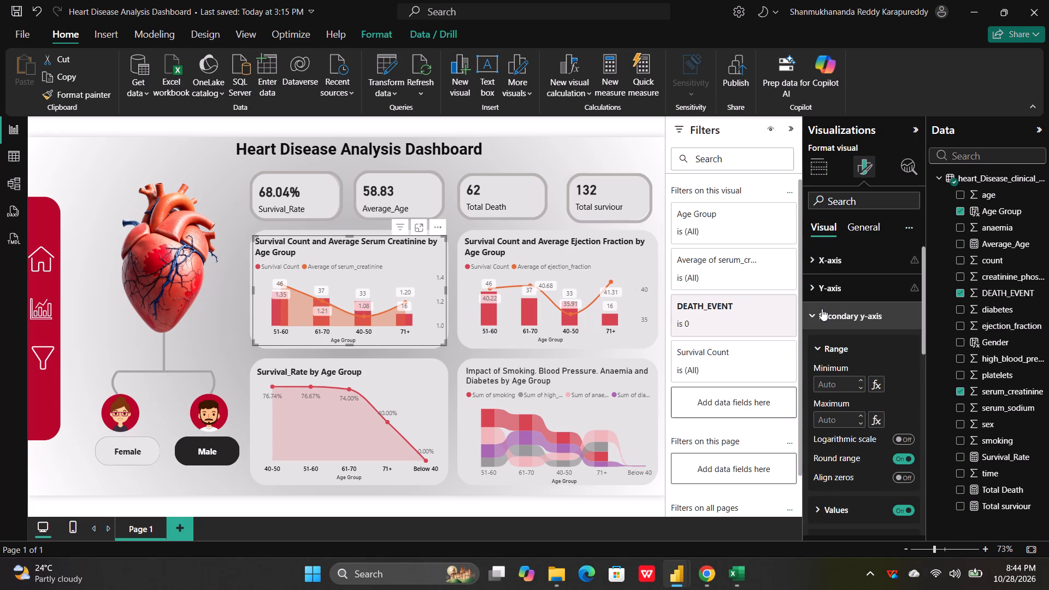
click(817, 314)
scroll(817, 314, down, 1)
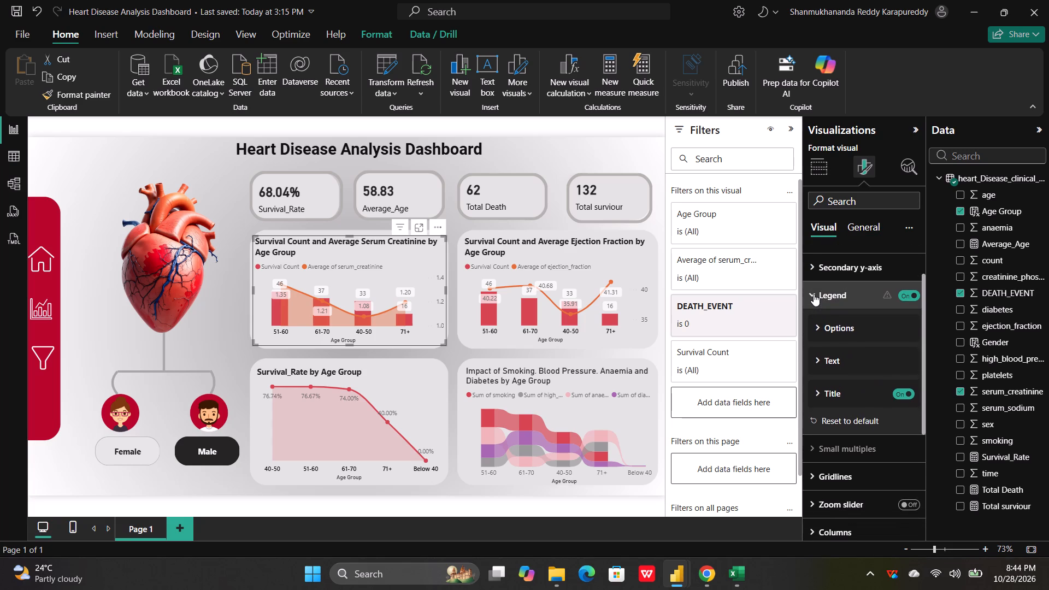
click(814, 294)
scroll(845, 418, down, 1)
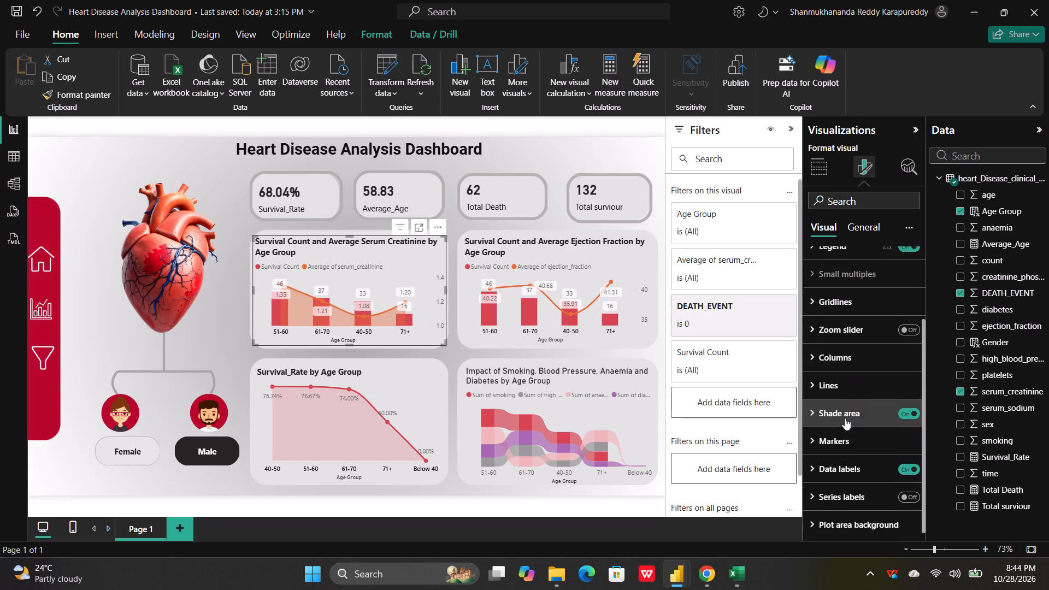
scroll(845, 418, down, 1)
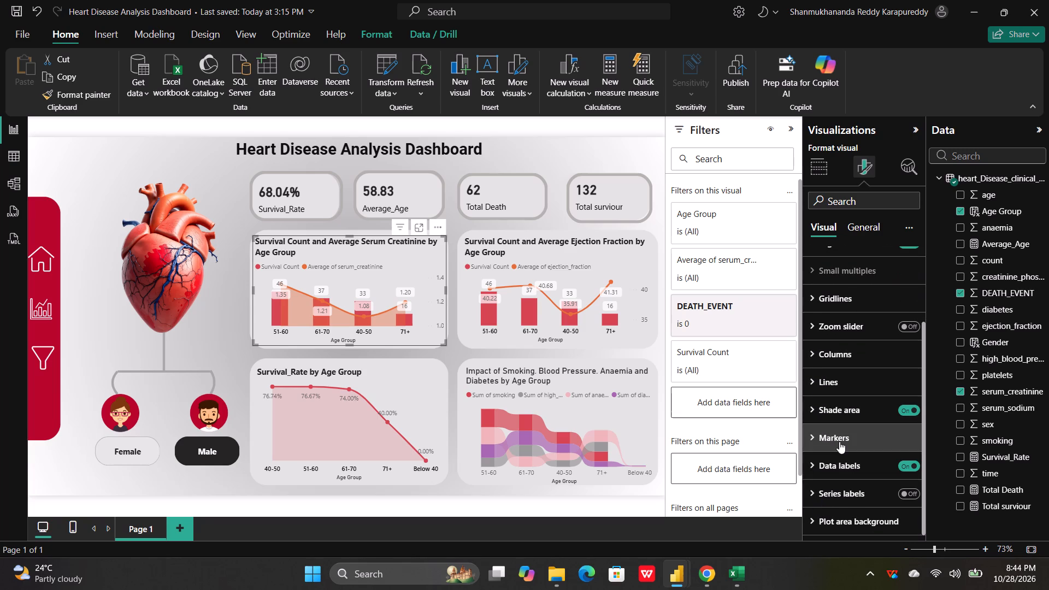
scroll(839, 441, down, 4)
scroll(843, 416, up, 2)
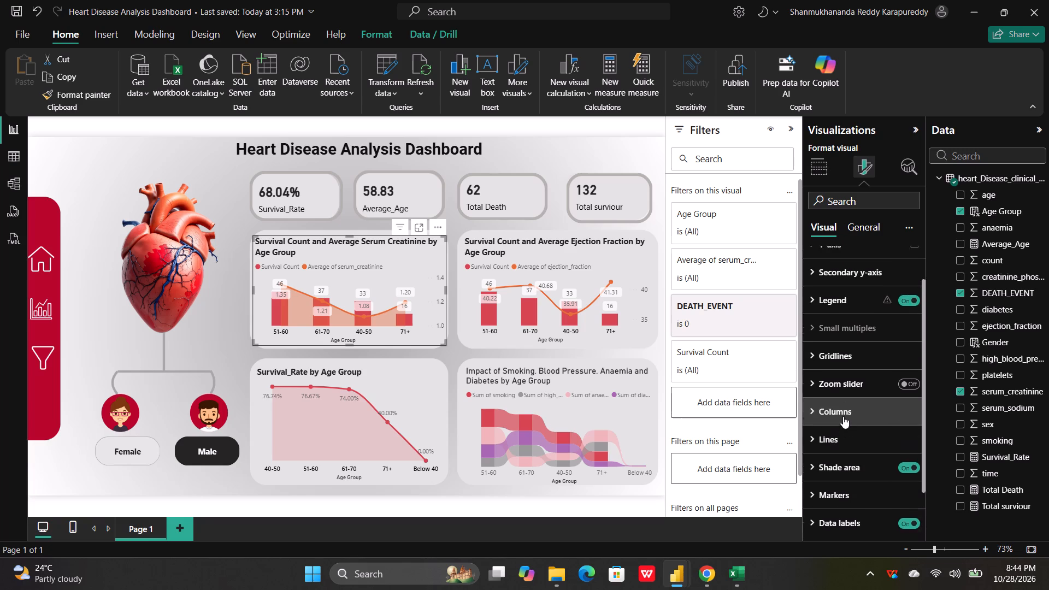
scroll(843, 416, up, 3)
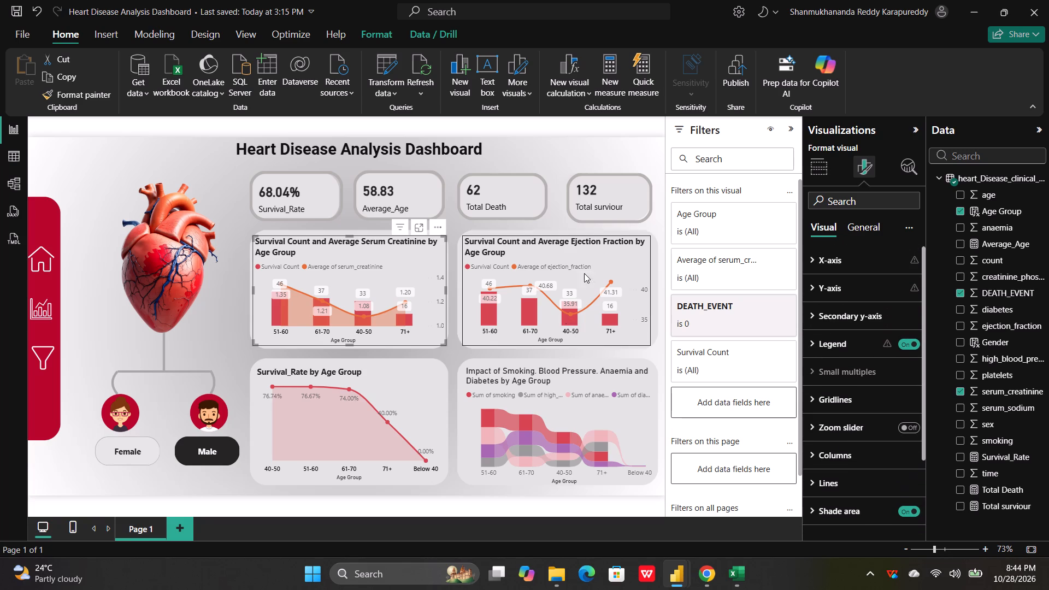
Examine the Survival Count and Average Ejection Fraction chart's visual format categories and its general title settings.
click(628, 255)
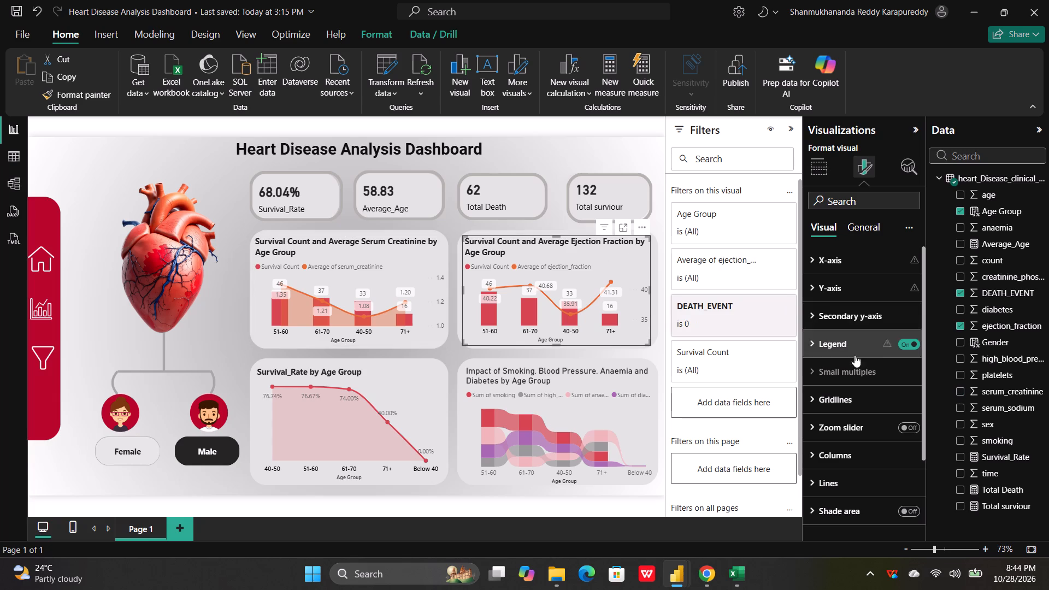
scroll(857, 361, down, 4)
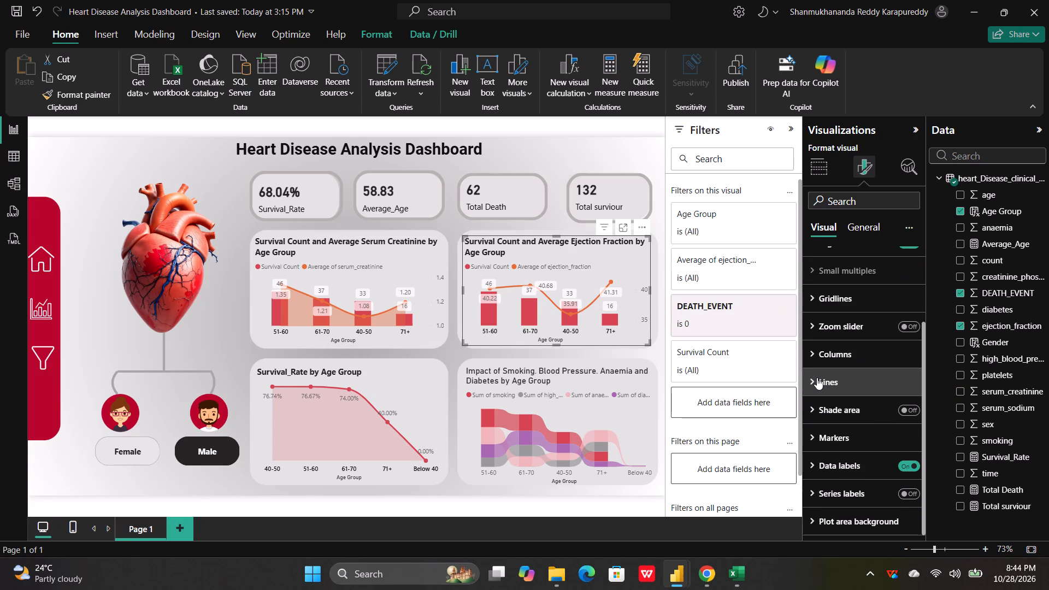
scroll(814, 379, up, 4)
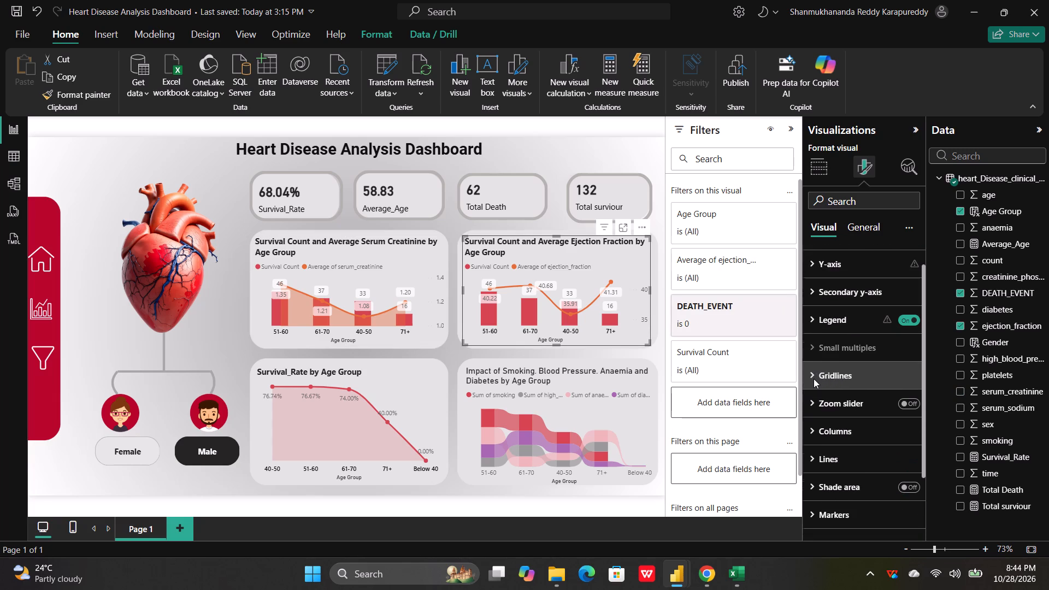
scroll(814, 379, up, 3)
scroll(835, 295, down, 4)
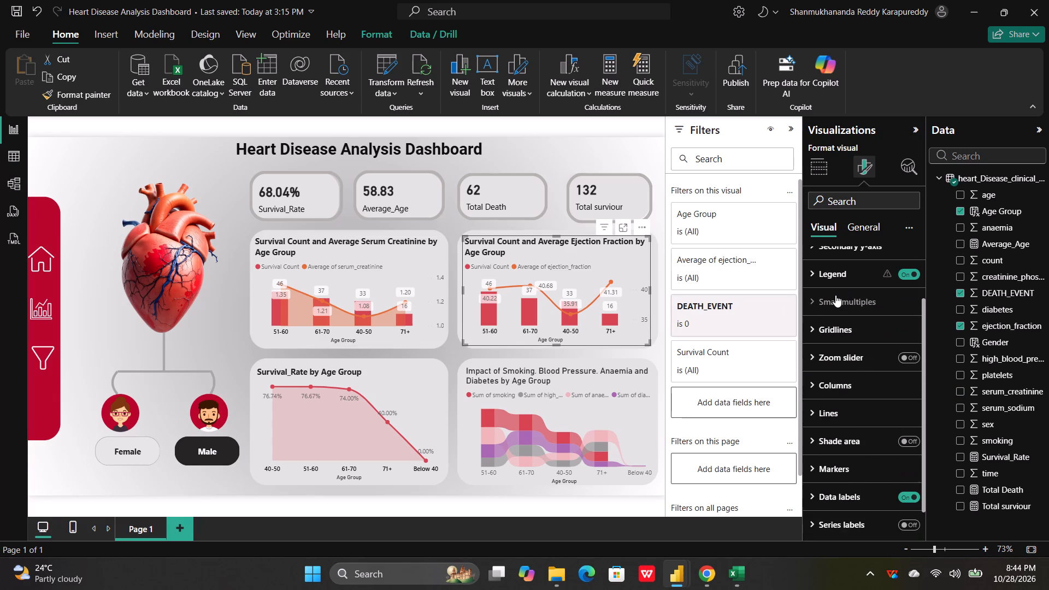
click(858, 224)
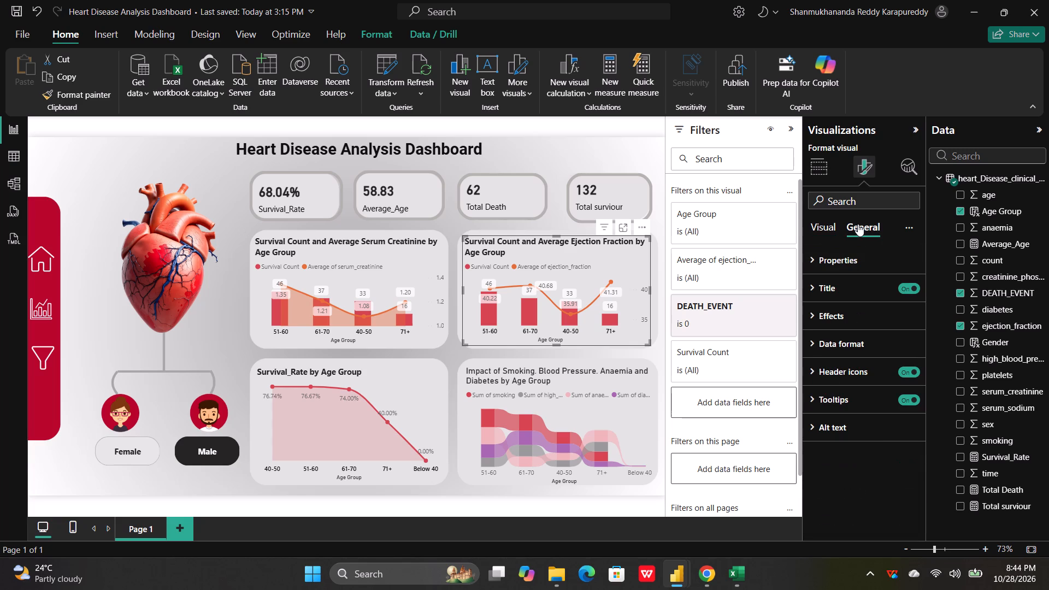
click(813, 293)
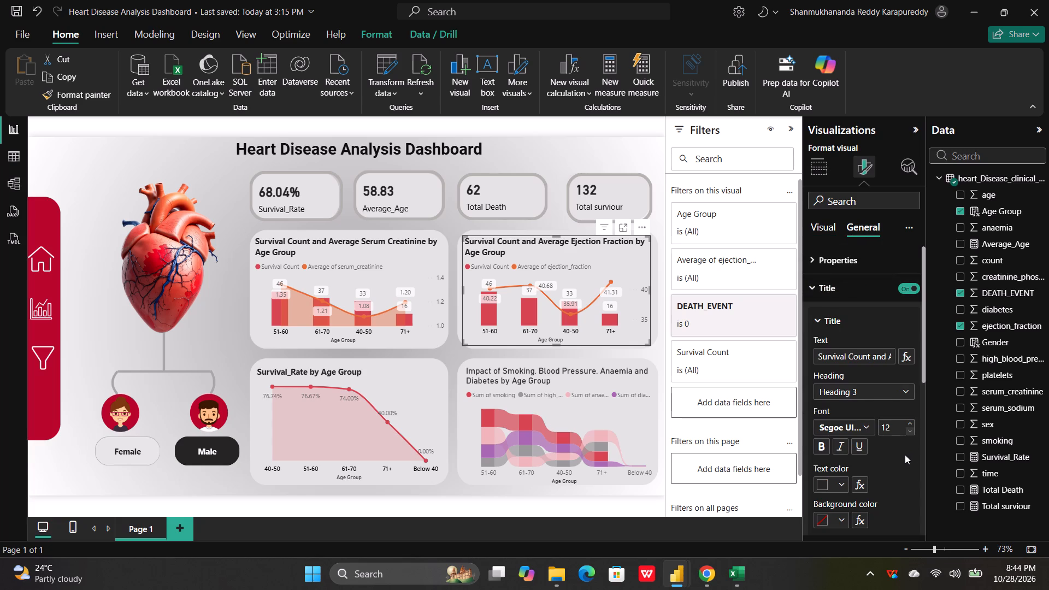
scroll(904, 455, down, 3)
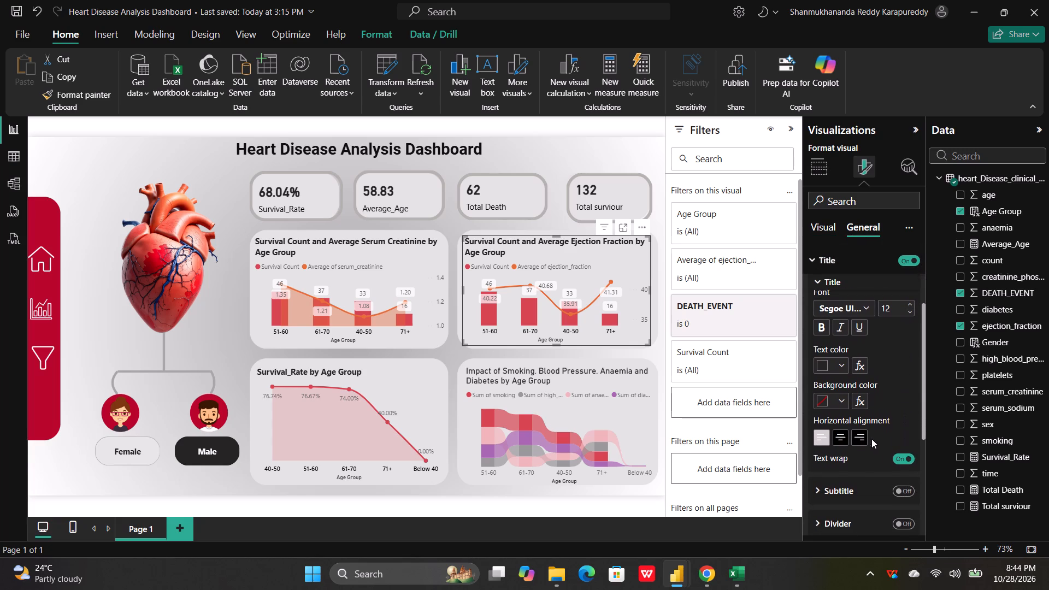
scroll(868, 438, down, 4)
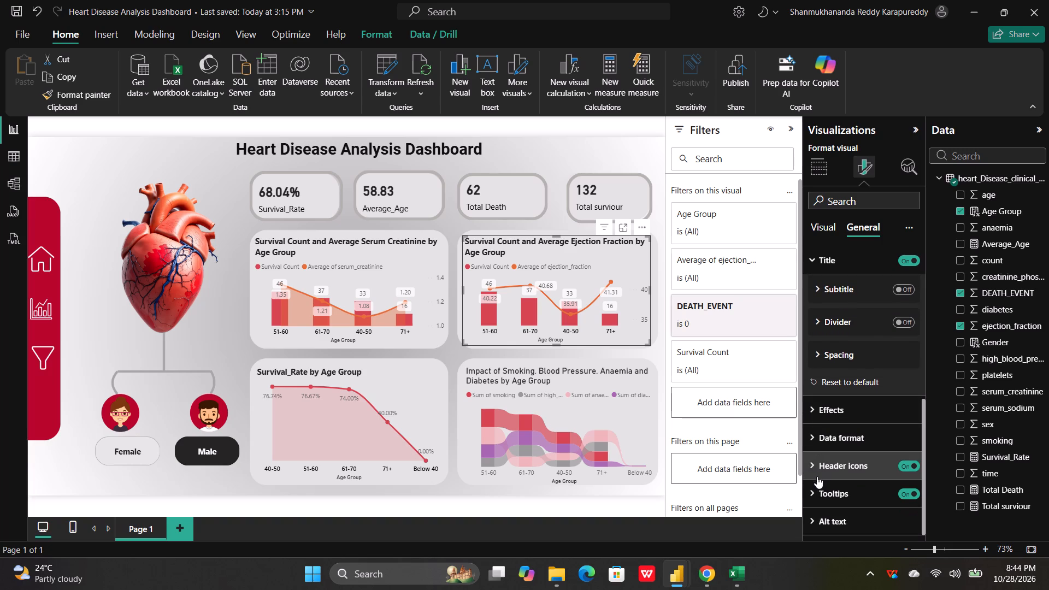
scroll(814, 505, up, 5)
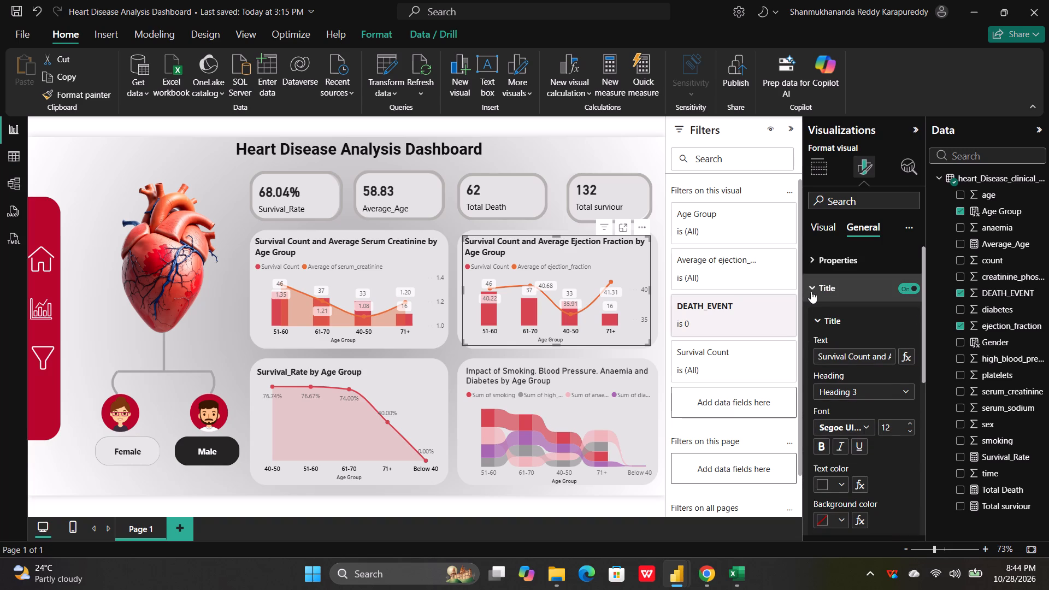
click(821, 291)
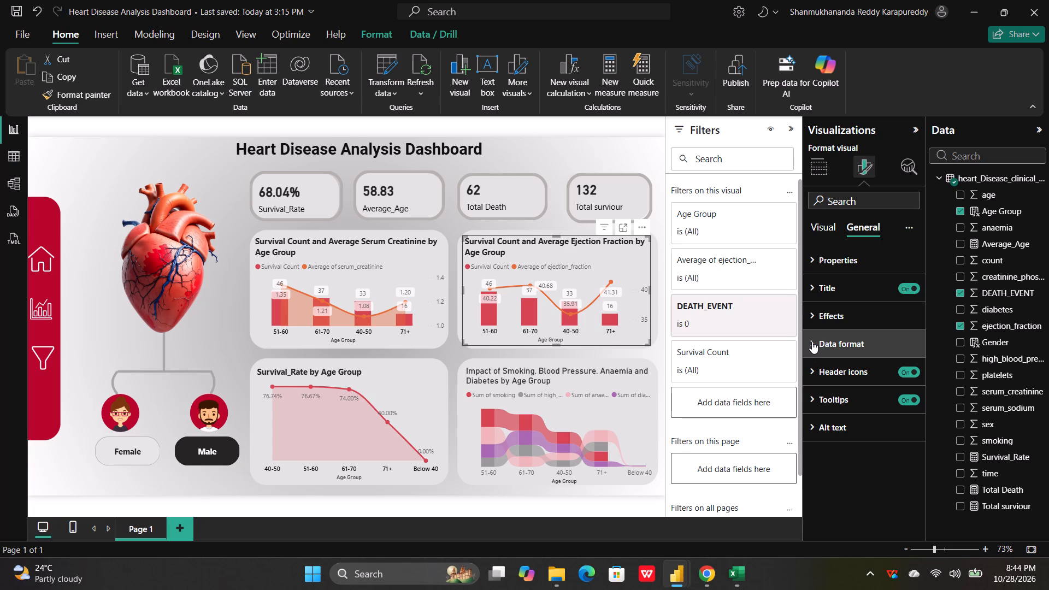
click(830, 223)
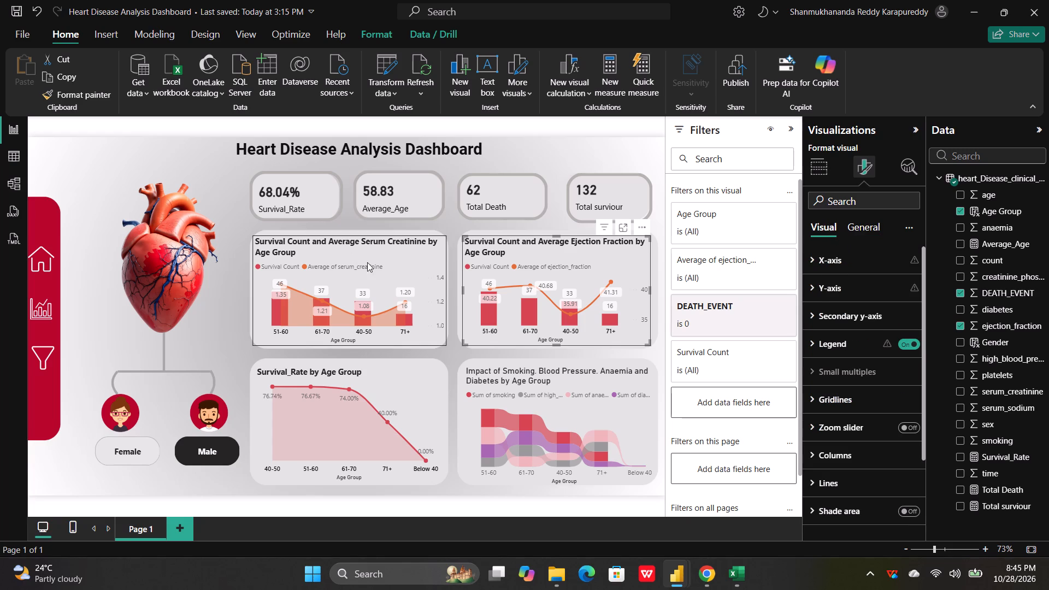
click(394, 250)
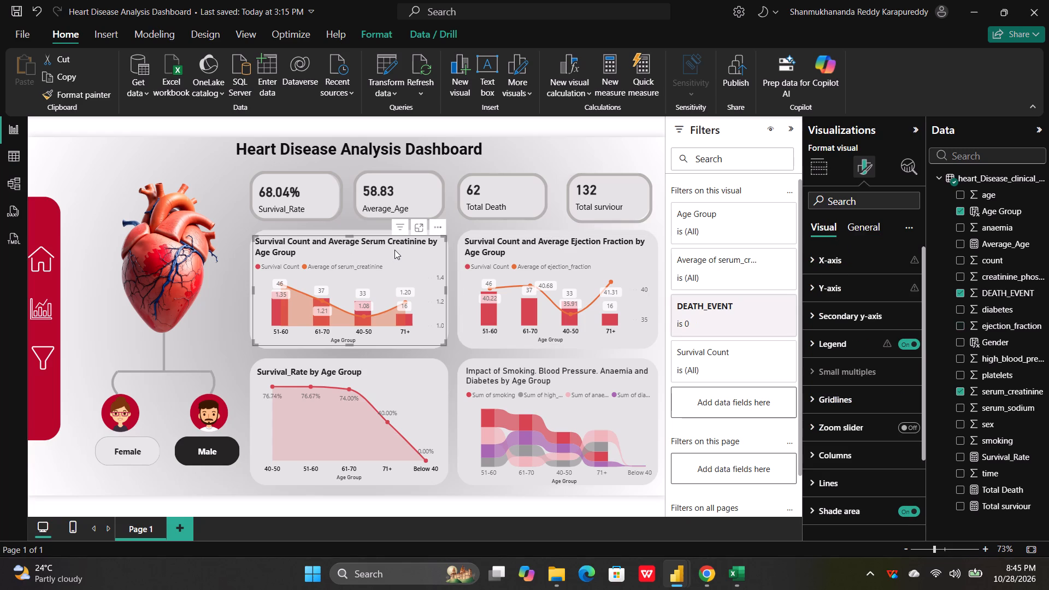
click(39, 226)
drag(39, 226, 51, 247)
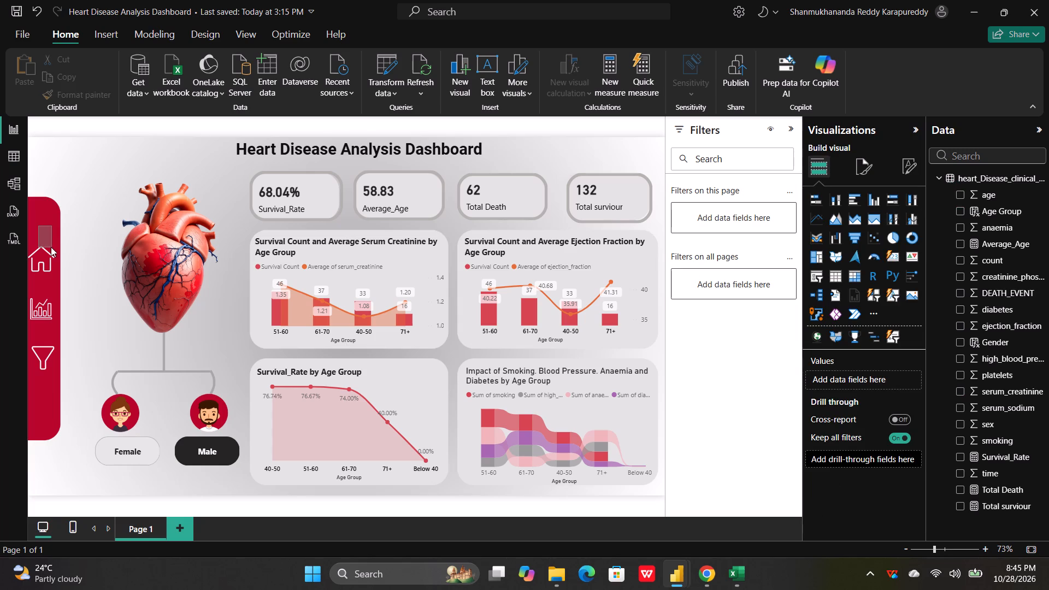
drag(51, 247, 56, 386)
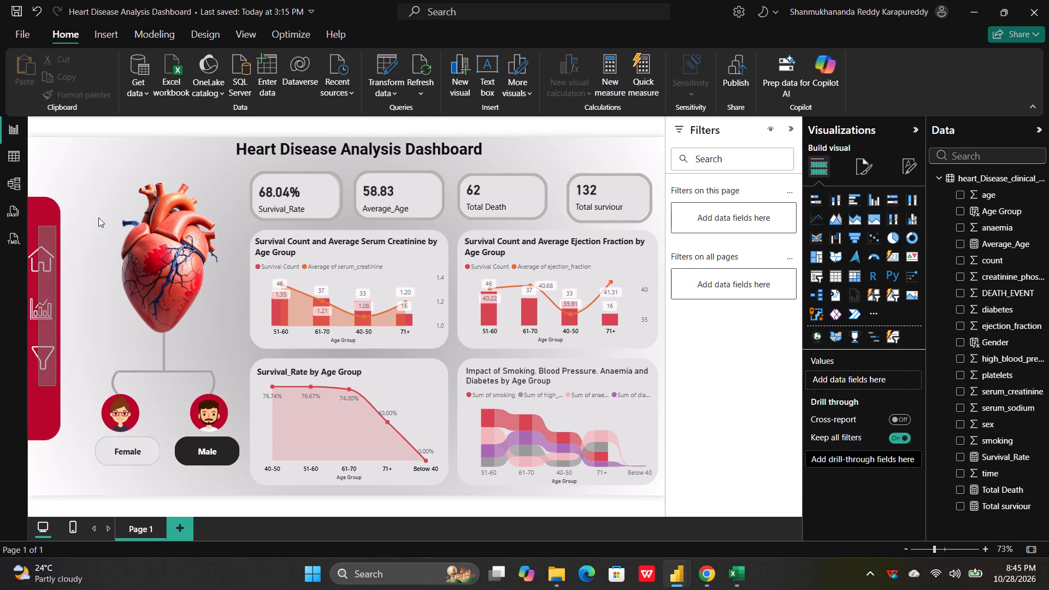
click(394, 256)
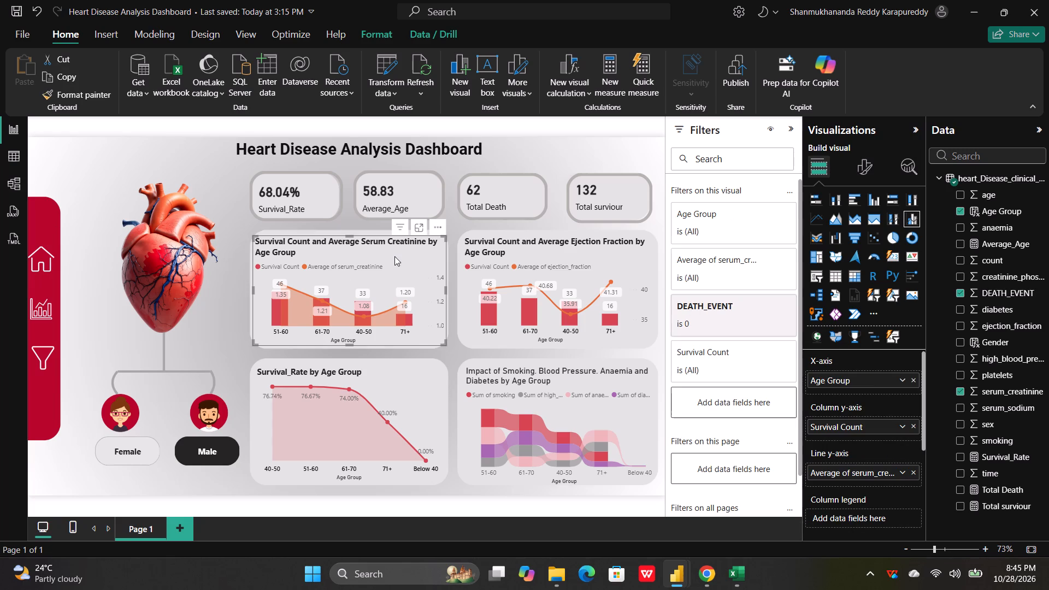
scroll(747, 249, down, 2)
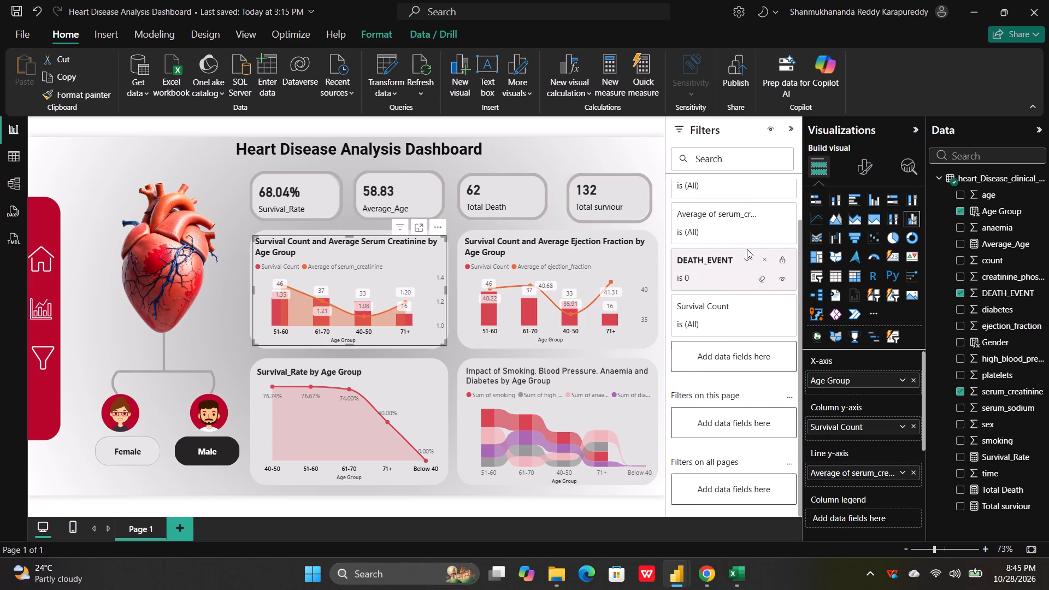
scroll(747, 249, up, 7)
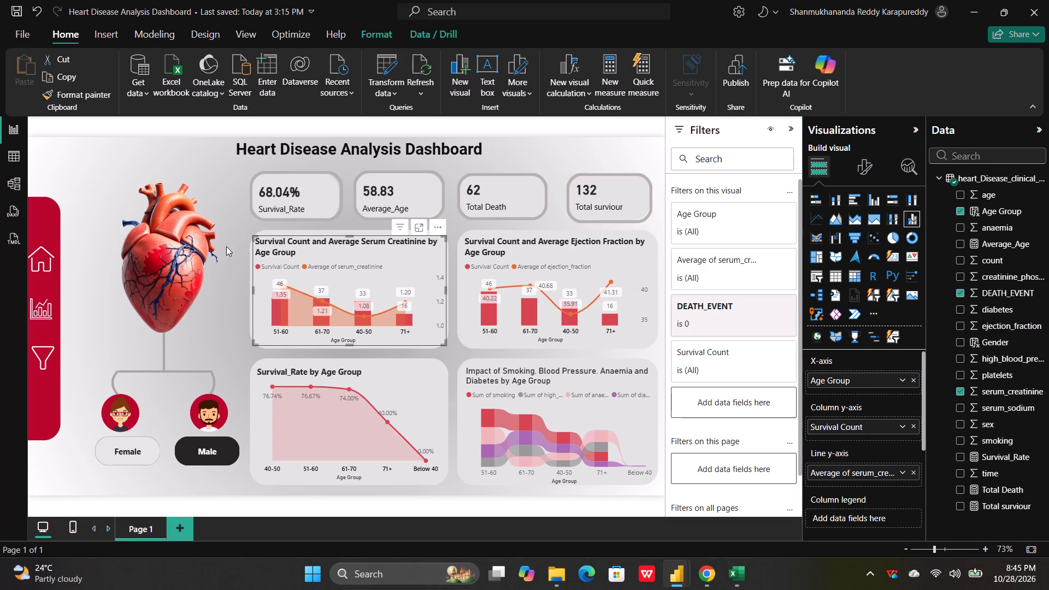
Switch to Chrome and search Google Images for "heart disease dashboard background image for canvas".
click(703, 578)
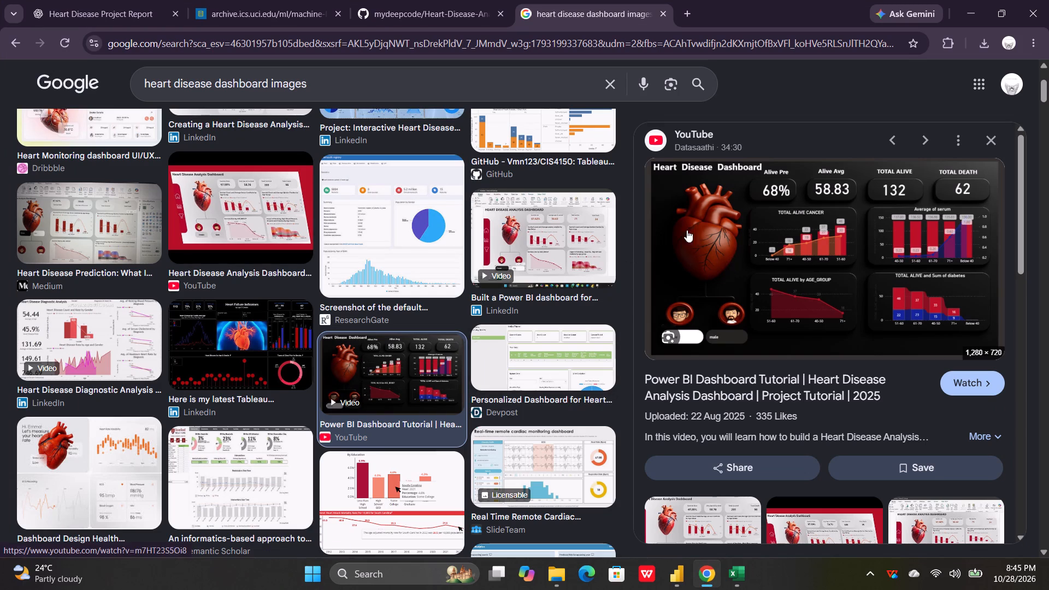
click(309, 85)
key(BackSpace)
key(BackSpace)
key(BackSpace)
key(BackSpace)
key(BackSpace)
key(BackSpace)
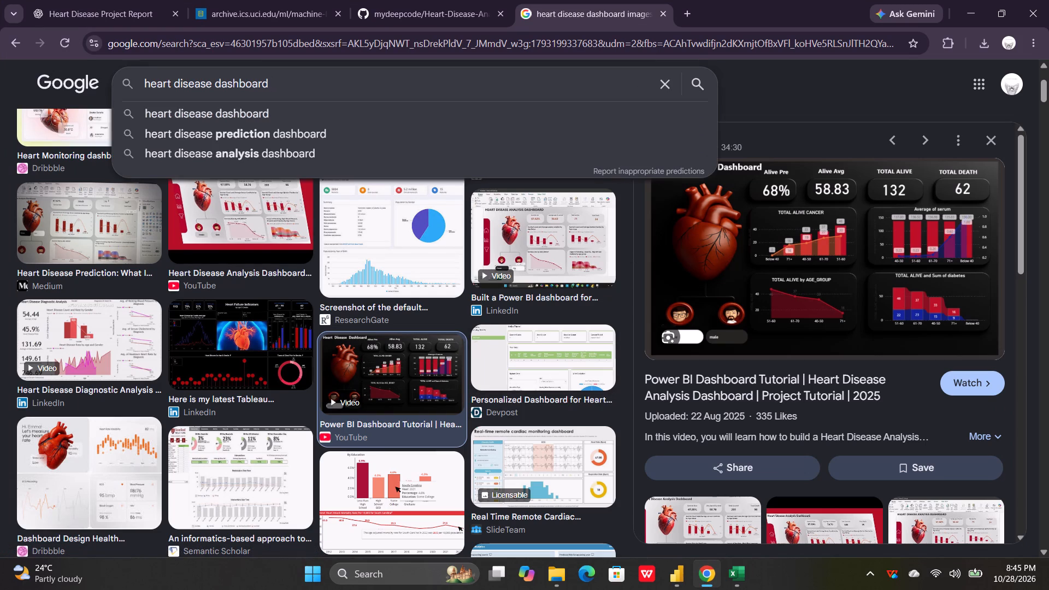
text(background imah)
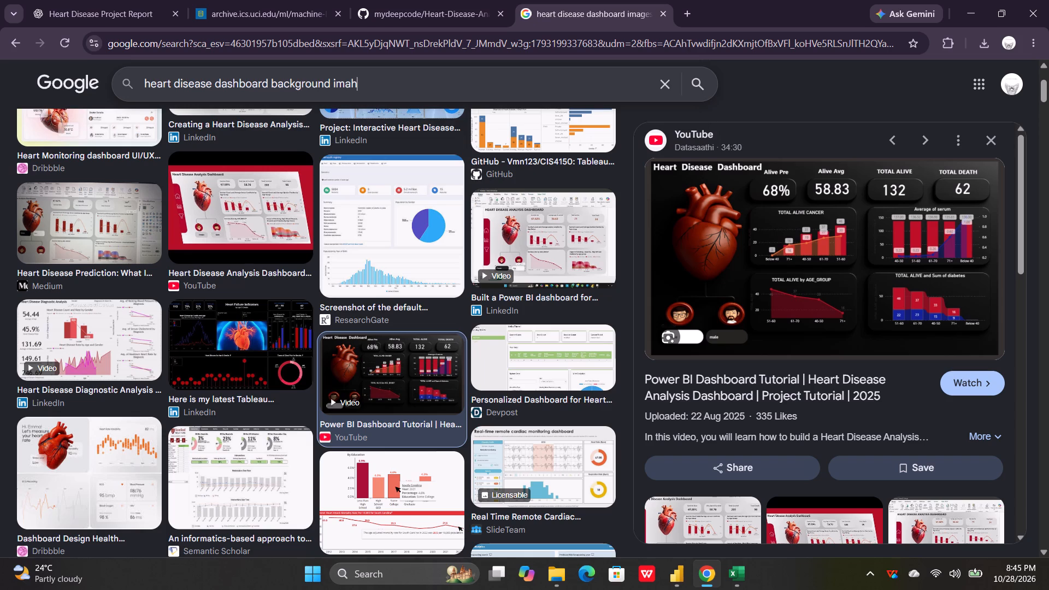
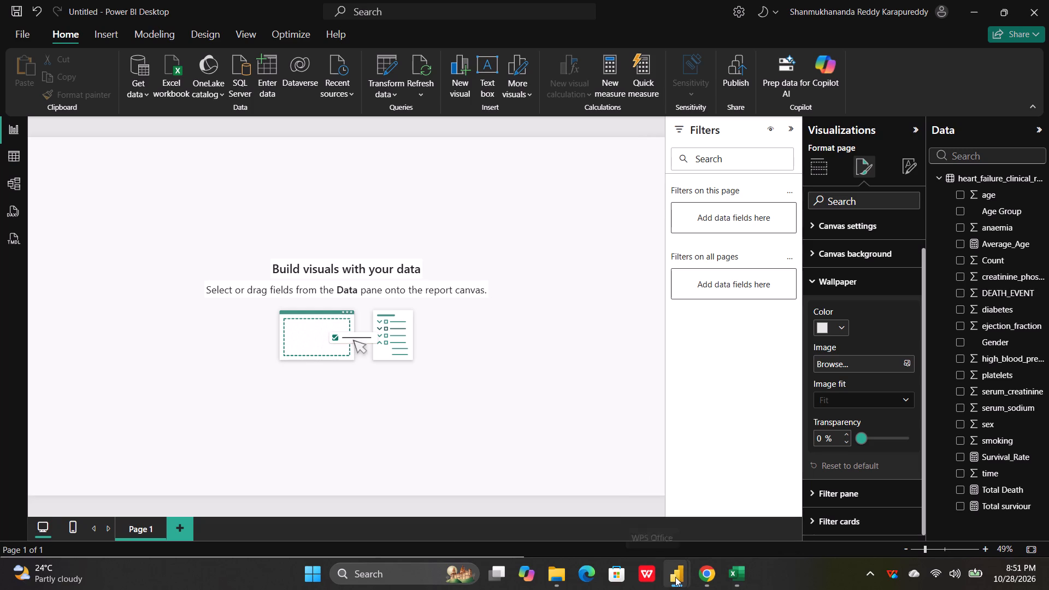
click(528, 522)
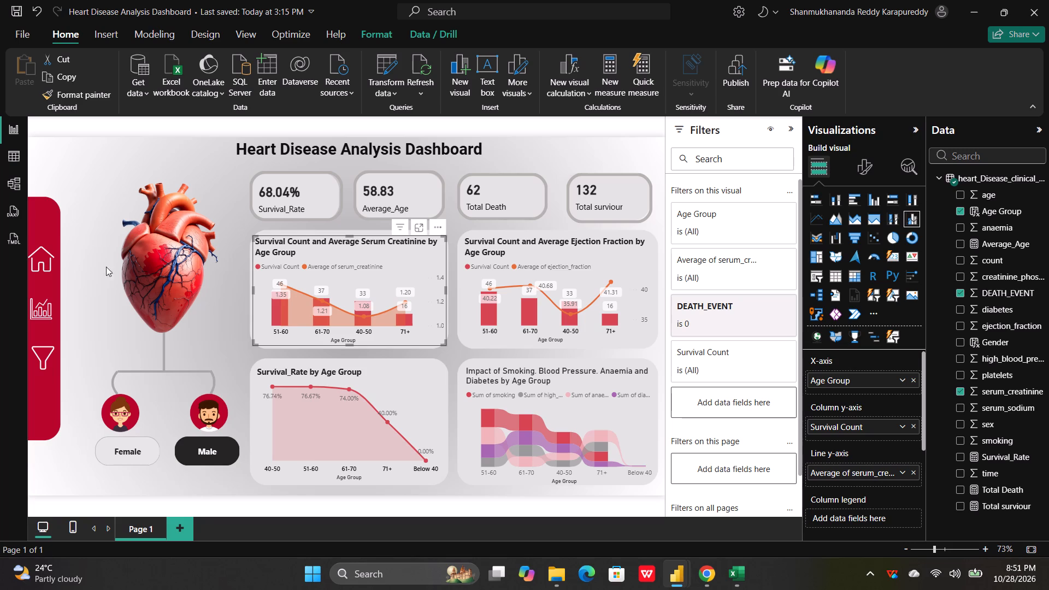
click(42, 259)
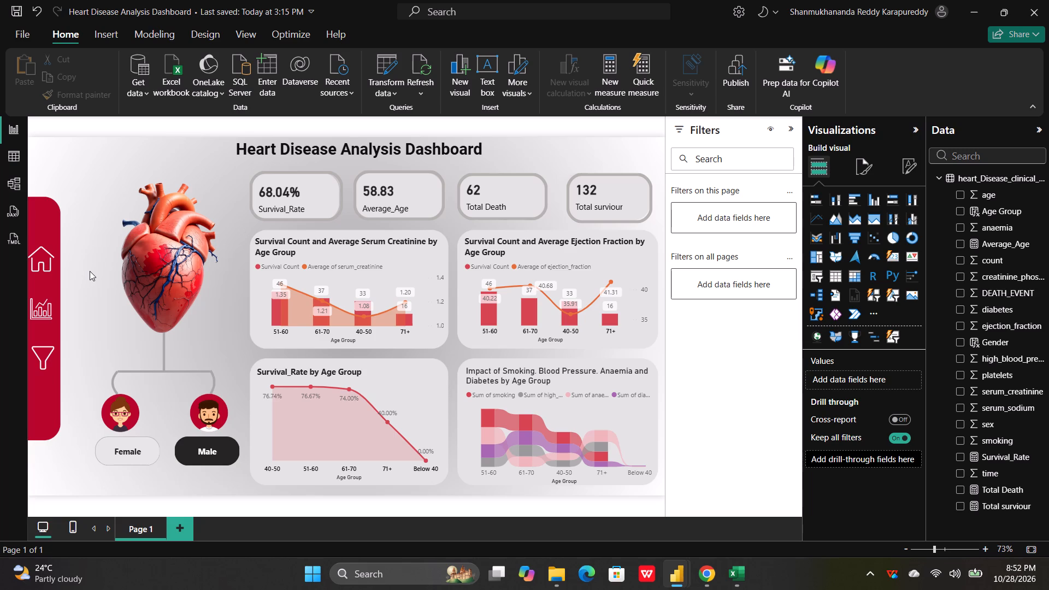
click(130, 453)
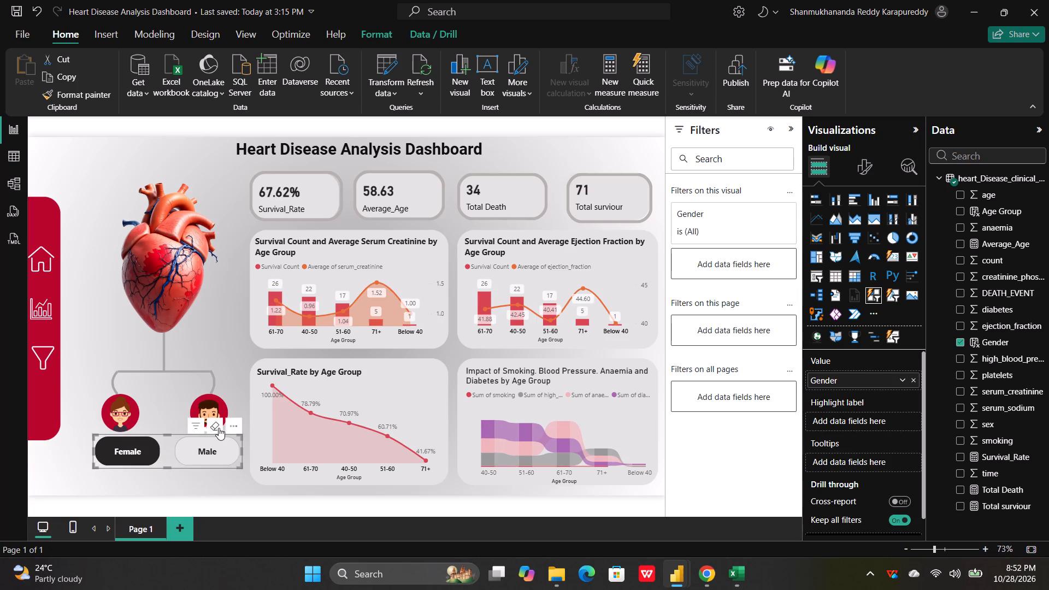
click(231, 424)
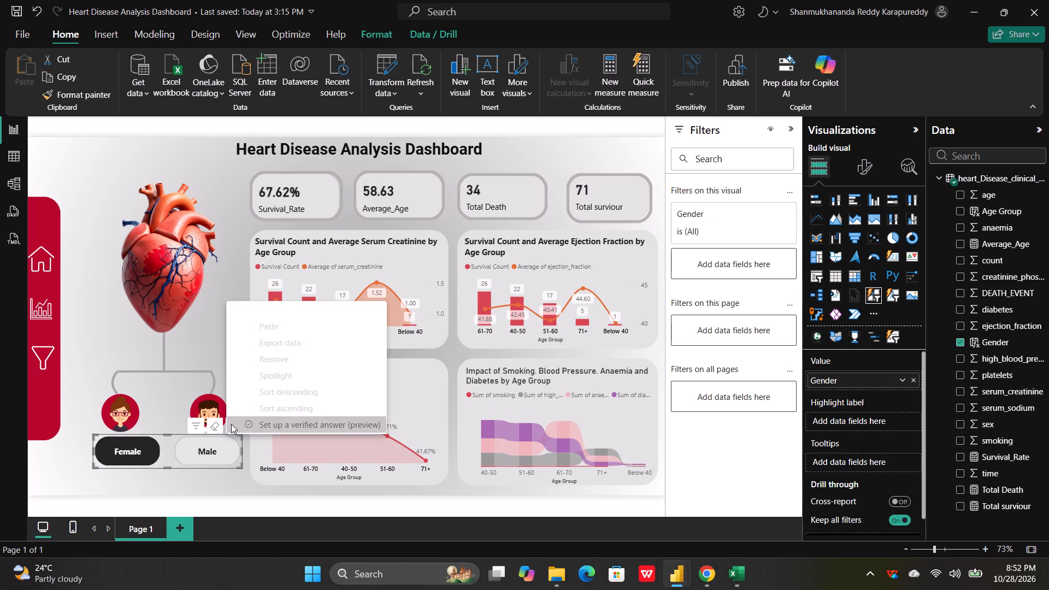
click(186, 337)
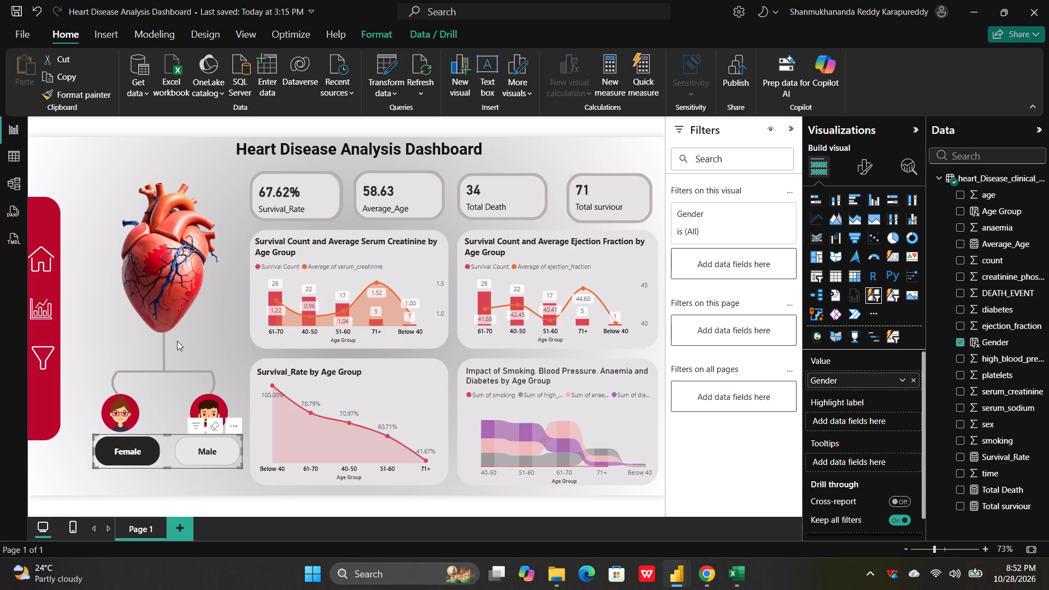
click(164, 347)
click(164, 347)
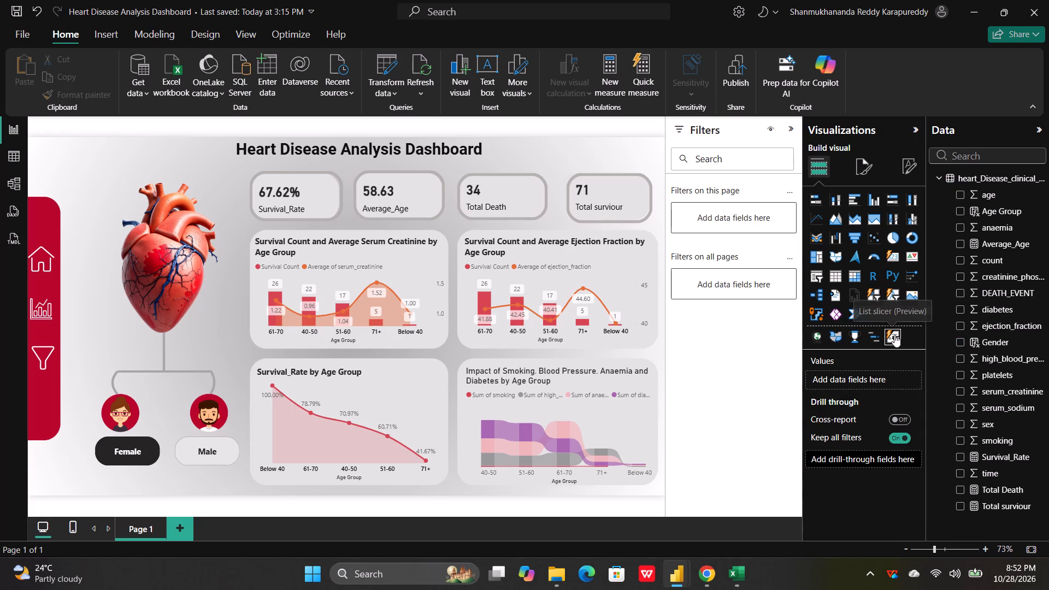
click(197, 449)
click(132, 446)
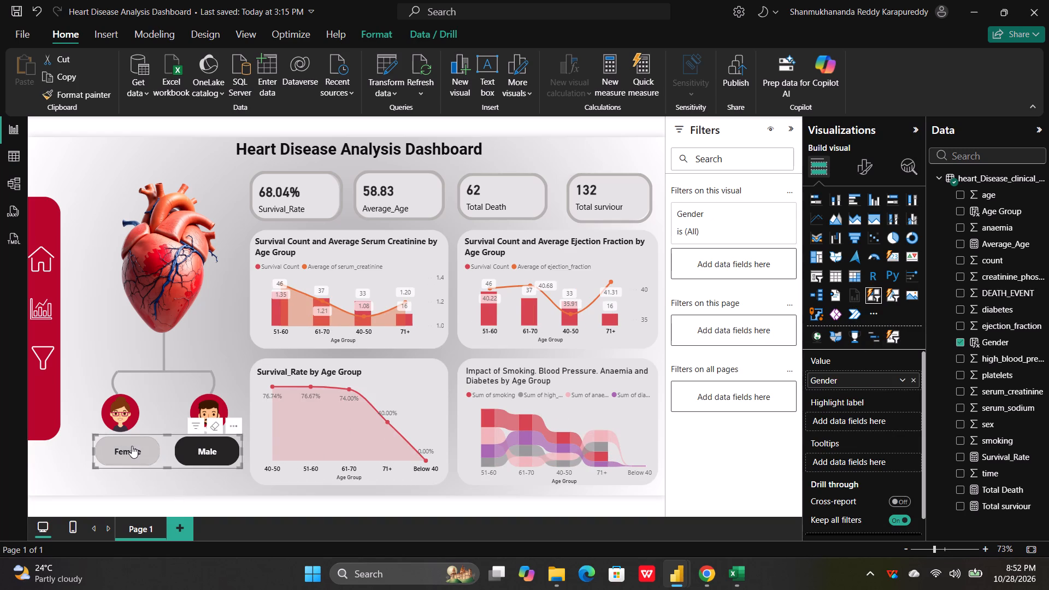
click(201, 451)
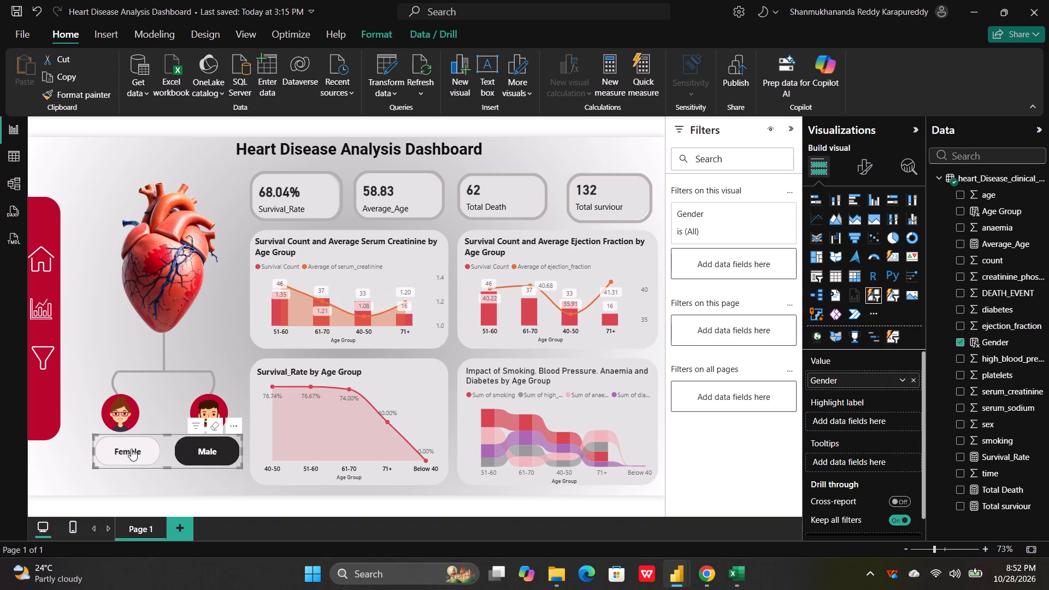
click(125, 446)
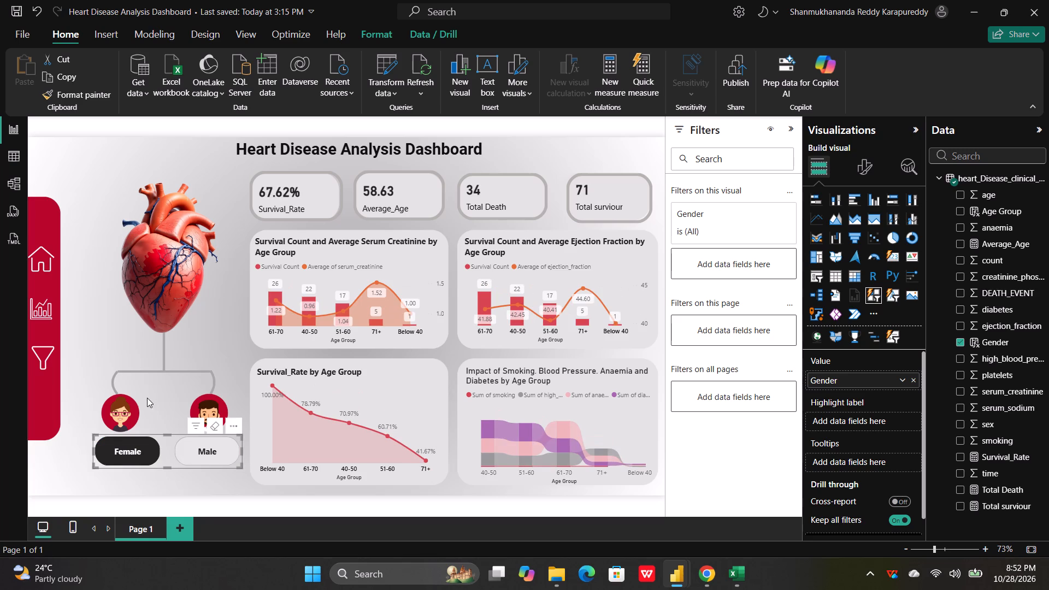
click(122, 411)
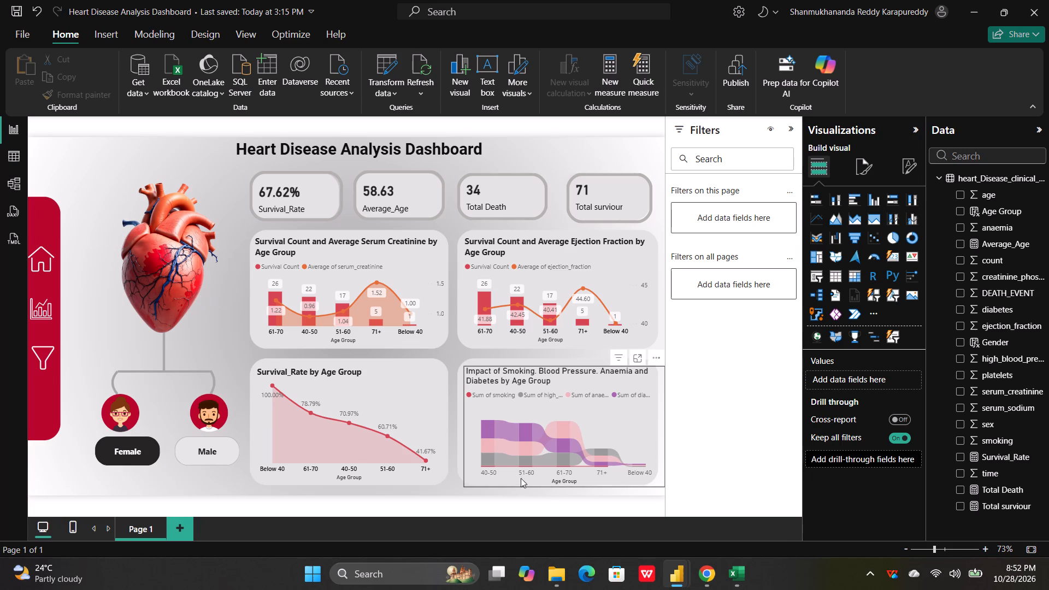
In a new Chrome tab, search Google for "heart disease dahsboard github" and open GitHub's heart-disease-prediction topic page.
click(705, 574)
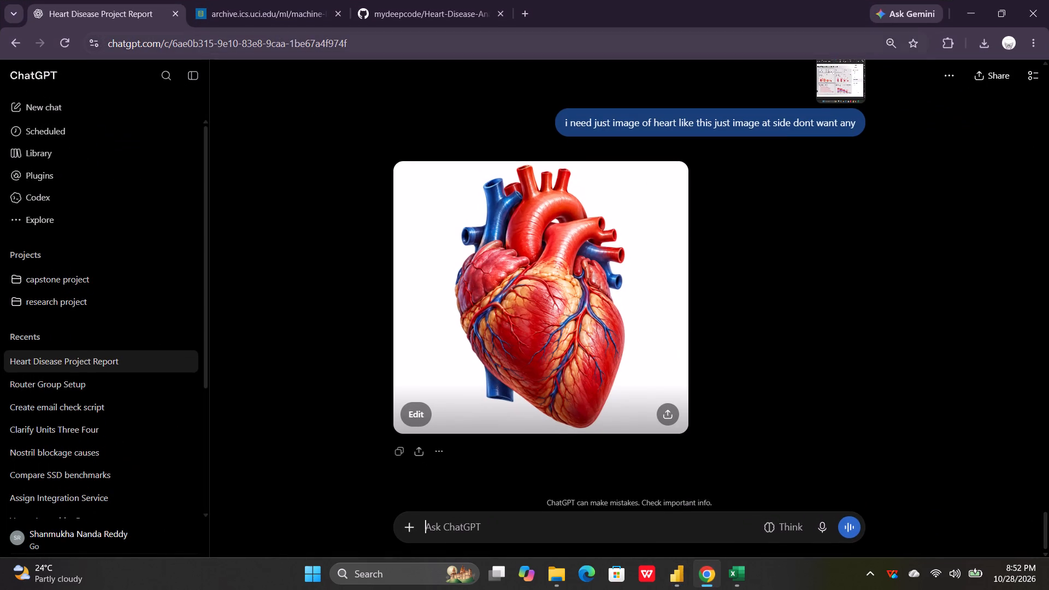
click(447, 10)
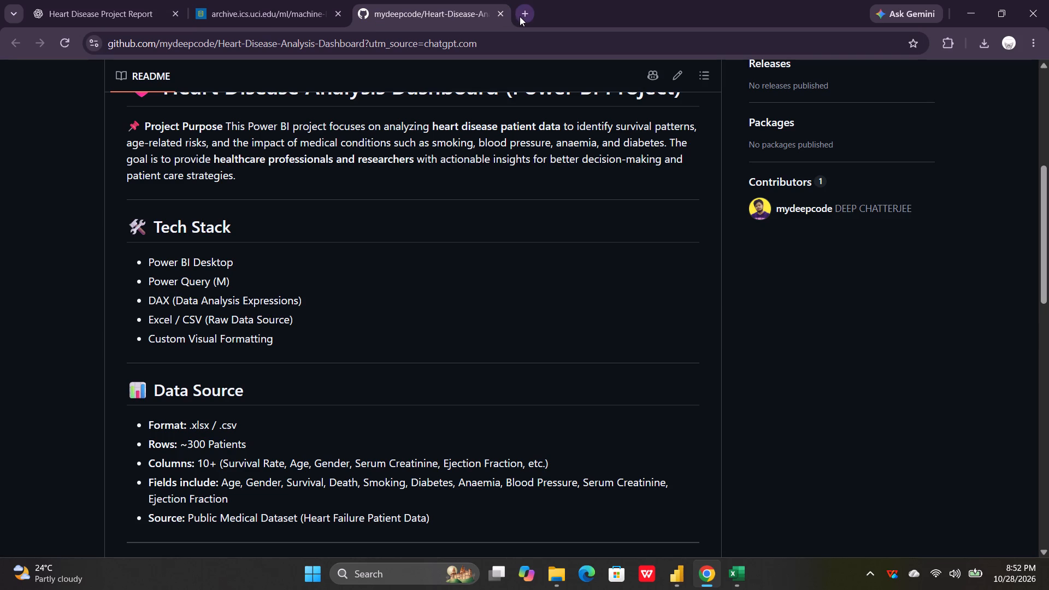
click(524, 15)
text(heart de)
key(BackSpace)
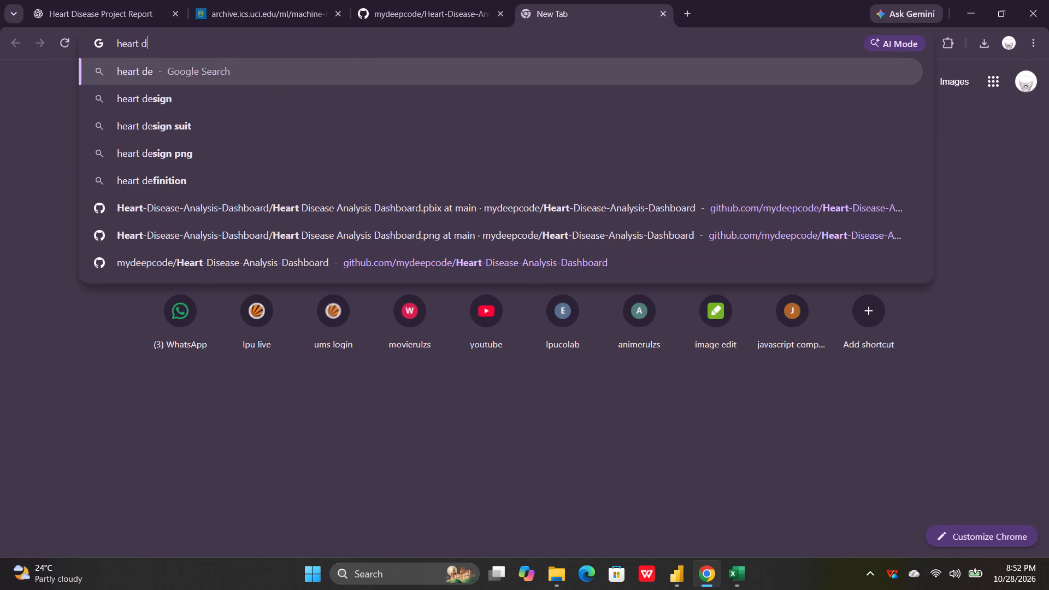
text(is)
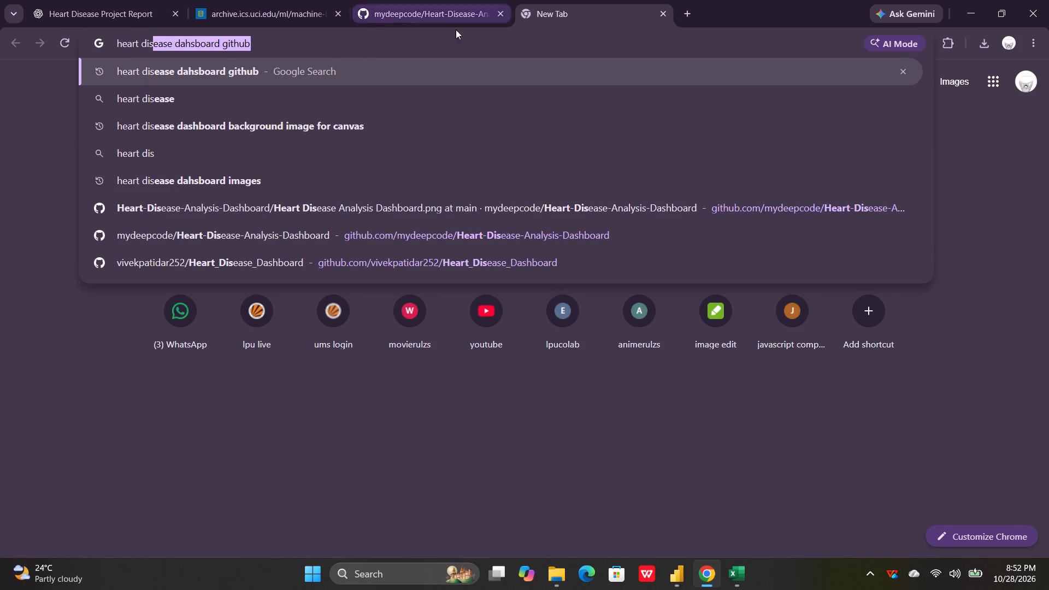
click(386, 46)
key(Return)
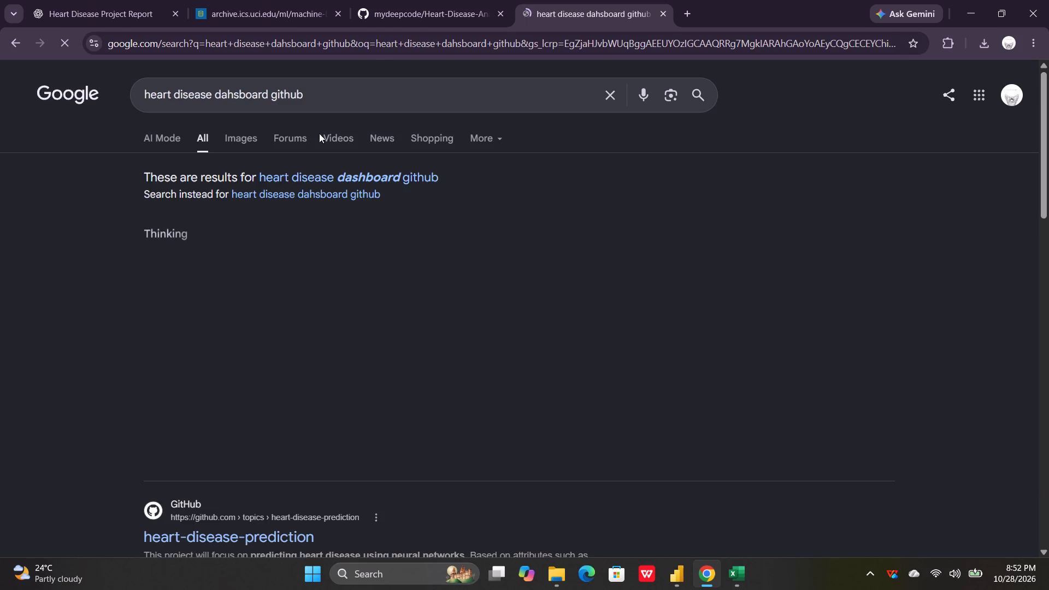
scroll(232, 305, down, 5)
click(195, 258)
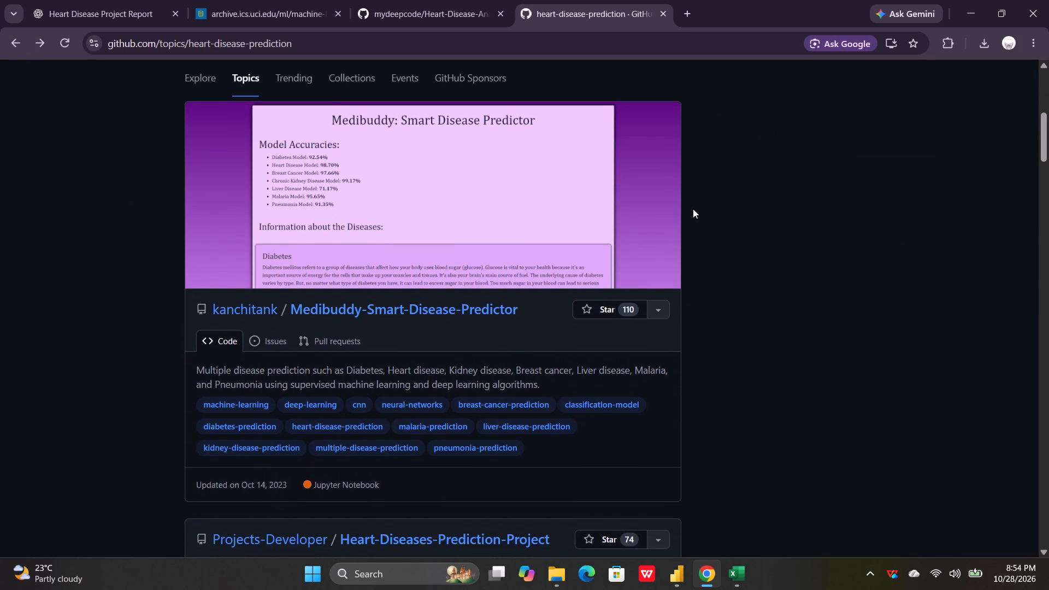
scroll(693, 209, down, 2)
scroll(704, 204, up, 1)
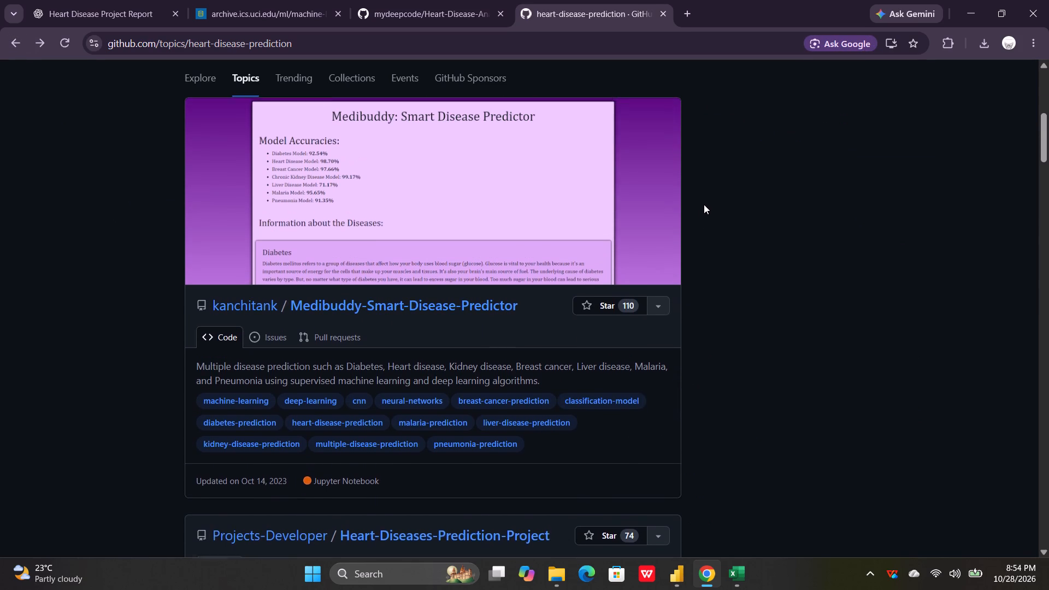
scroll(704, 204, up, 1)
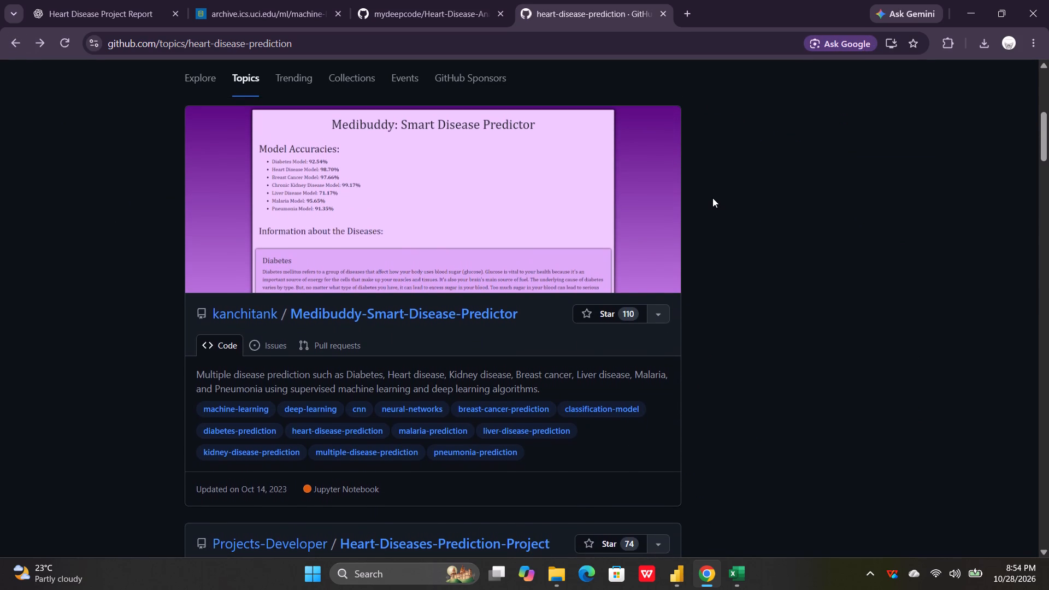
scroll(712, 198, down, 3)
scroll(712, 198, right, 1)
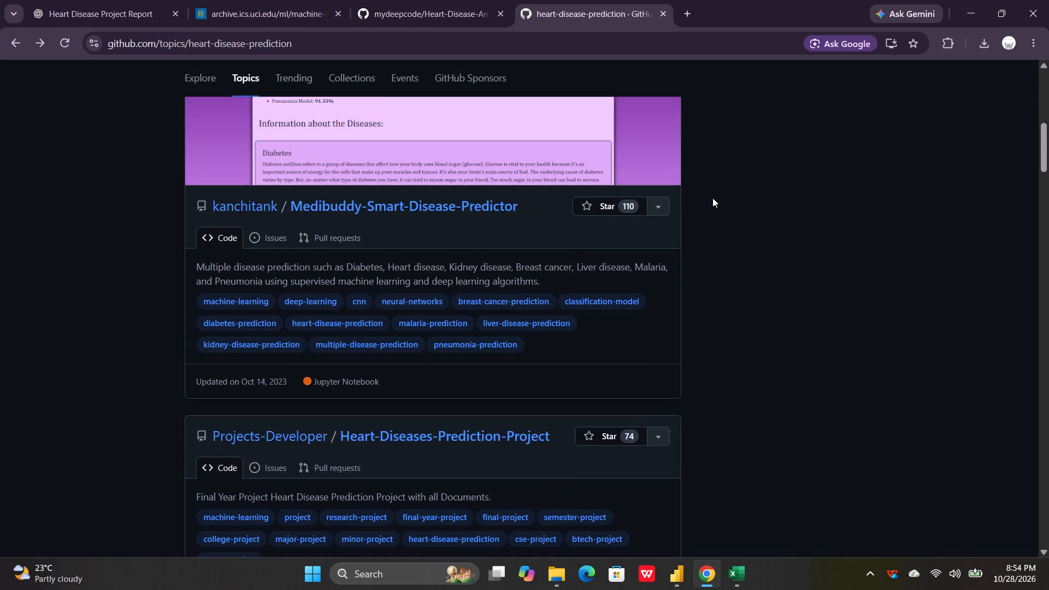
scroll(712, 198, right, 1)
scroll(712, 198, up, 2)
scroll(712, 198, down, 1)
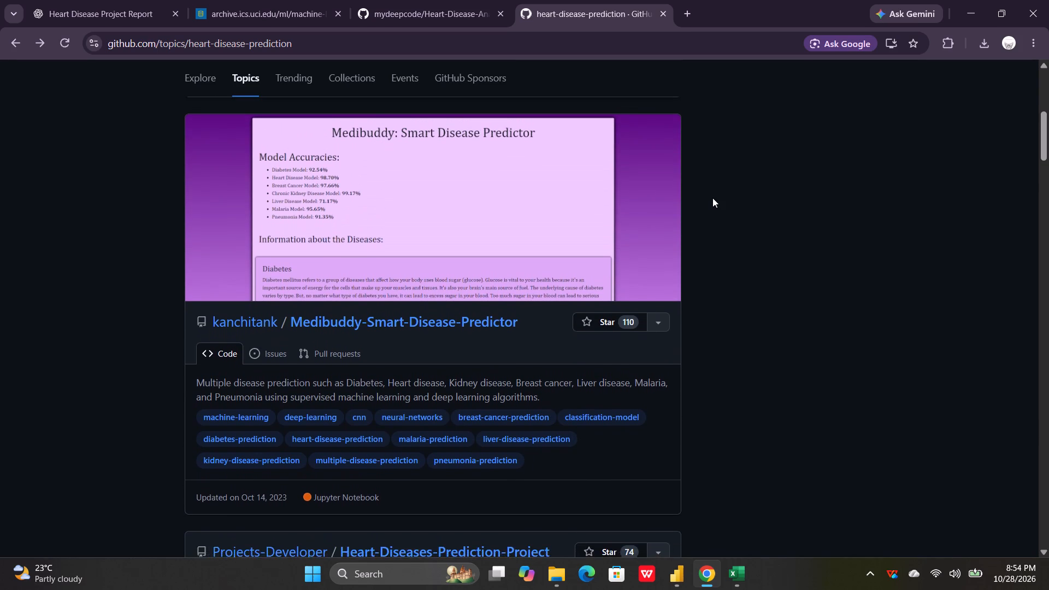
Compare the Medibuddy-Smart-Disease-Predictor, Heart-Diseases-Prediction-Project and Heart-Disease-Prediction-using-Neural-Networks entries in the topic list.
scroll(712, 198, down, 1)
scroll(712, 198, up, 1)
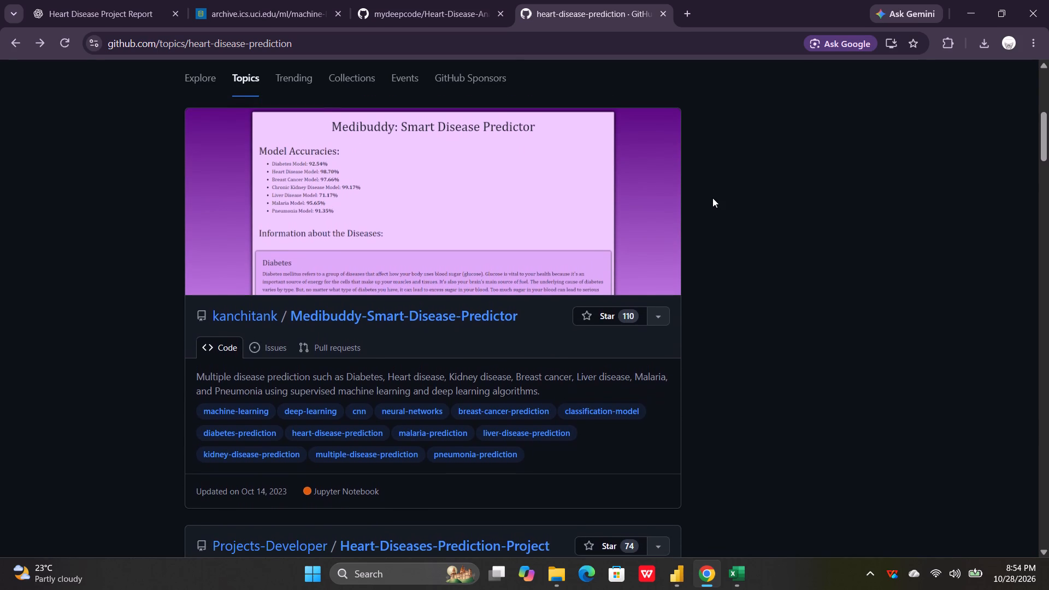
scroll(712, 198, up, 1)
scroll(712, 198, down, 2)
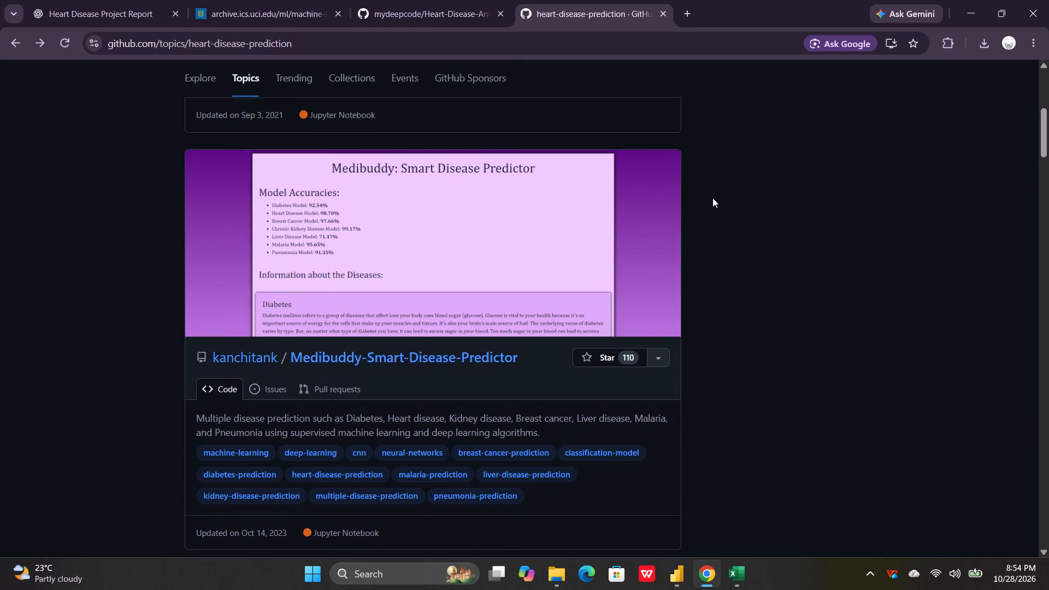
scroll(712, 198, down, 1)
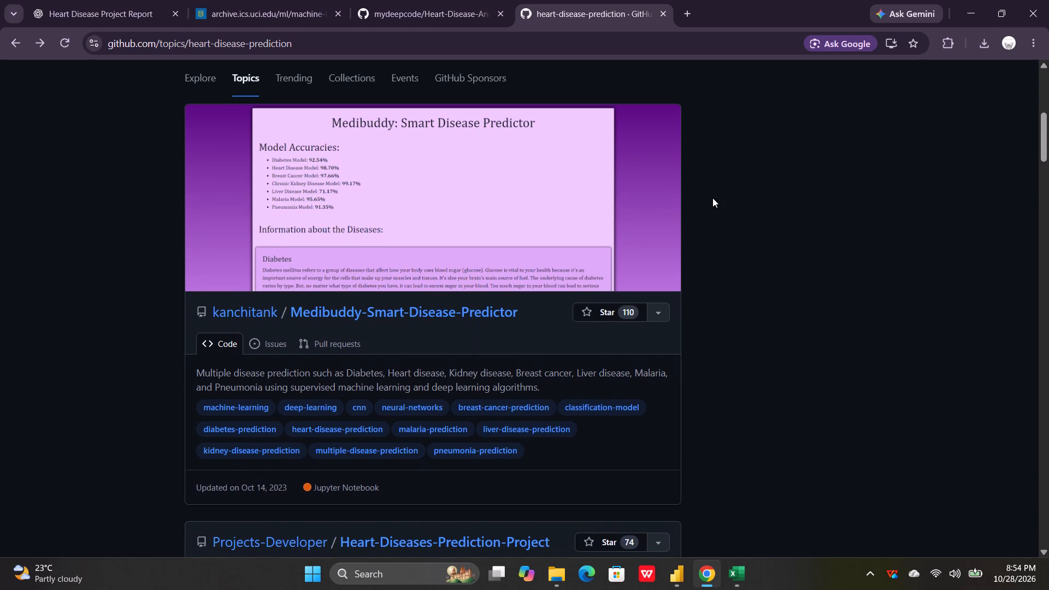
scroll(712, 198, down, 6)
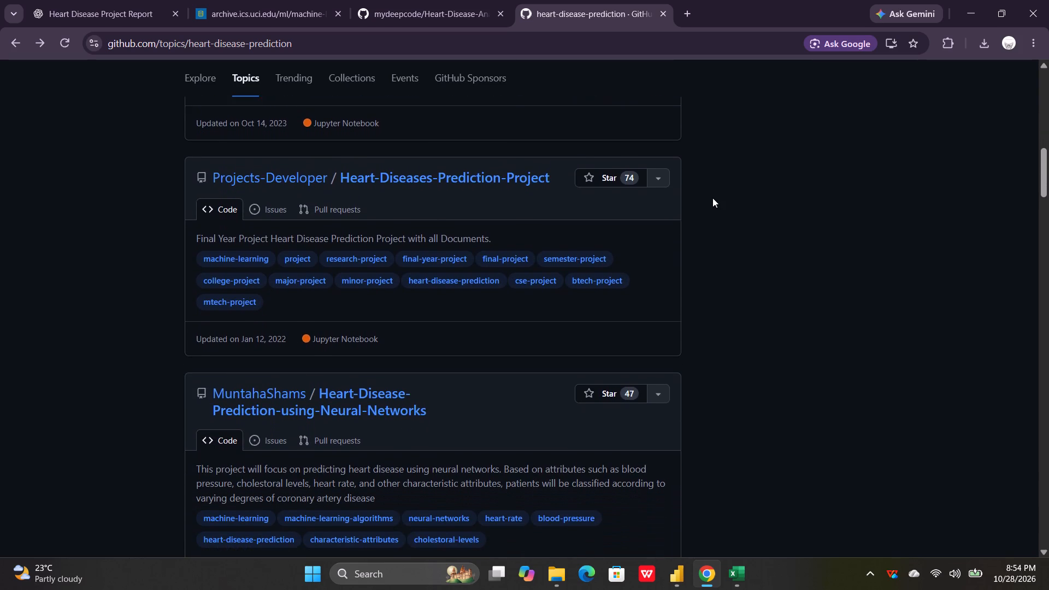
scroll(712, 198, down, 2)
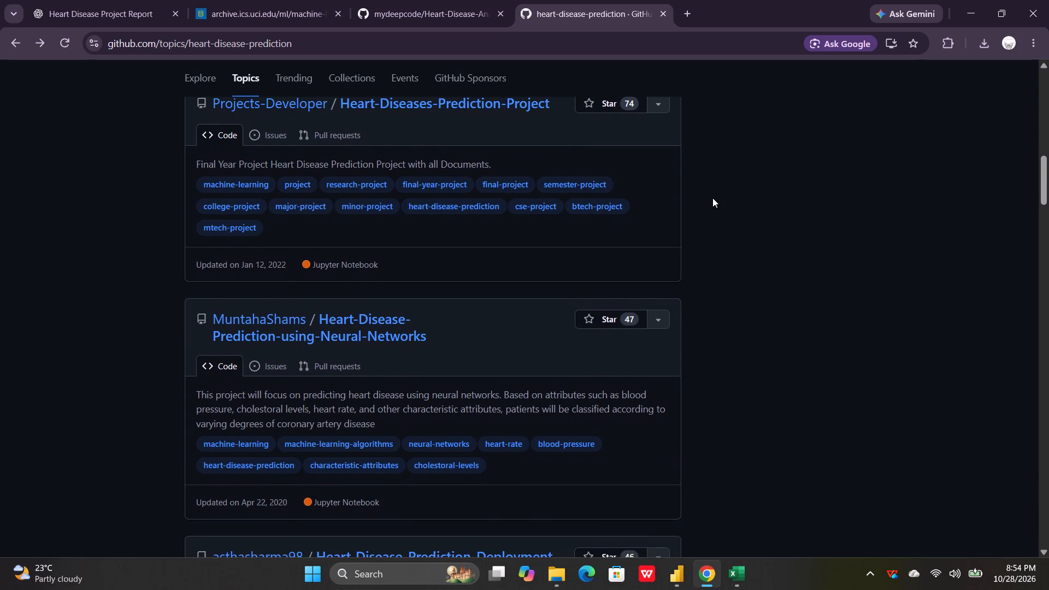
scroll(712, 198, up, 1)
scroll(712, 198, down, 1)
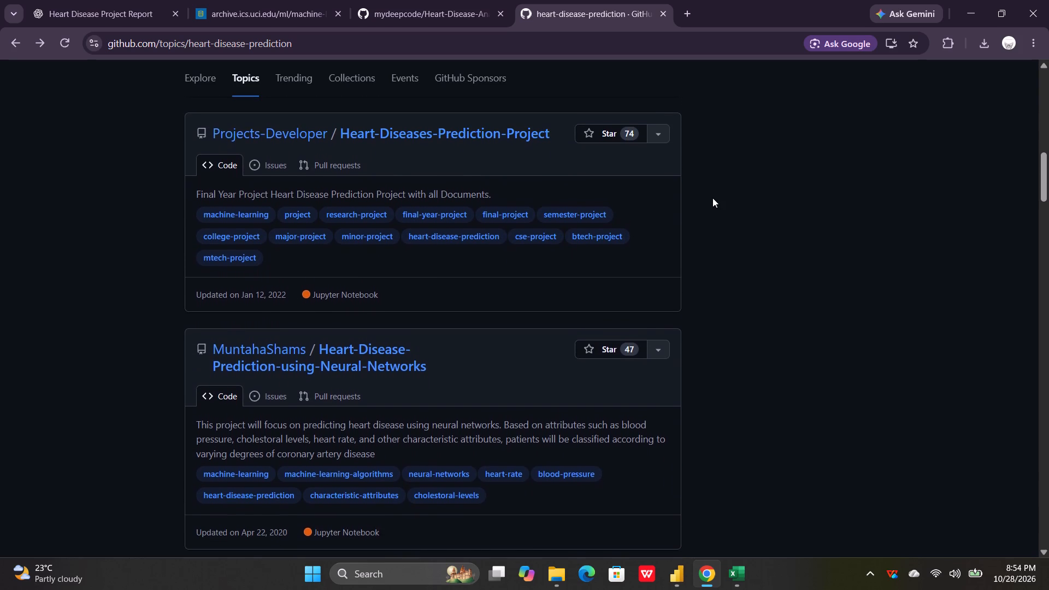
scroll(712, 198, down, 1)
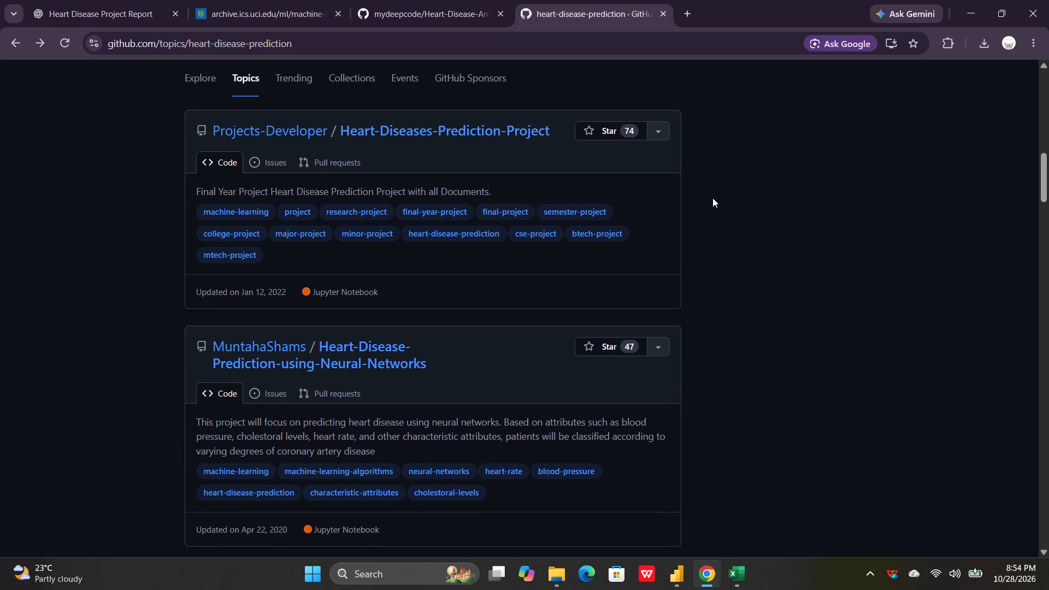
Review the topic list's entries from Heart-Disease-Prediction-Deployment through Heart-disease-prediction-system-Project to Heart-Disease-Prediction for a suitable reference project.
scroll(712, 198, down, 2)
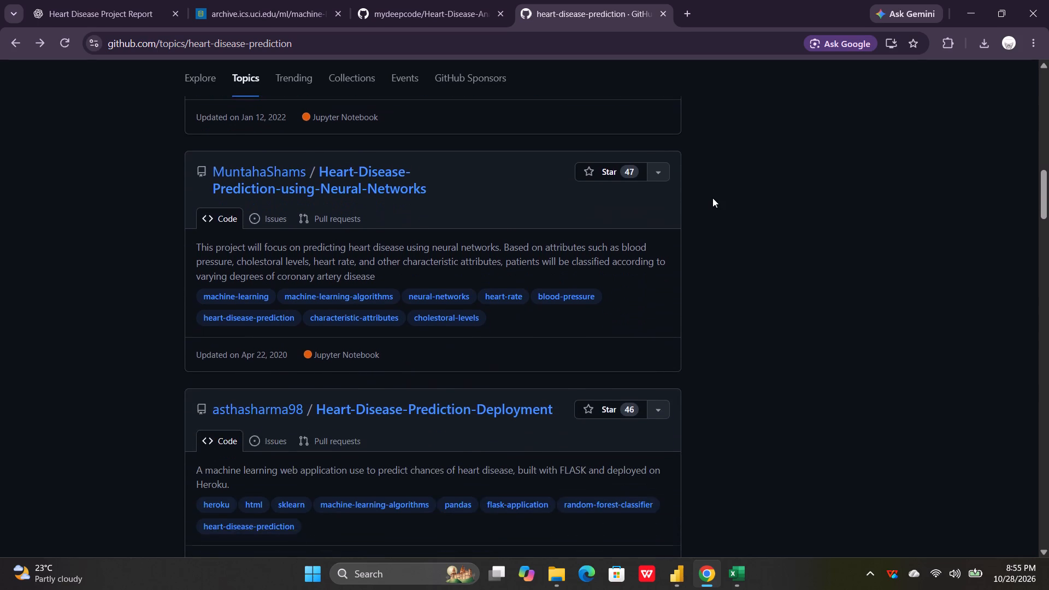
scroll(712, 198, down, 1)
scroll(712, 198, up, 2)
scroll(712, 198, down, 5)
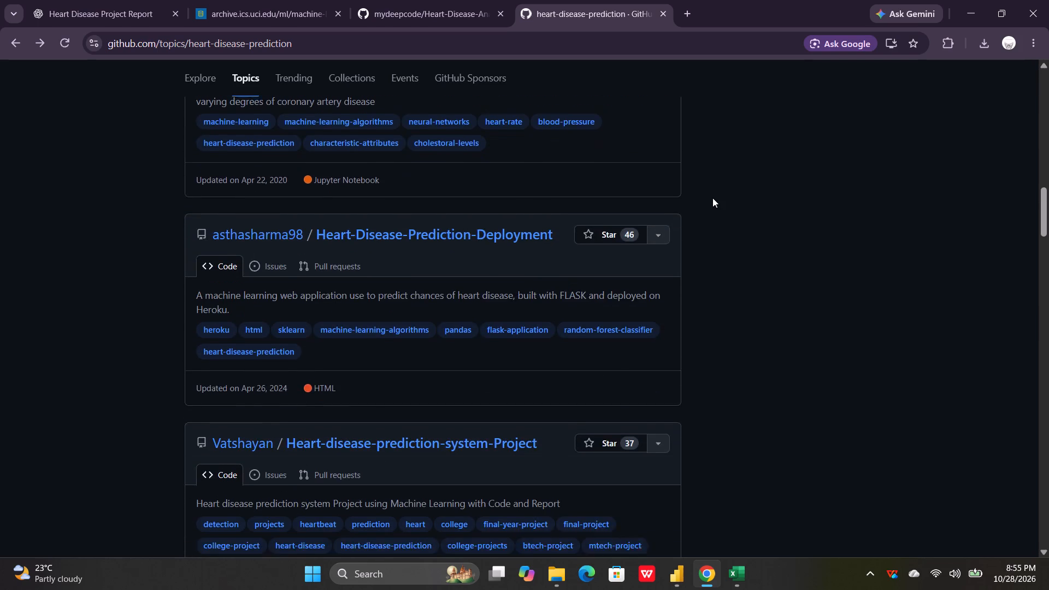
scroll(712, 198, down, 2)
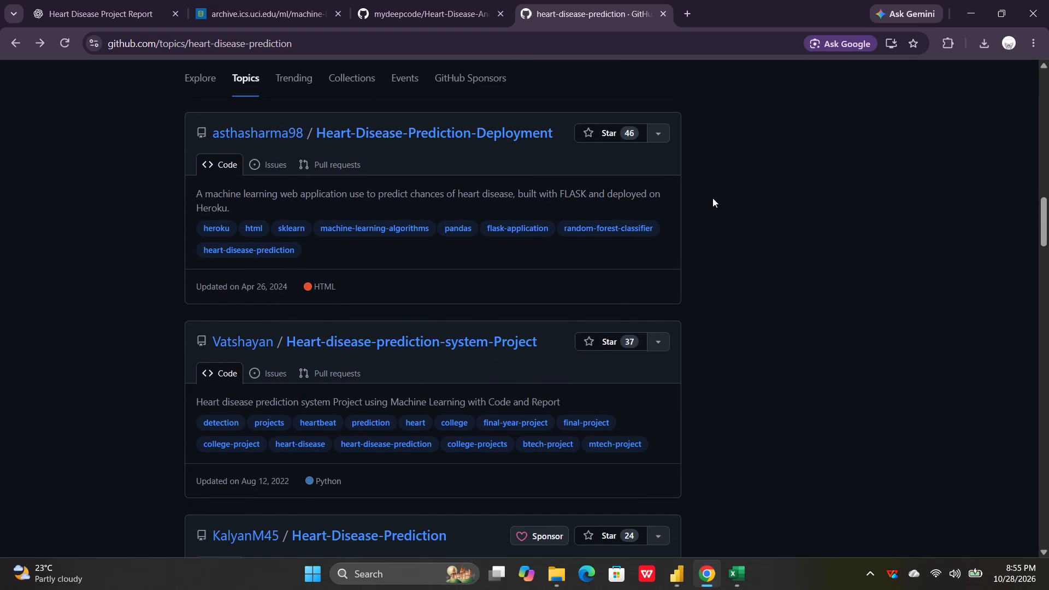
scroll(712, 198, down, 2)
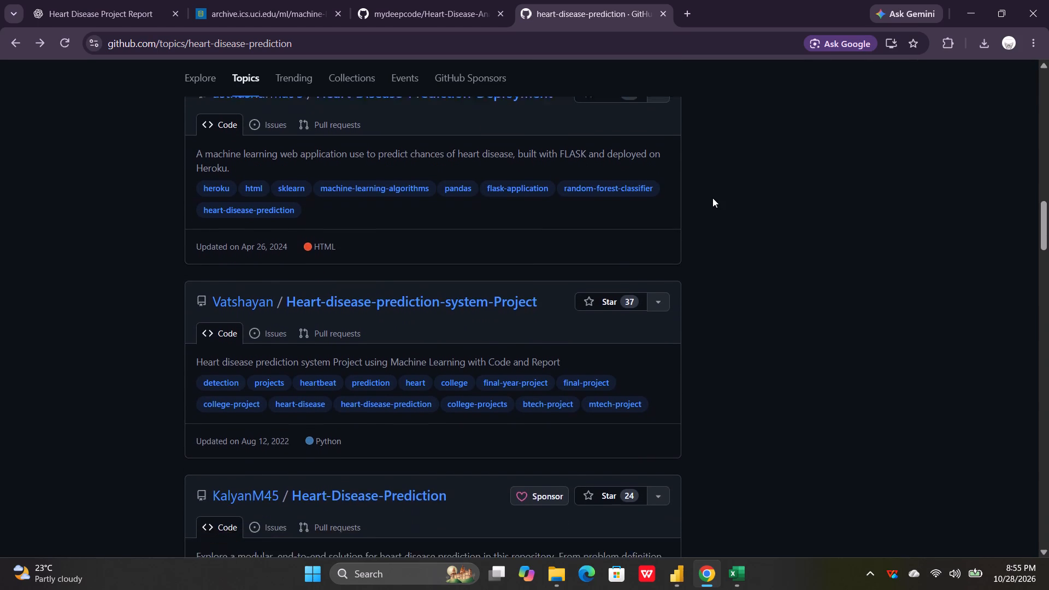
scroll(712, 198, down, 2)
scroll(712, 198, up, 1)
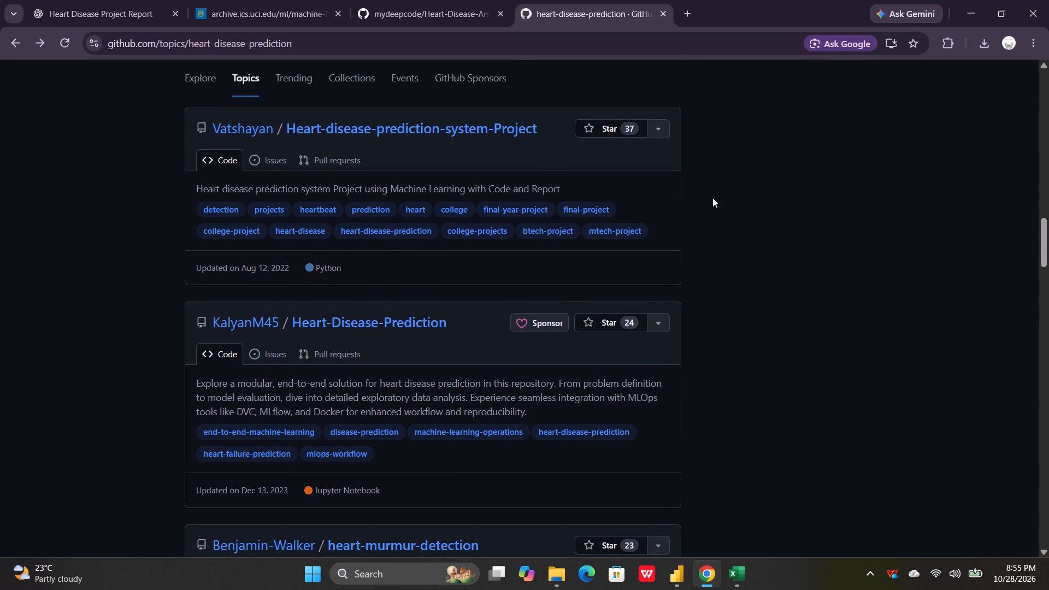
scroll(712, 198, up, 1)
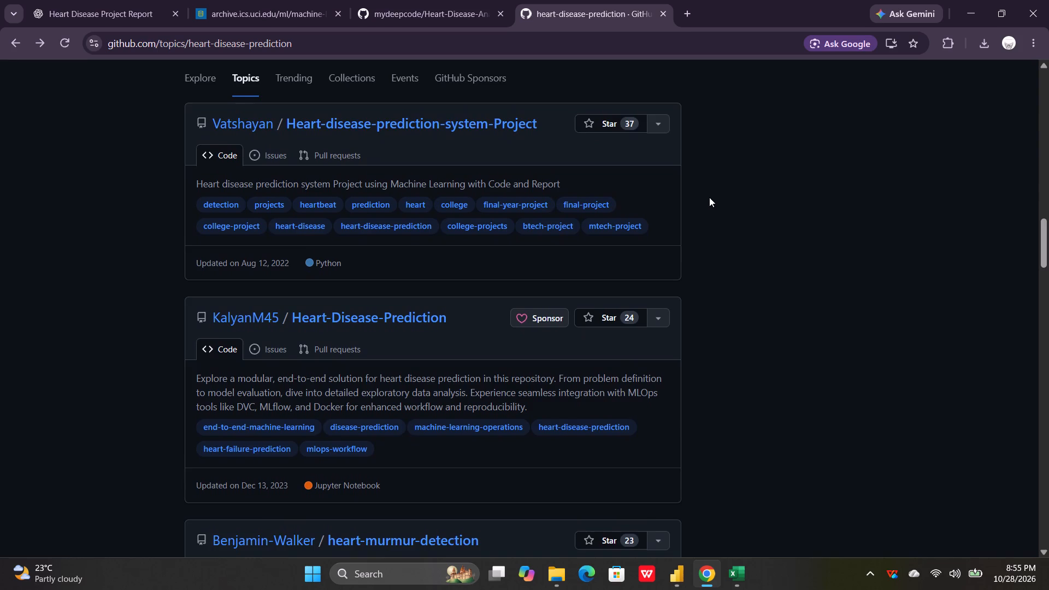
Open the Heart-Disease-Prediction repository by KalyanM45 and look through its files and README down to the installation steps.
scroll(709, 197, down, 1)
click(391, 258)
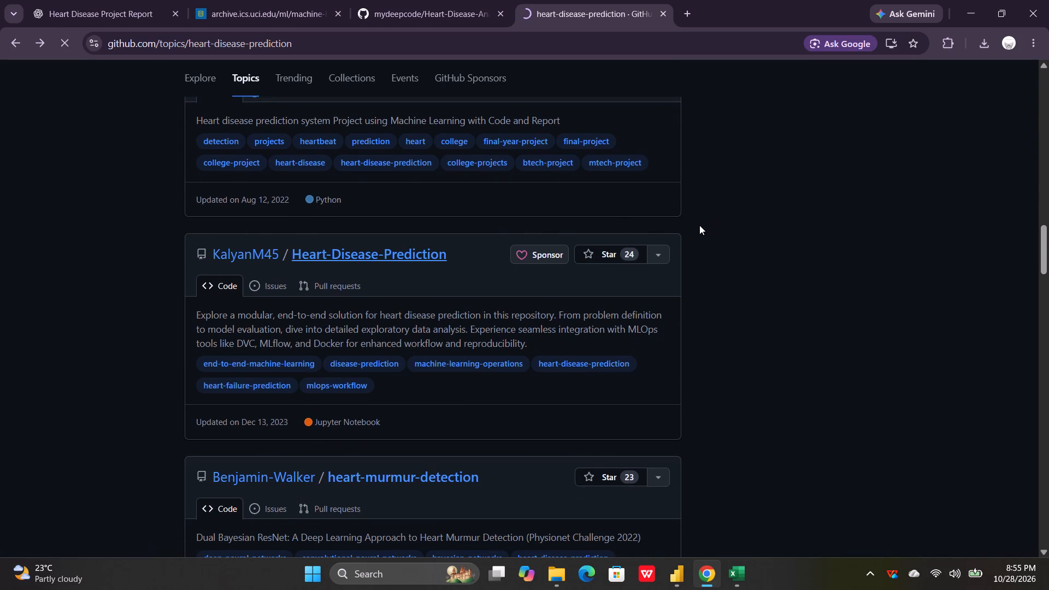
scroll(696, 251, down, 1)
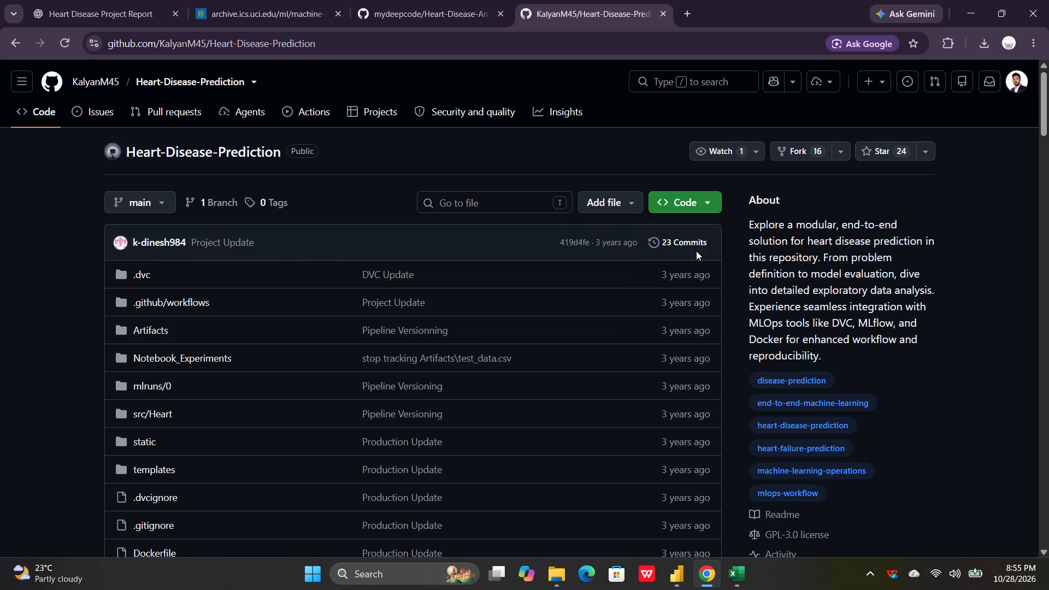
scroll(79, 243, down, 2)
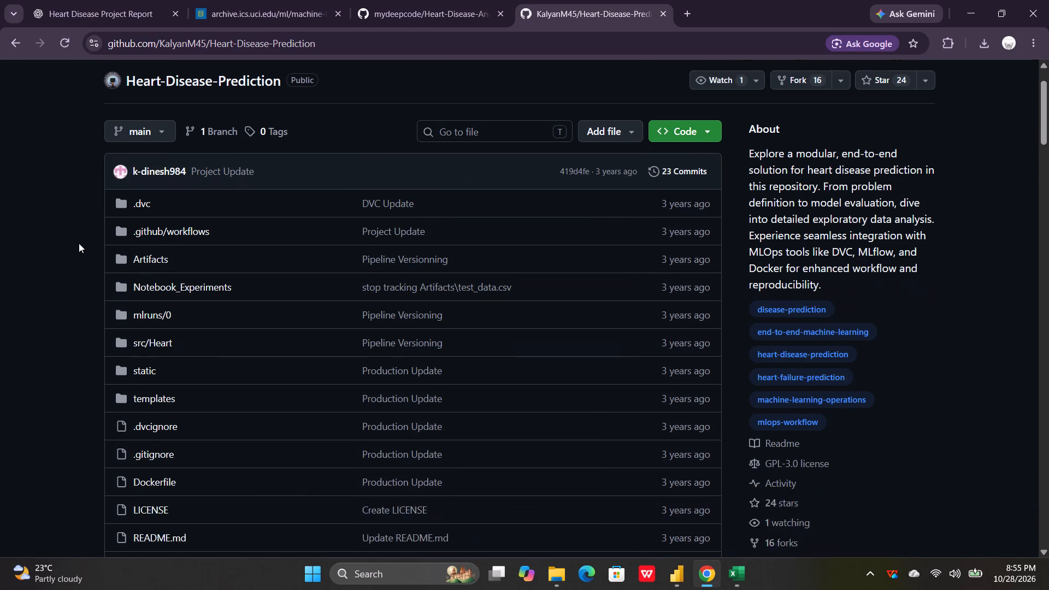
scroll(79, 243, down, 5)
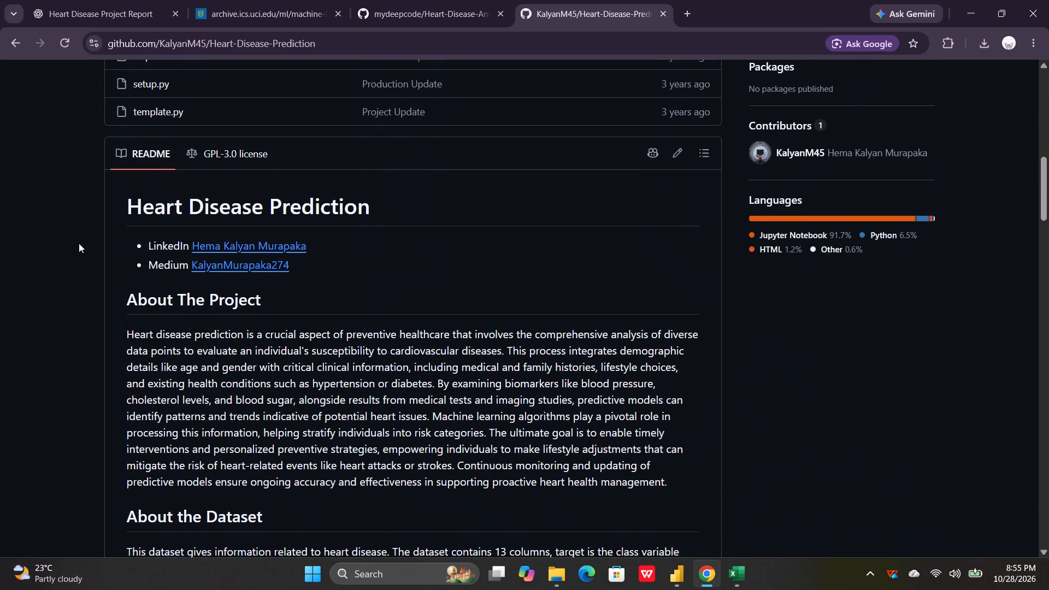
scroll(79, 243, down, 7)
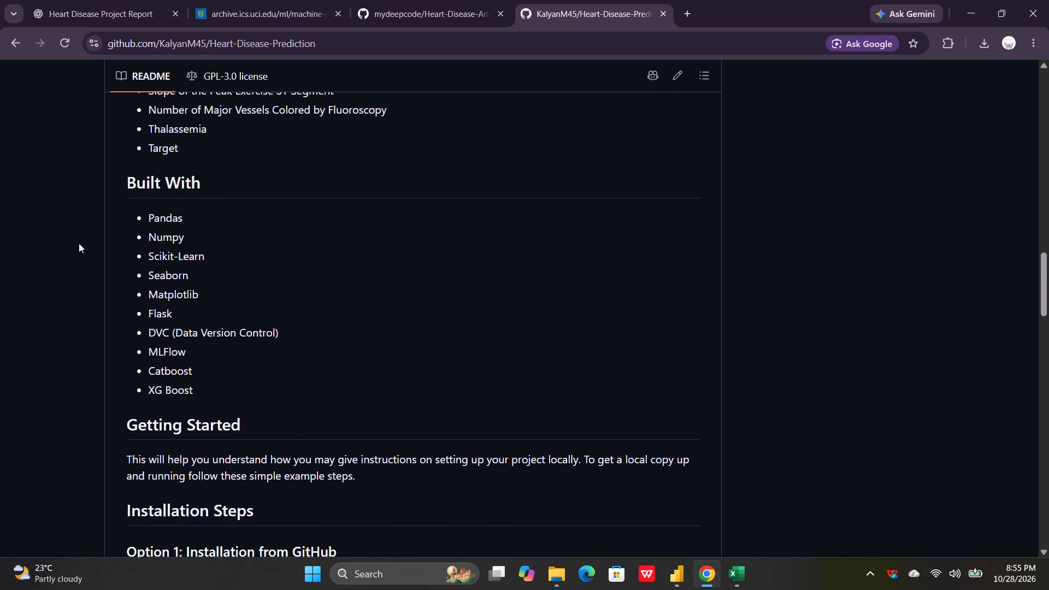
scroll(79, 243, down, 4)
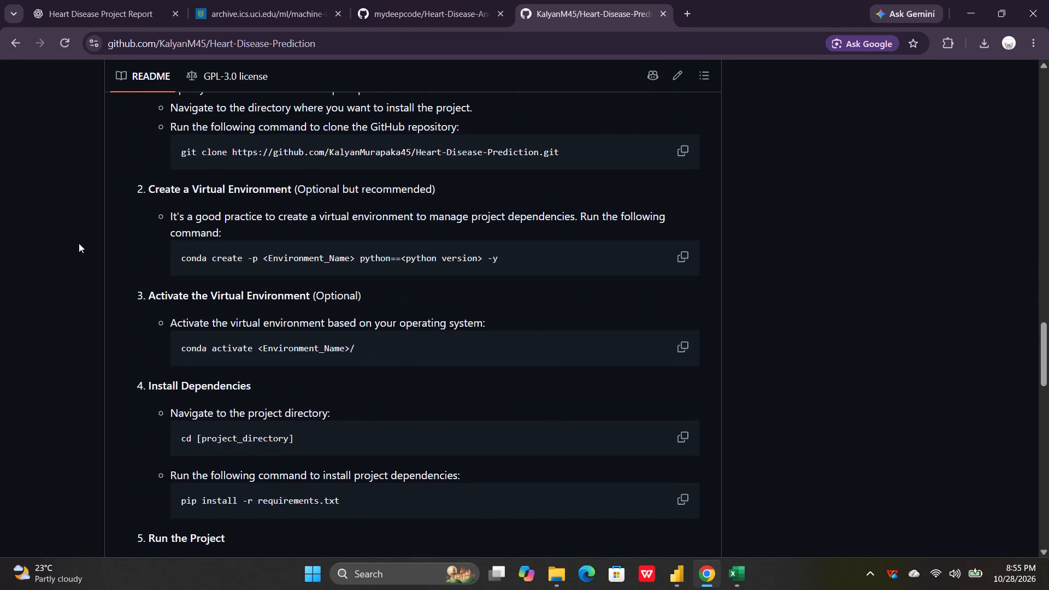
scroll(79, 243, up, 15)
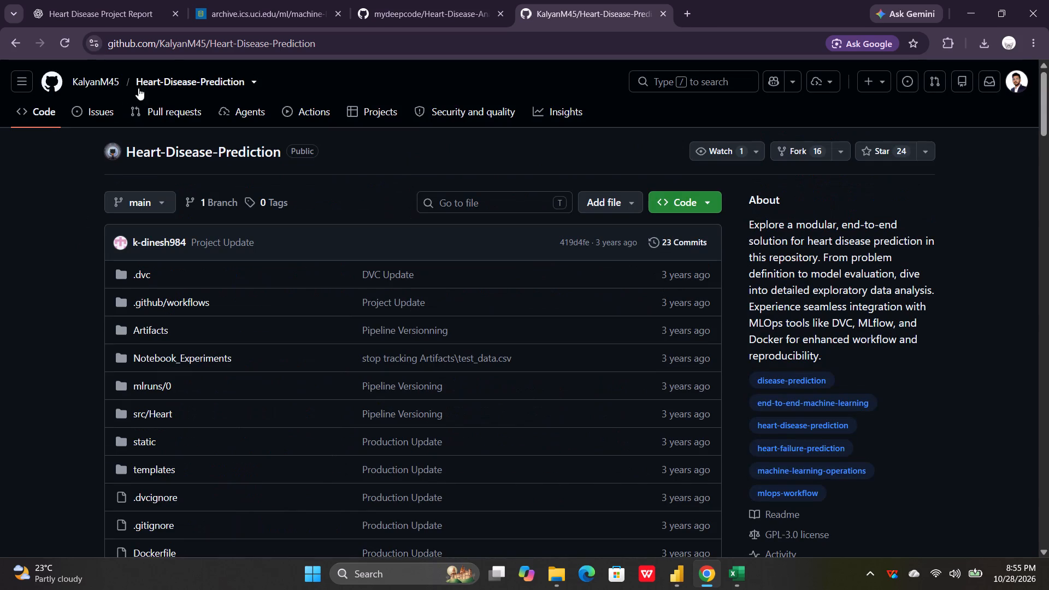
Switch back to the Heart-Disease-Analysis-Dashboard repository and close the KalyanM45 Heart-Disease-Prediction page.
click(461, 8)
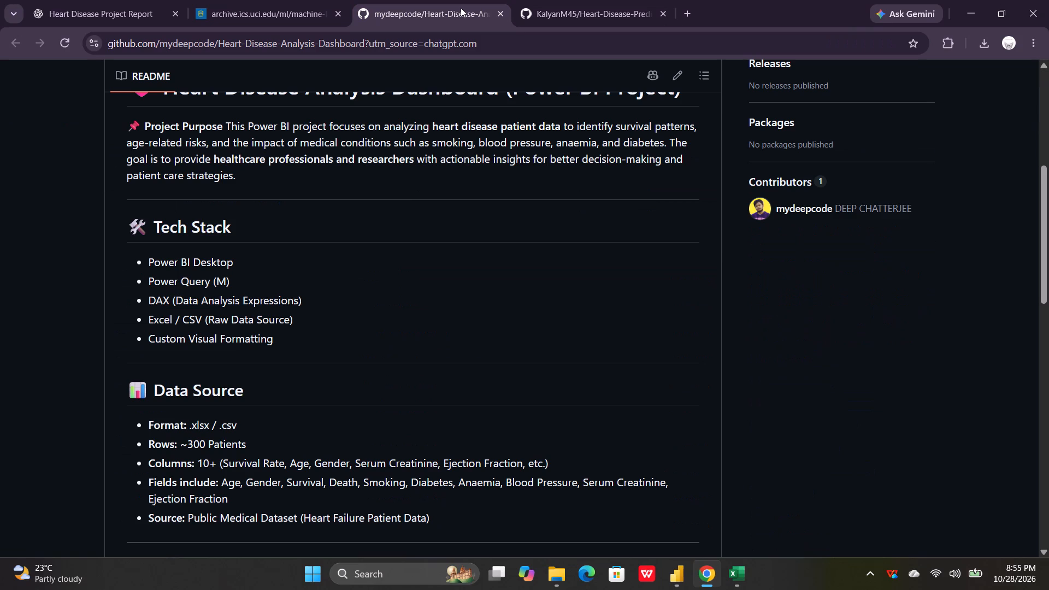
click(663, 14)
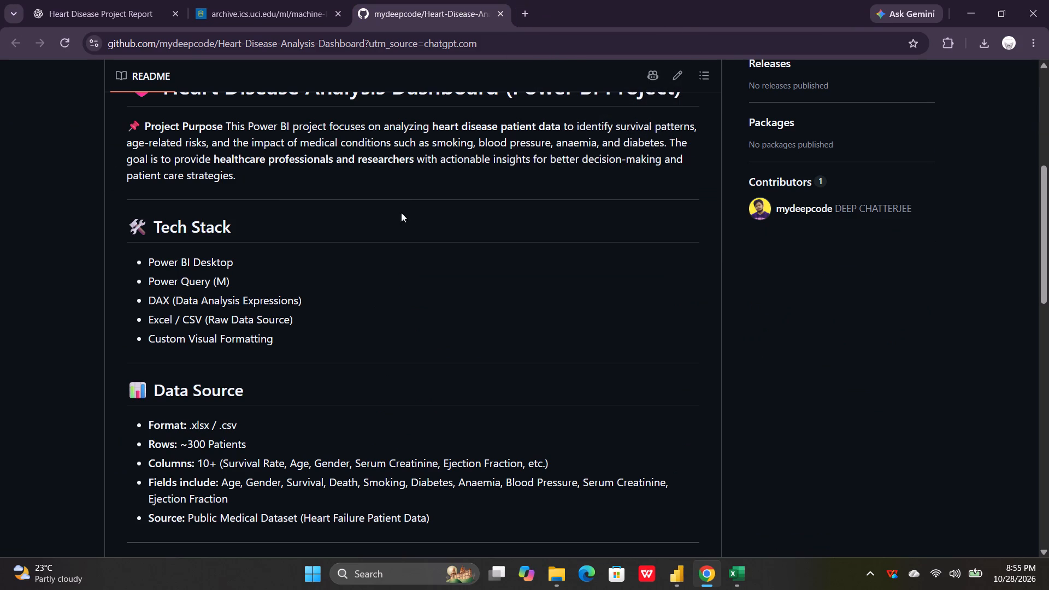
Examine the Heart-Disease-Analysis-Dashboard repository's file list and its README sections on dashboard goals, key visuals, insights and screenshots.
scroll(91, 267, up, 8)
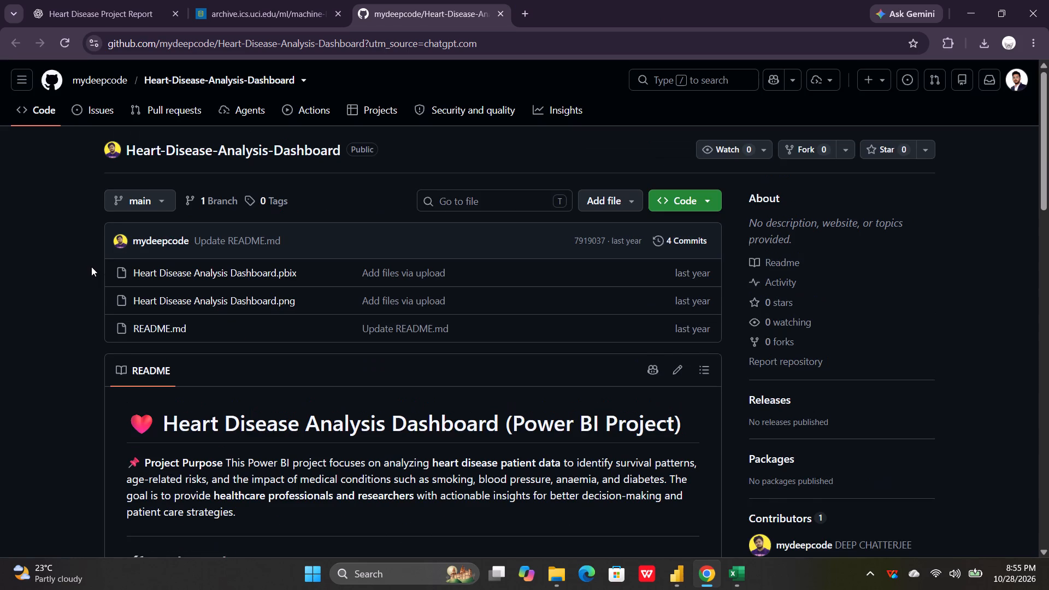
scroll(91, 267, up, 1)
scroll(91, 267, down, 10)
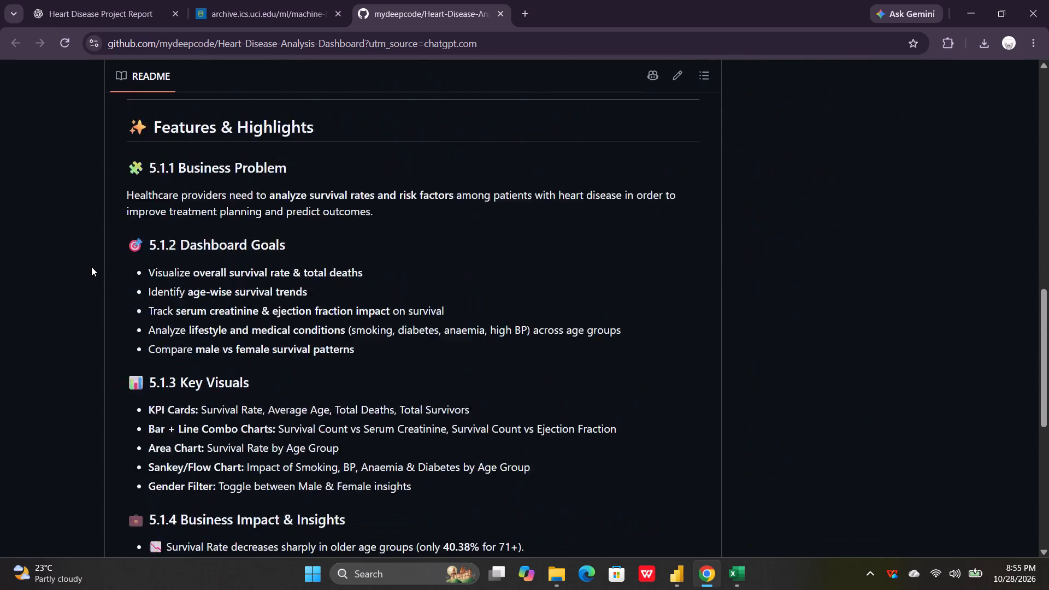
scroll(91, 267, down, 6)
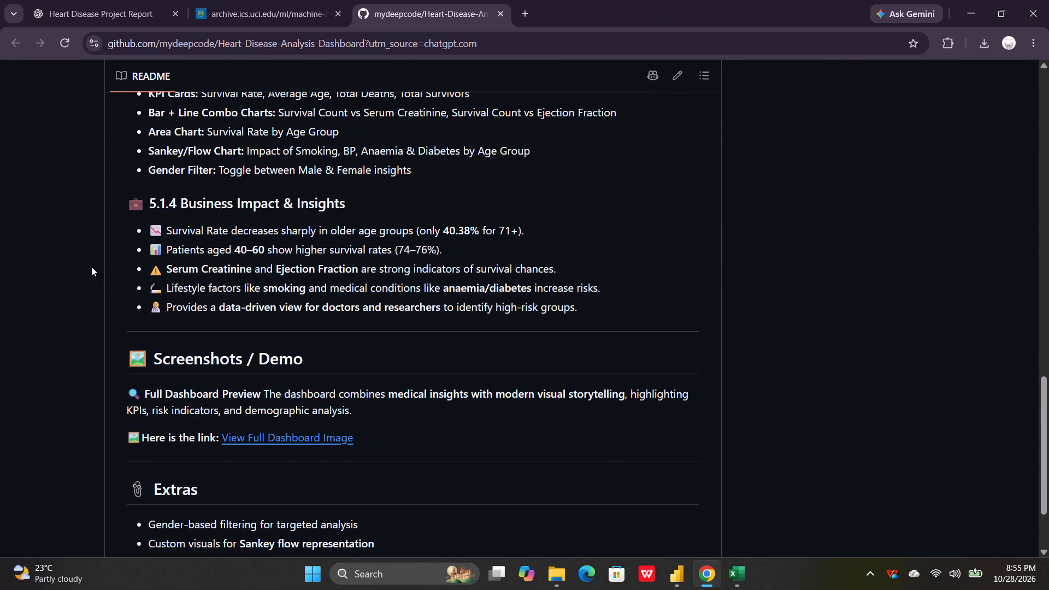